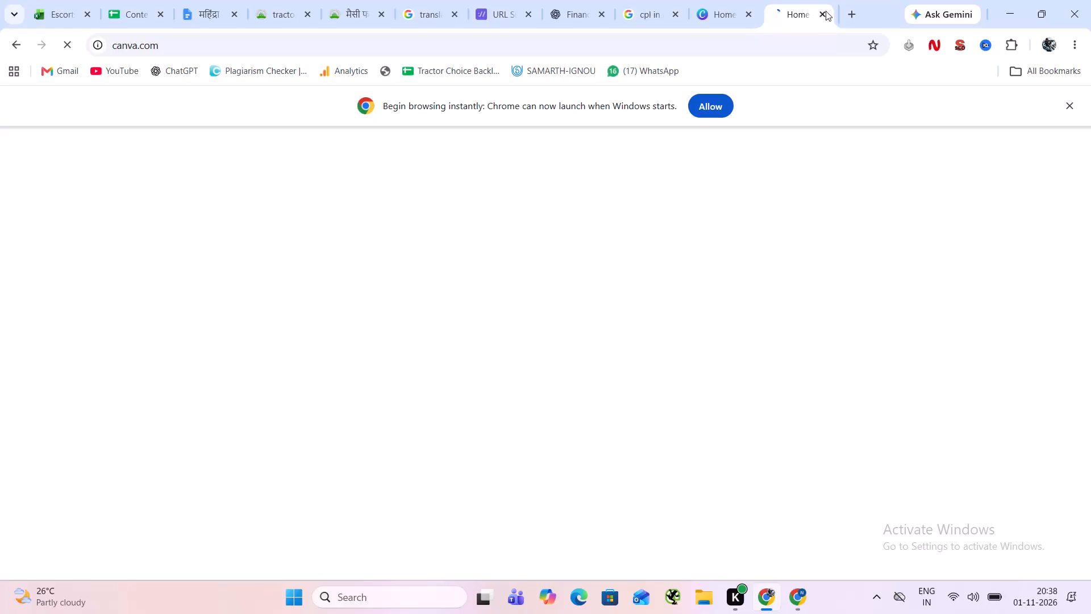
Close all browser tabs except the Escorts July Report, the Content sheet and the Hindi Mahindra Yuvo 575 DI document.
left_click(824, 9)
left_click(824, 9)
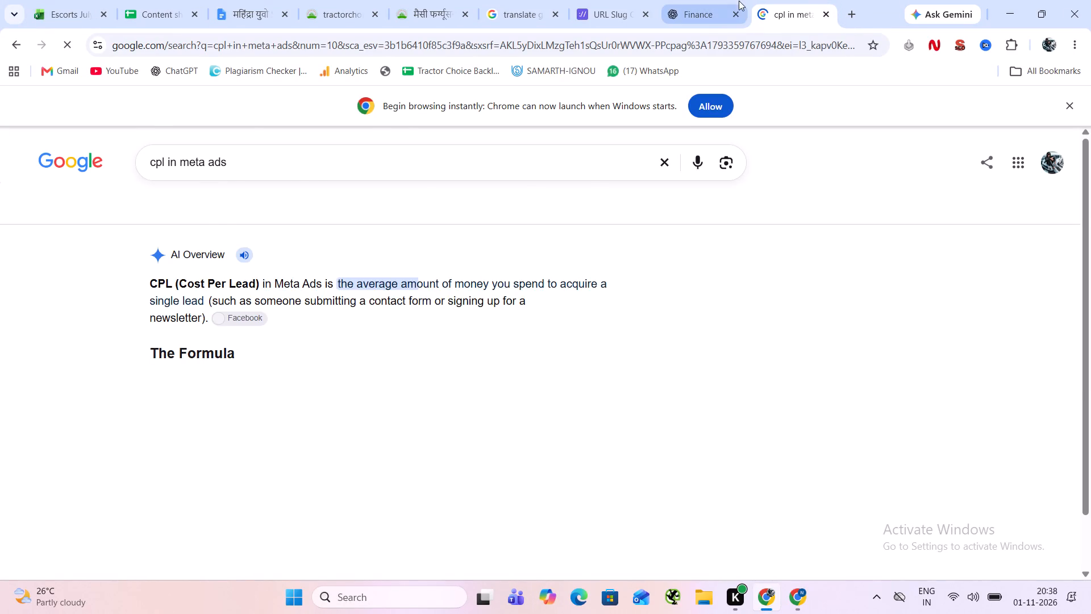
left_click(819, 20)
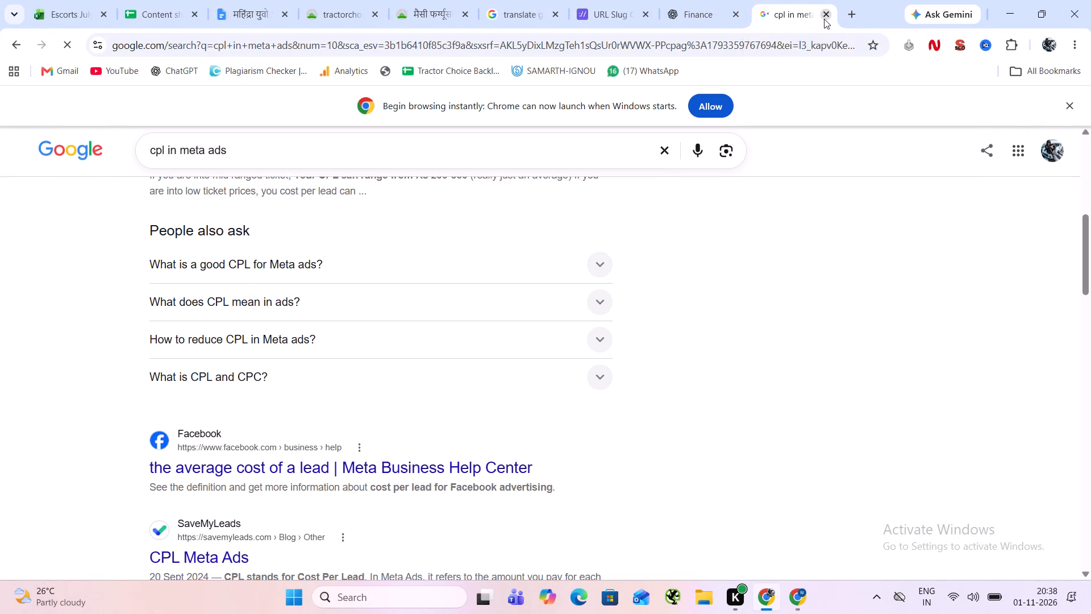
left_click(824, 19)
left_click(826, 17)
left_click(827, 16)
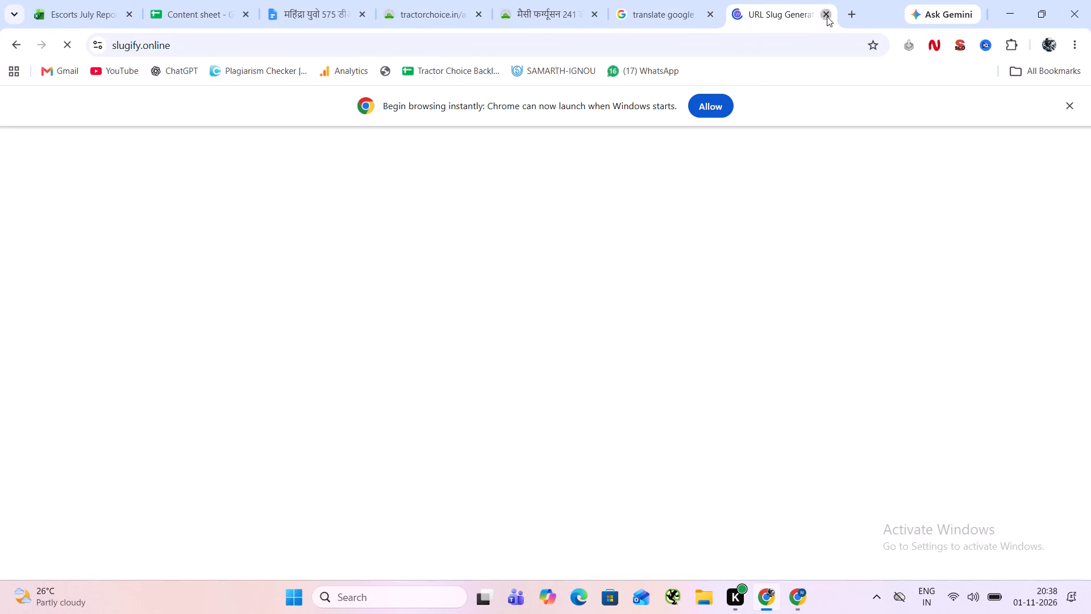
left_click(827, 16)
left_click(827, 16)
left_click(827, 16)
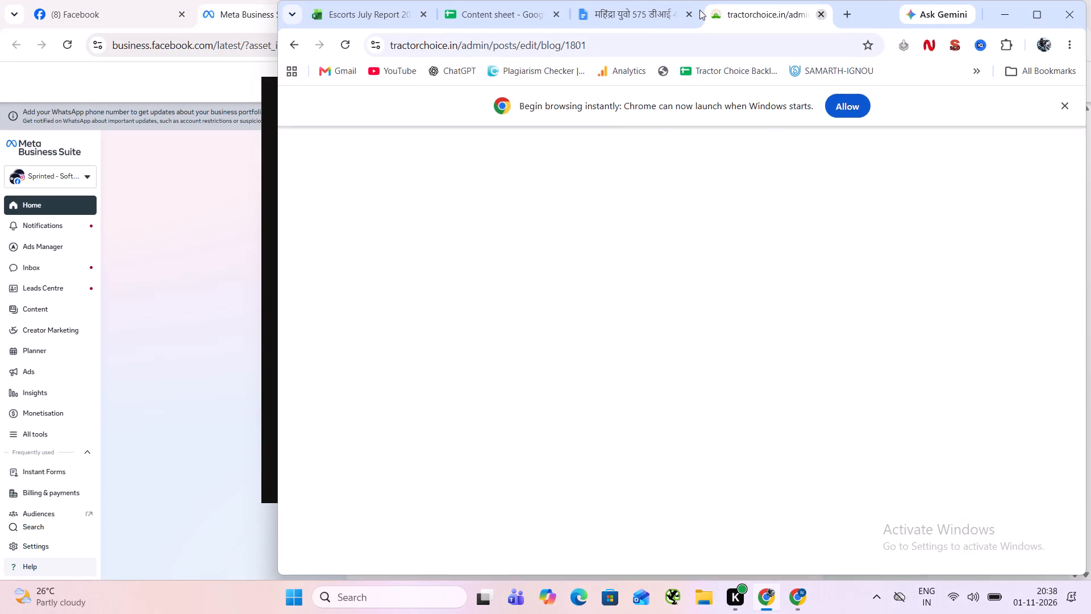
left_click(1039, 7)
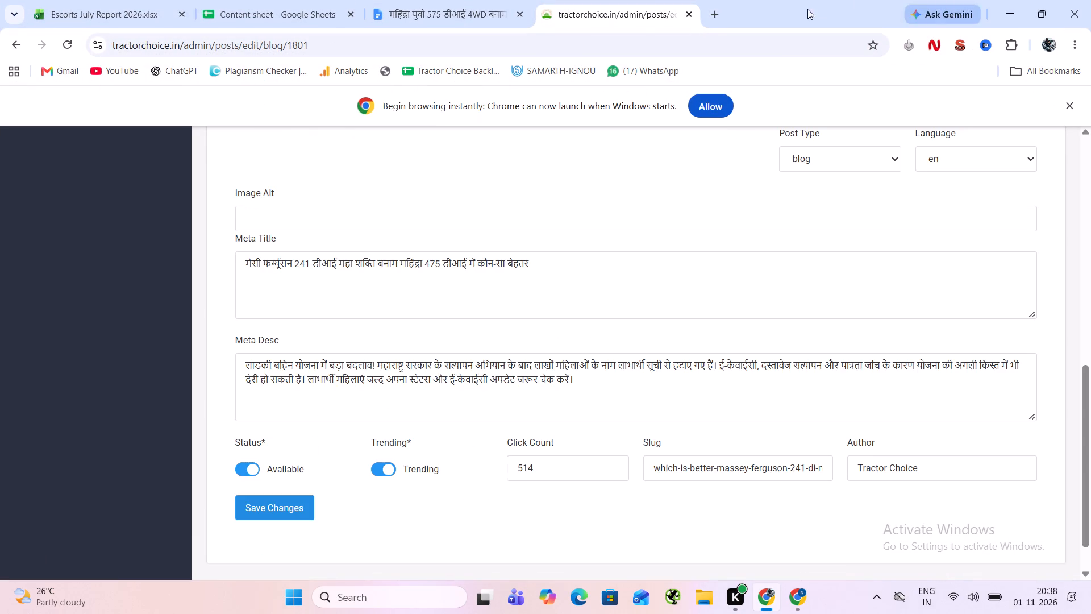
left_click(692, 12)
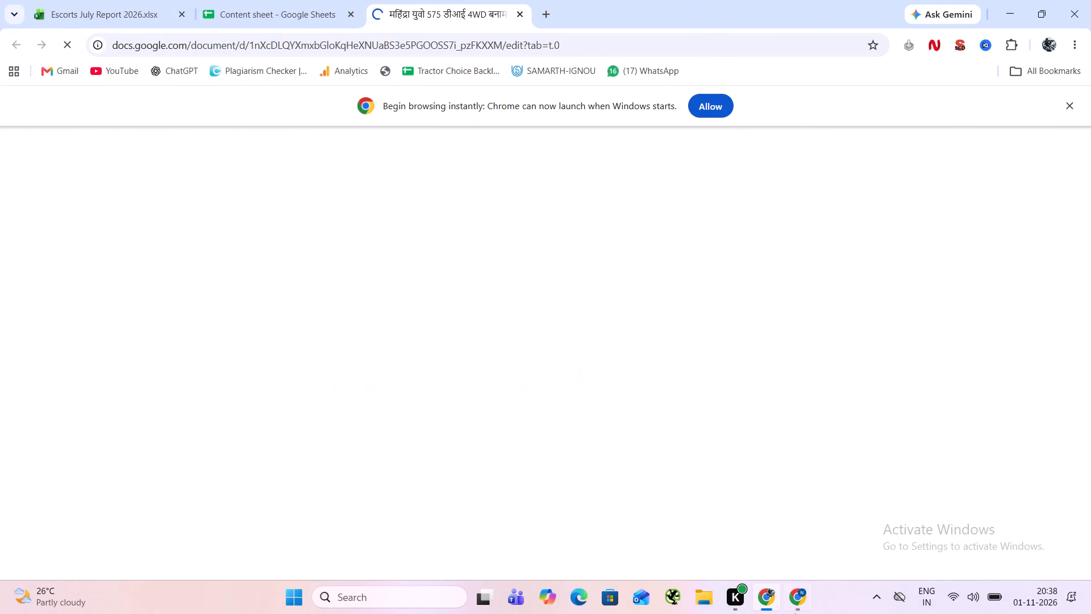
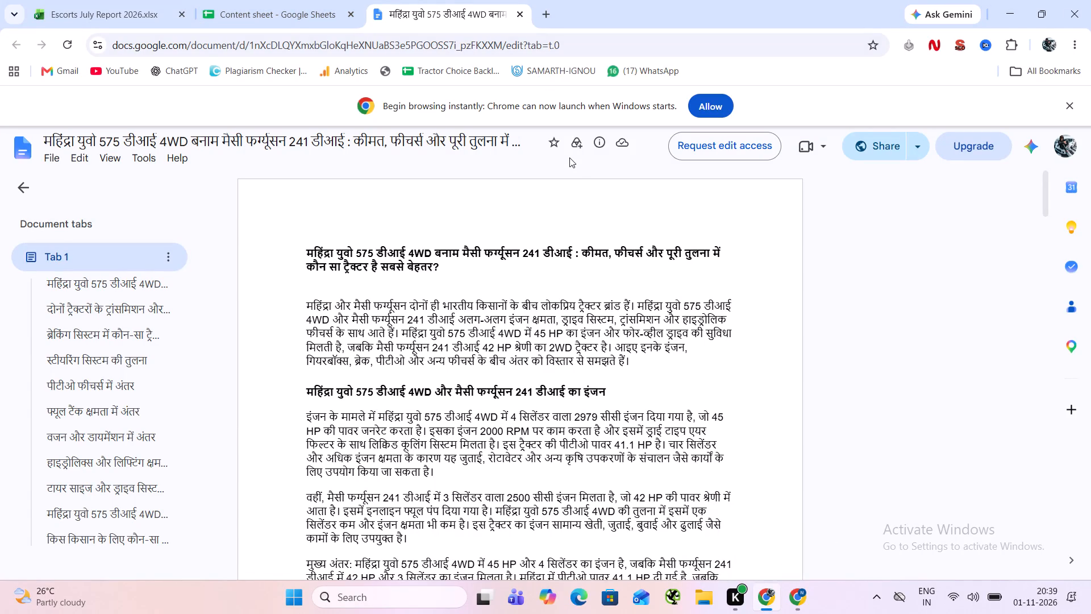
Switch to the other Chrome window, search for "fb" in a new tab and open the Facebook site.
left_click(807, 598)
left_click(452, 0)
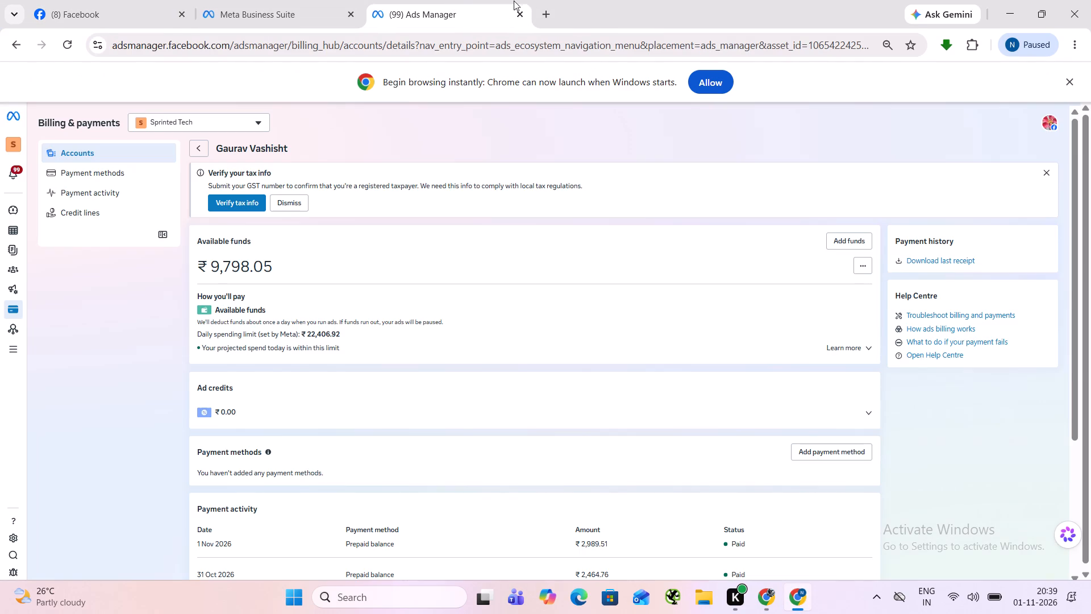
left_click(540, 19)
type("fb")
left_click(482, 77)
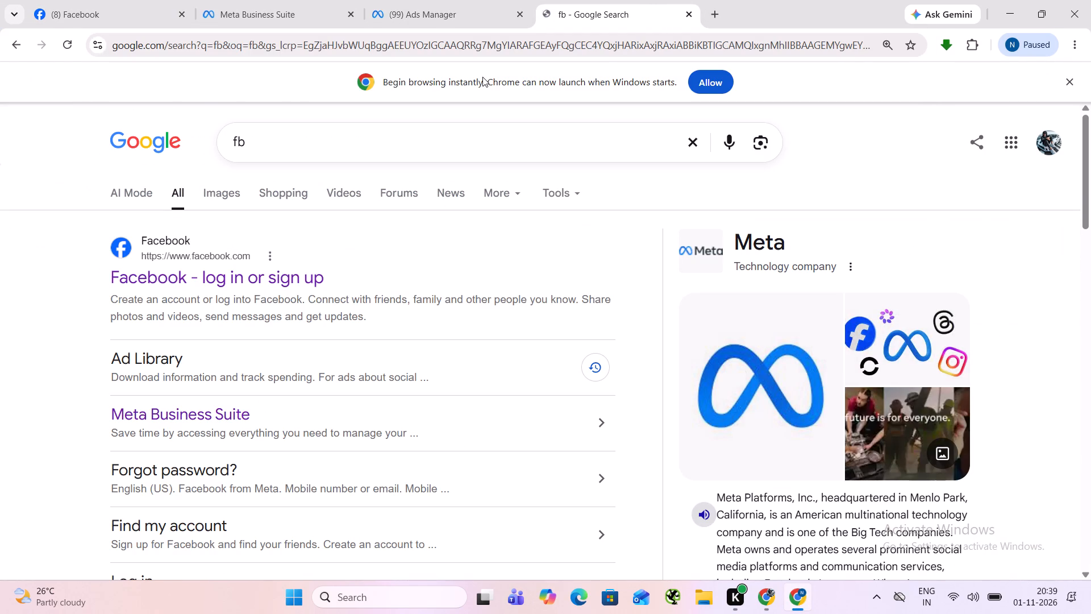
left_click(247, 284)
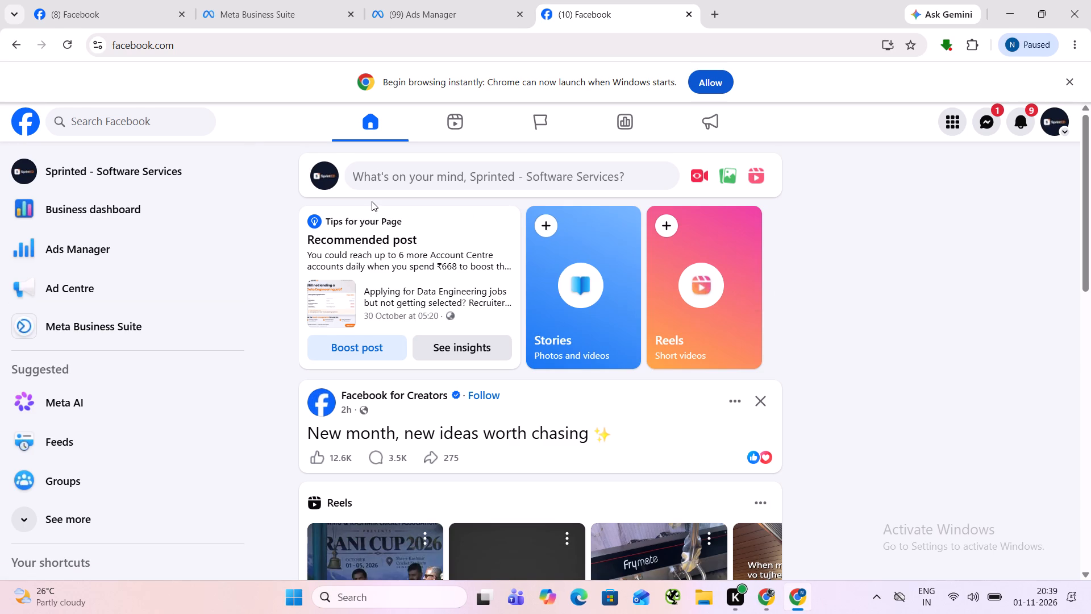
Switch the Facebook profile from Sprinted - Software Services to the TractorBird page and open Meta Business Suite.
left_click(1064, 132)
left_click(932, 293)
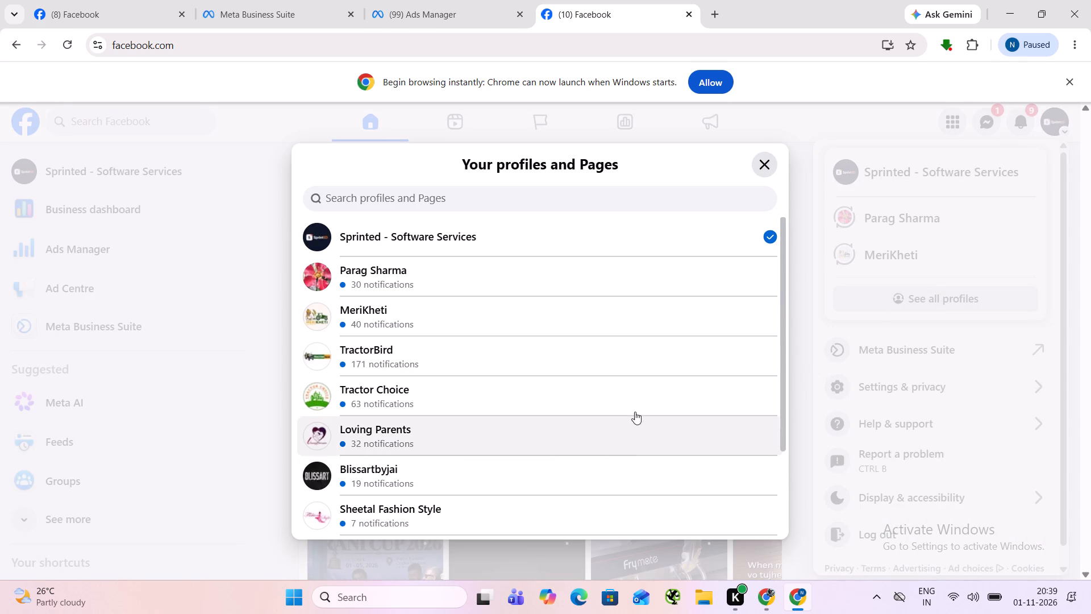
left_click(465, 352)
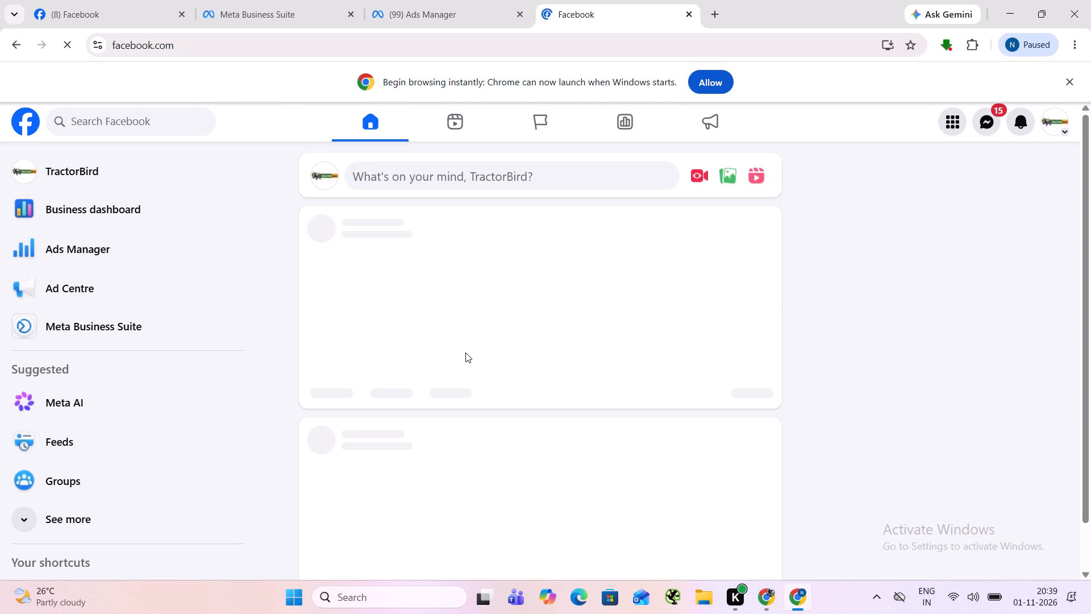
left_click(51, 323)
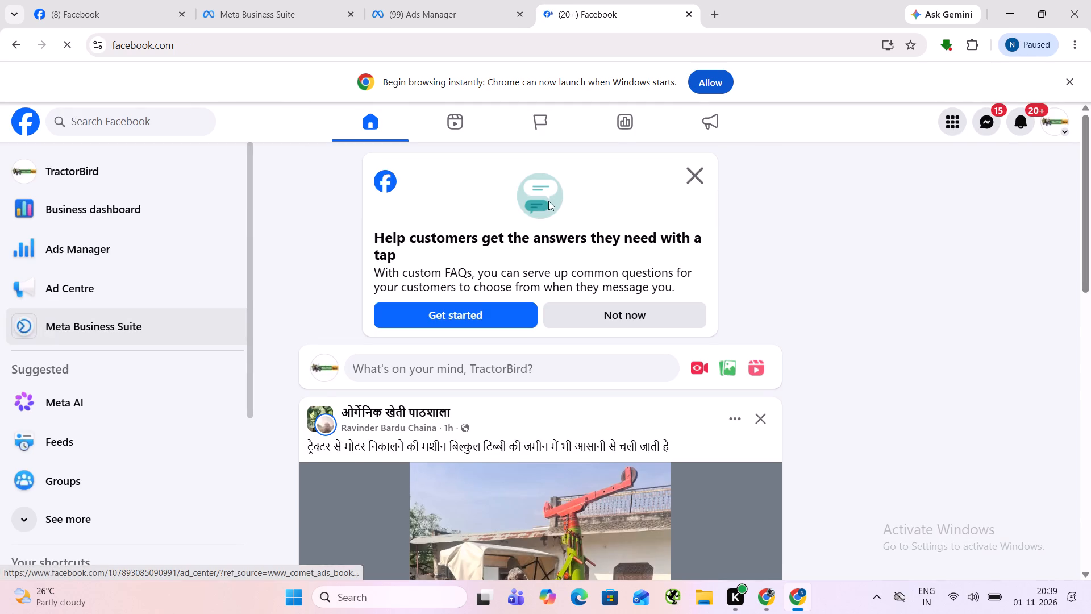
Allow Chrome to launch when Windows starts.
left_click(705, 89)
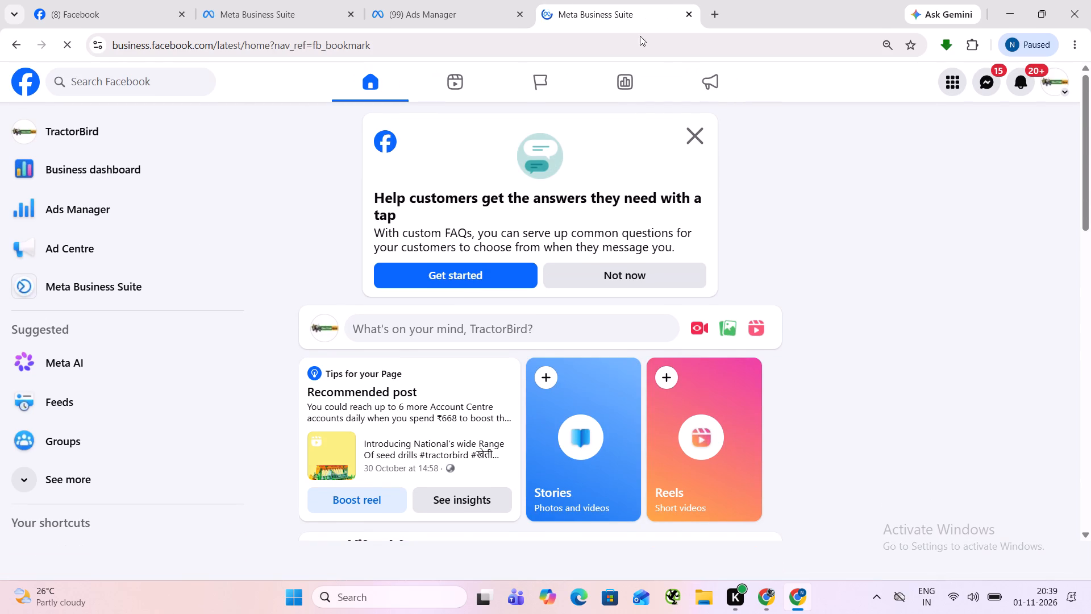
Close the Ads Manager tab, the older Facebook tab and the older Meta Business Suite tab, keeping only the newly opened Business Suite.
left_click(522, 14)
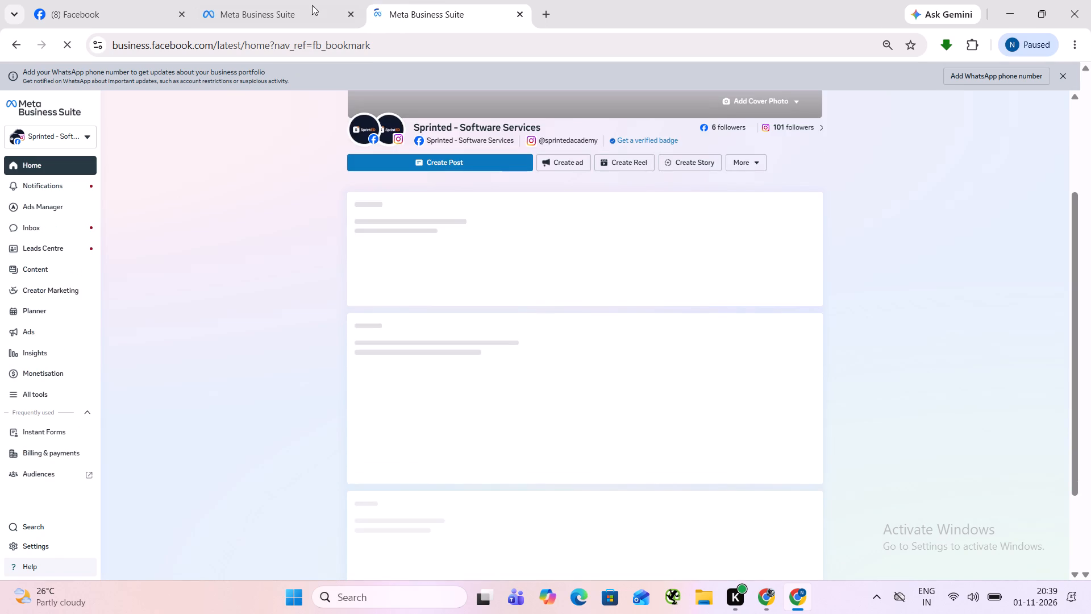
left_click(178, 13)
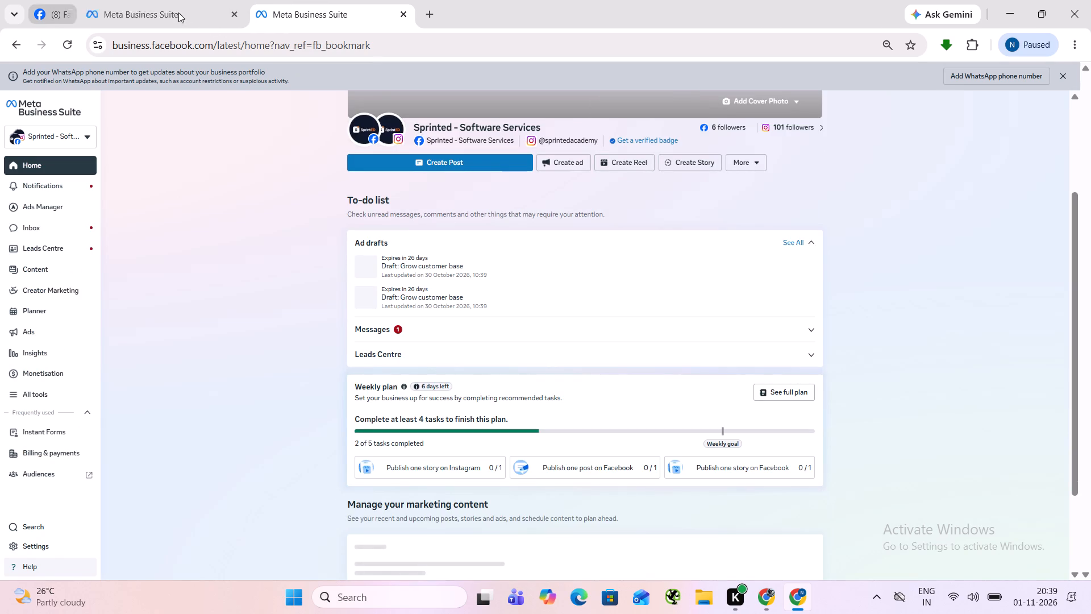
left_click(178, 13)
Switch the Business Suite asset to the Tractor Choice page listed under the personal account.
left_click(93, 131)
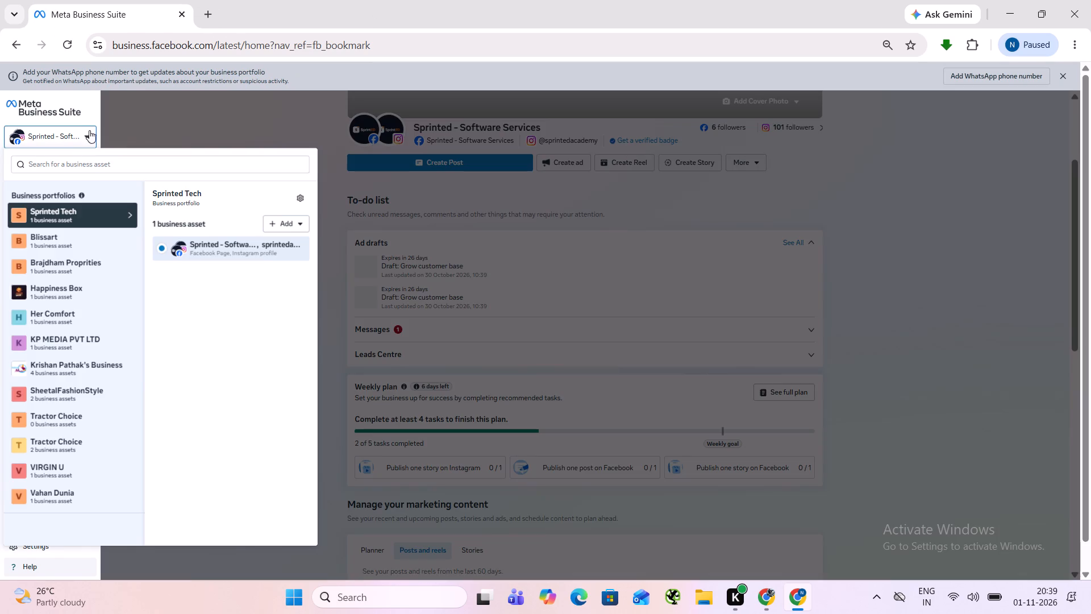
left_click_drag(137, 333, 129, 460)
left_click(94, 487)
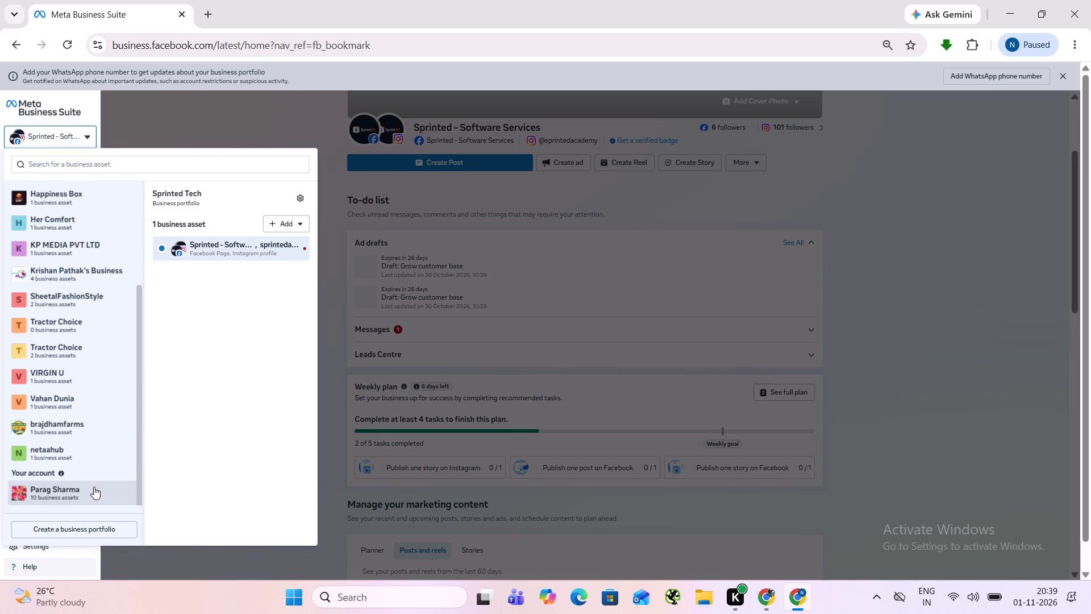
left_click(230, 222)
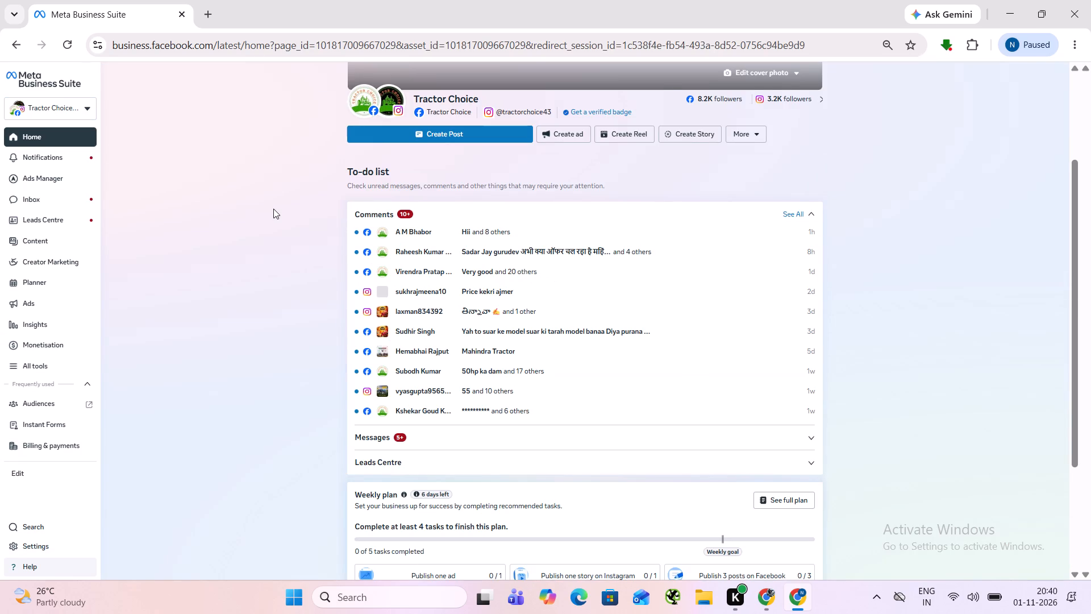
Open the Instant Forms list for the Tractor Choice page.
left_click(25, 420)
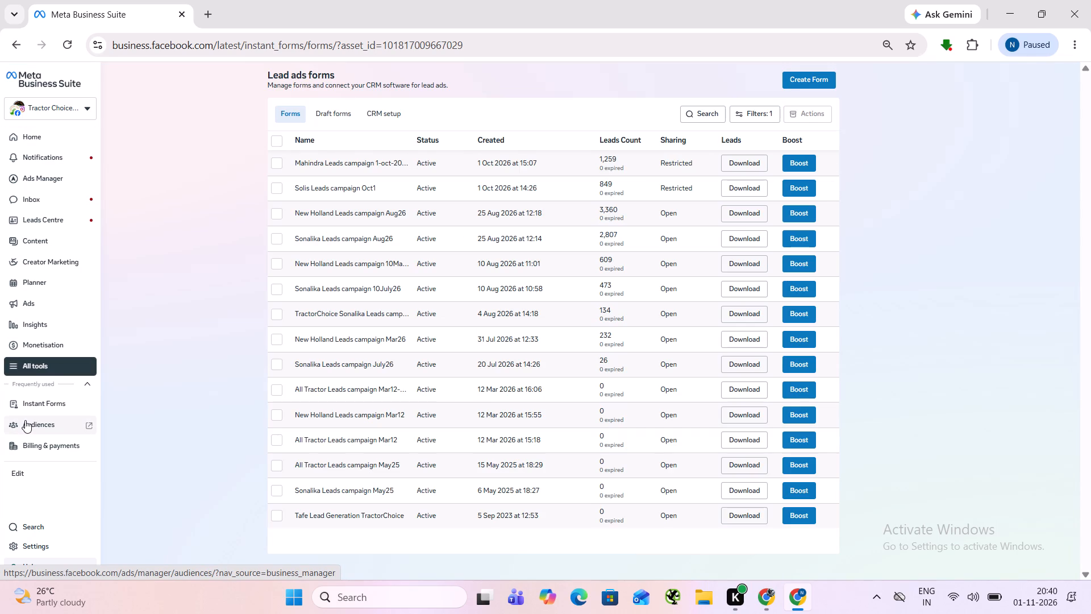
Download the new leads from the Mahindra Leads campaign 1-oct-2026 form as an XLS file.
left_click(749, 163)
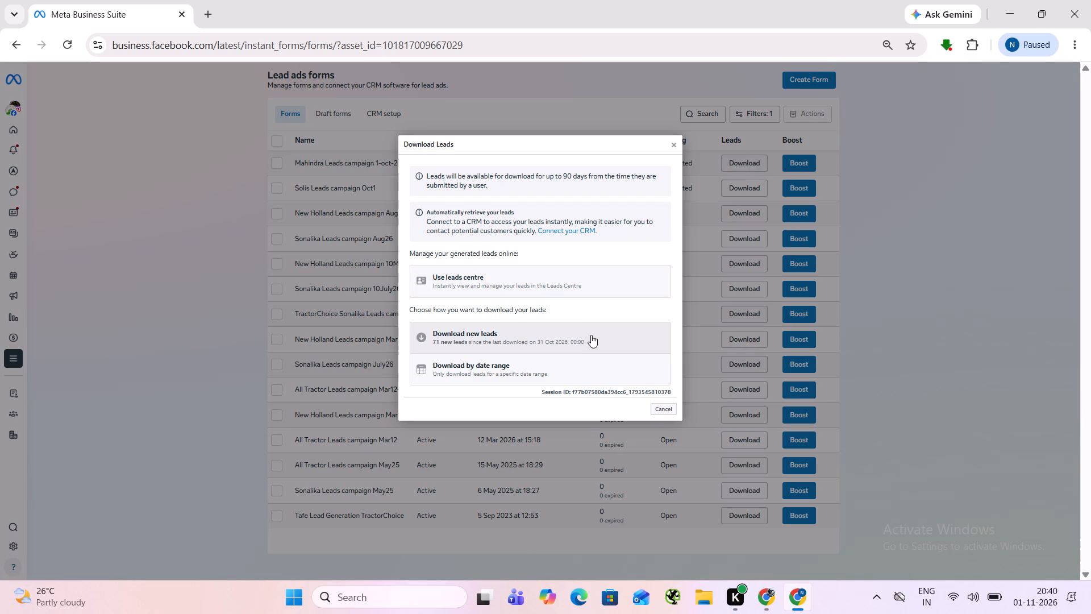
left_click(591, 335)
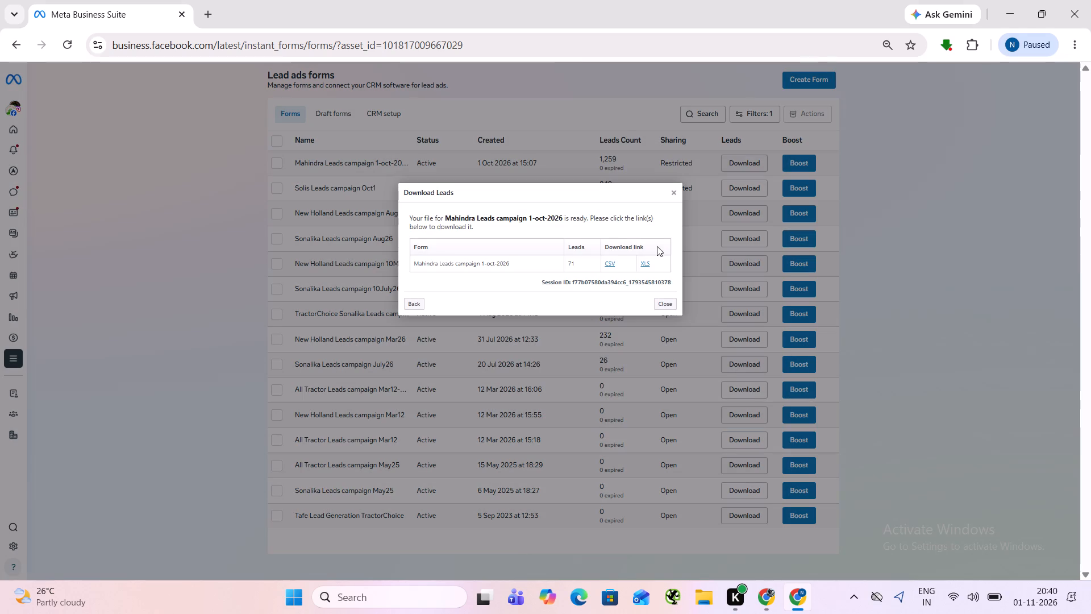
left_click(647, 264)
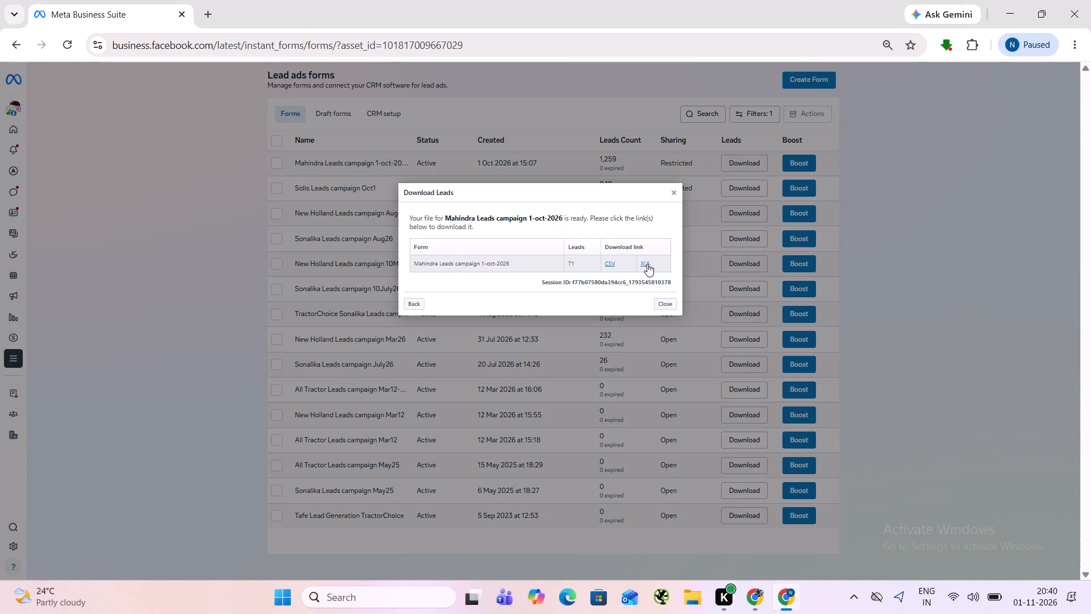
left_click(938, 122)
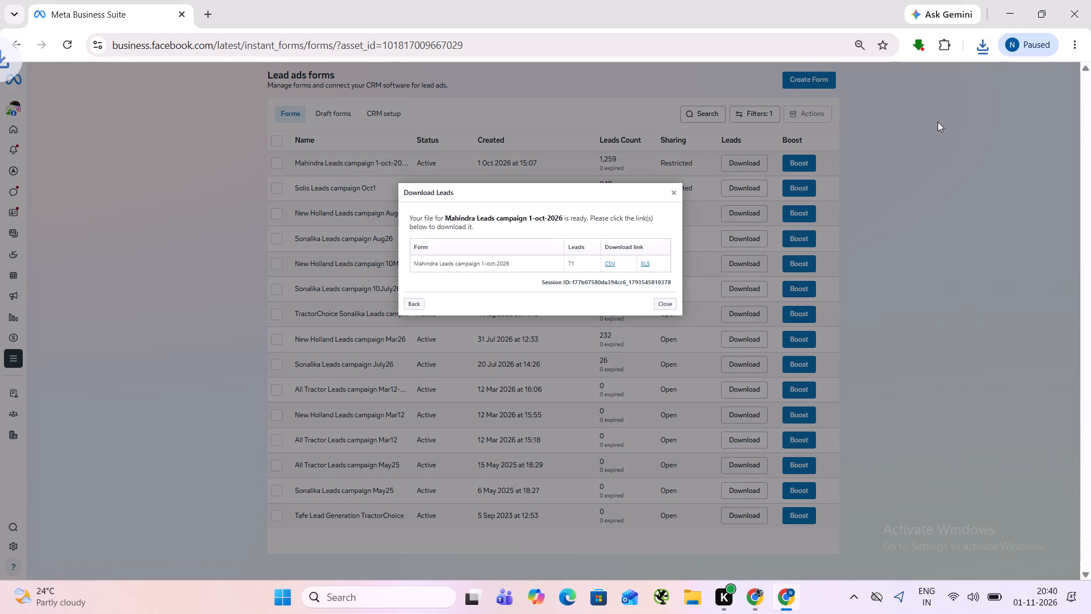
Open the downloaded Mahindra leads file in Excel despite the format mismatch, dismiss the activation notice and enable editing.
left_click(971, 76)
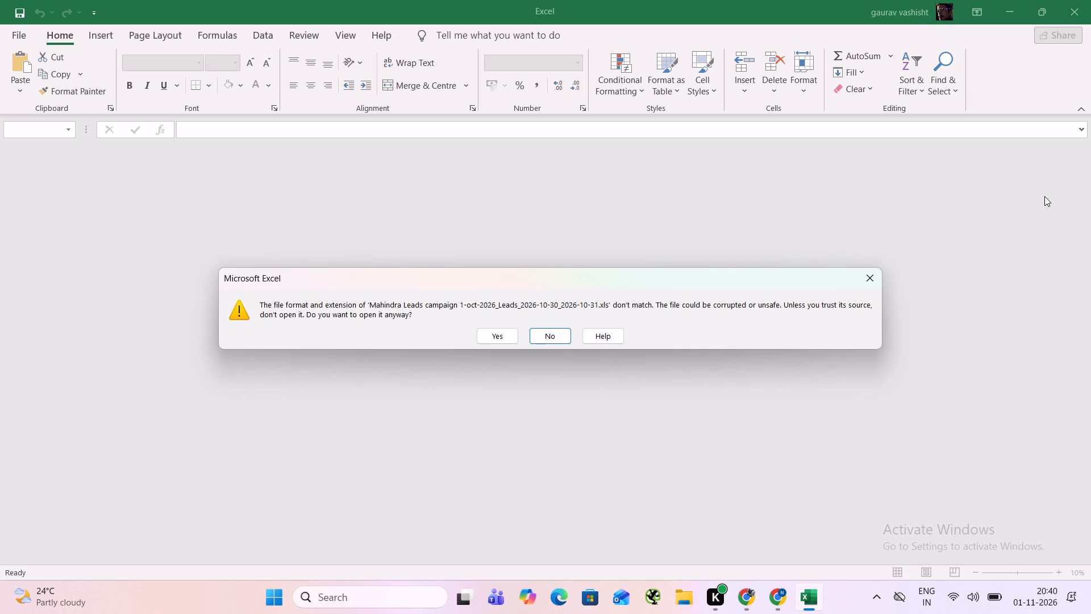
left_click(492, 334)
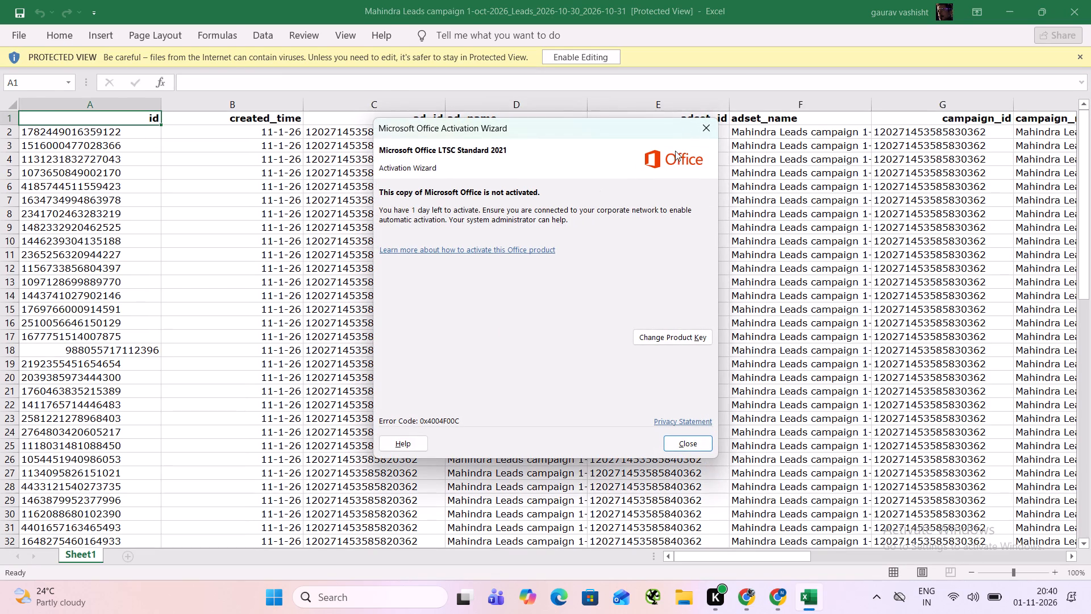
left_click(700, 128)
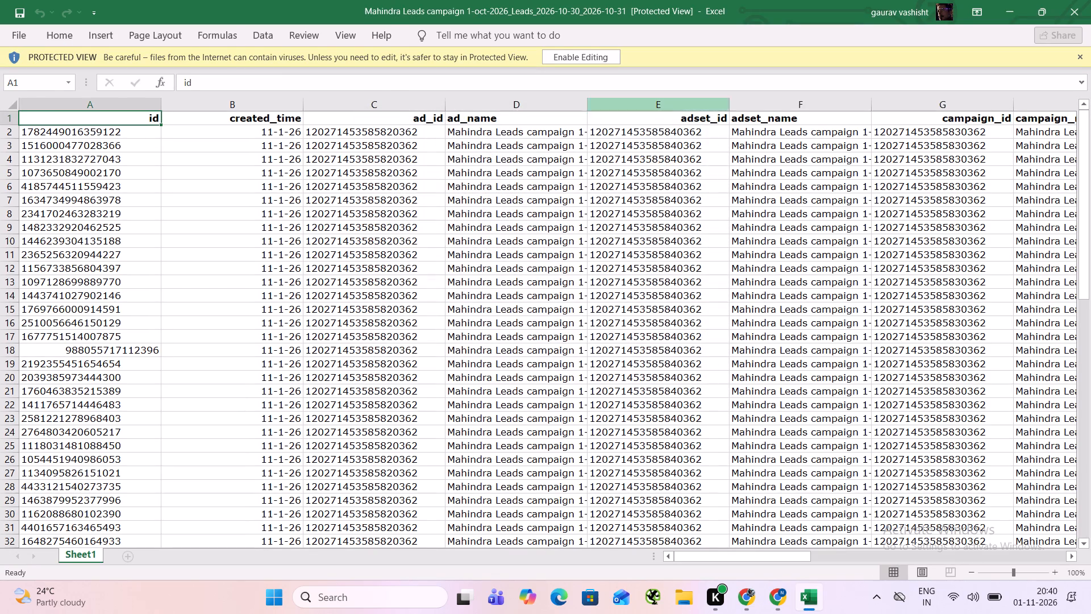
left_click(597, 60)
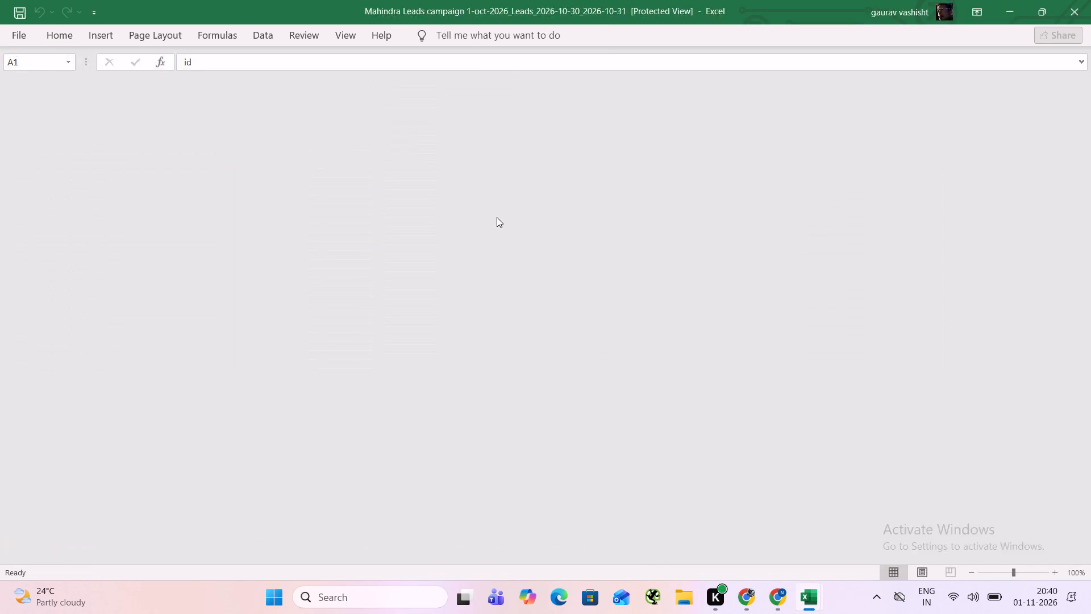
key("ctrl+Insert")
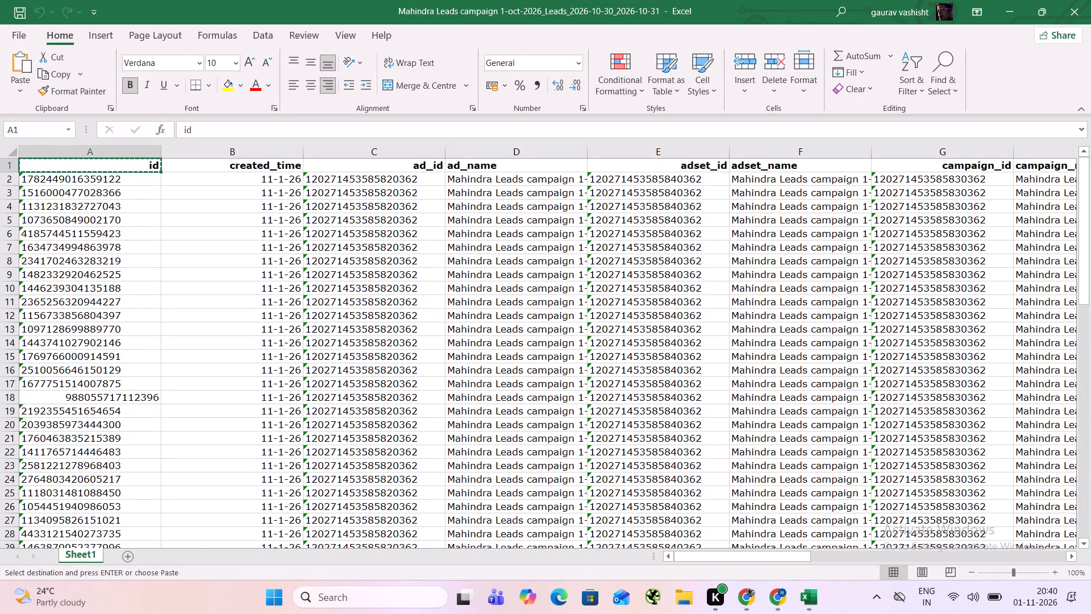
key("ctrl+Insert")
Set the state of the lead in row 2 to Telengana.
left_click(271, 304)
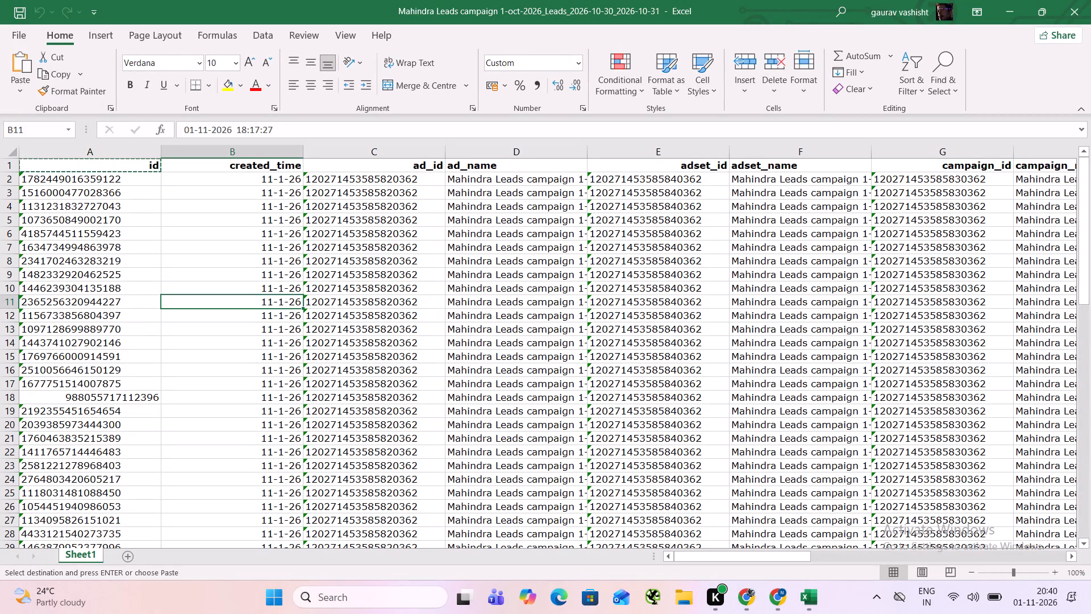
key("ctrl+Right")
double_click(274, 301, "ctrl")
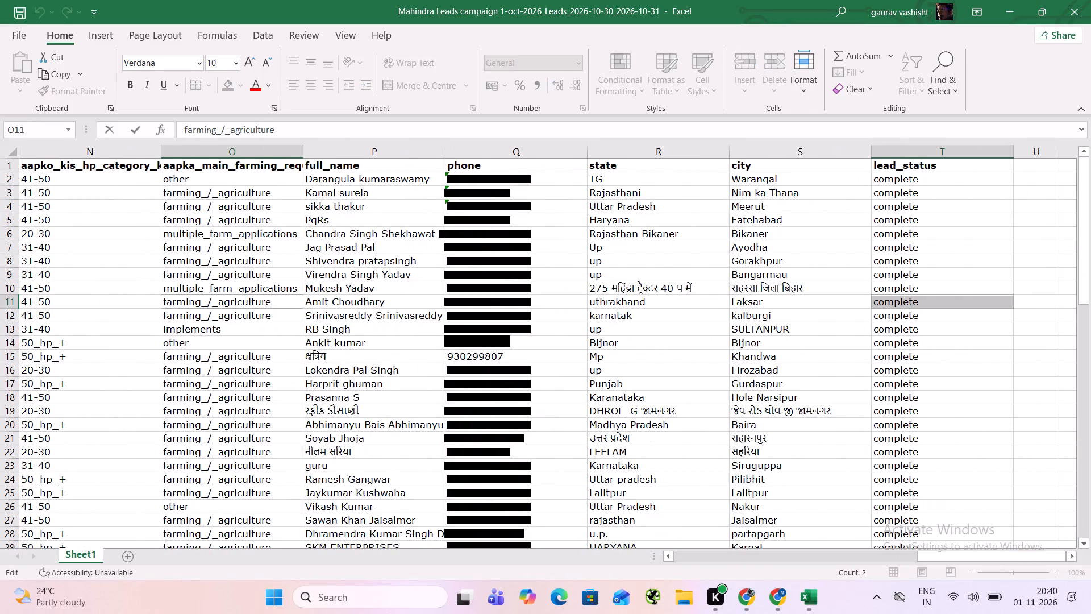
left_click(708, 179)
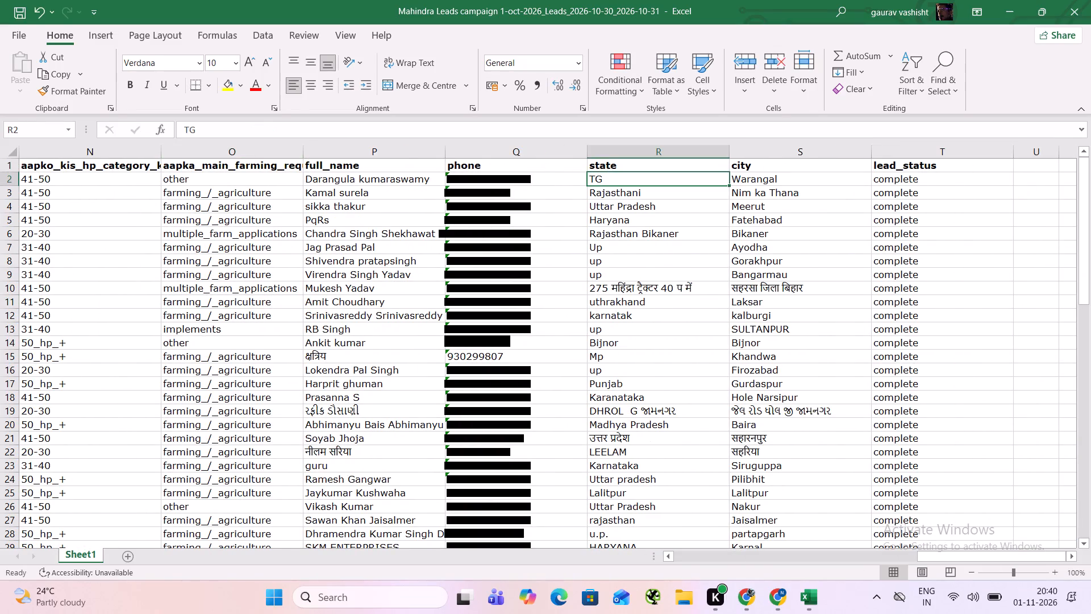
key("shift+t")
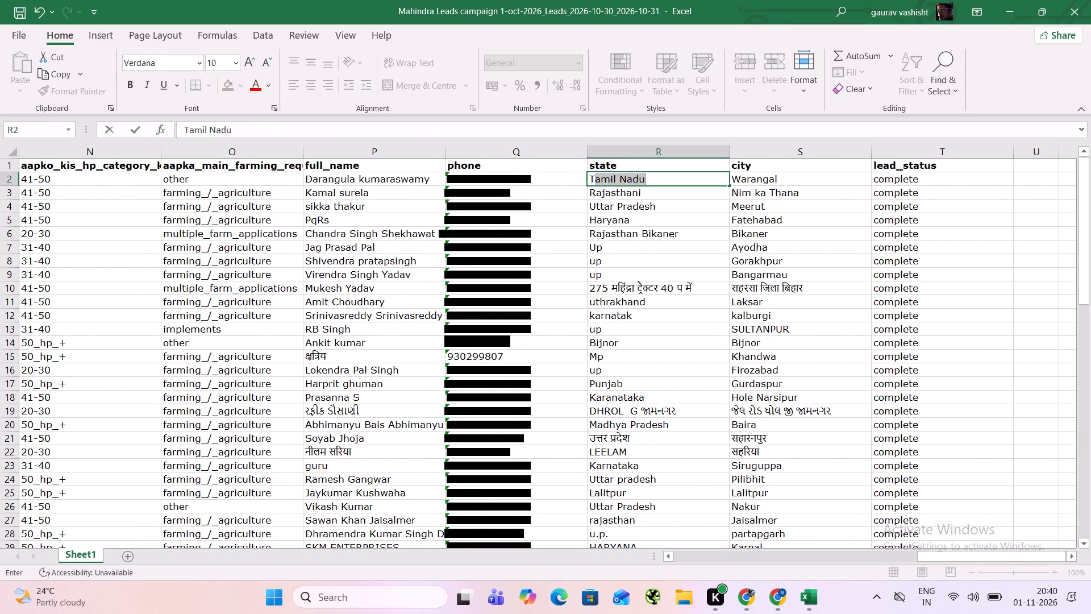
type("el")
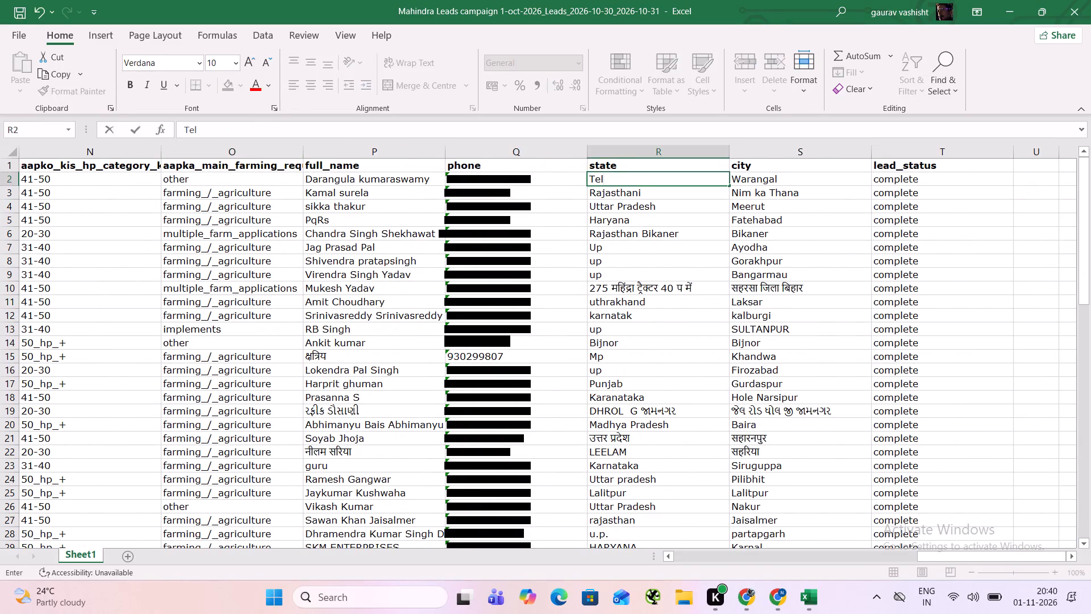
type("enga")
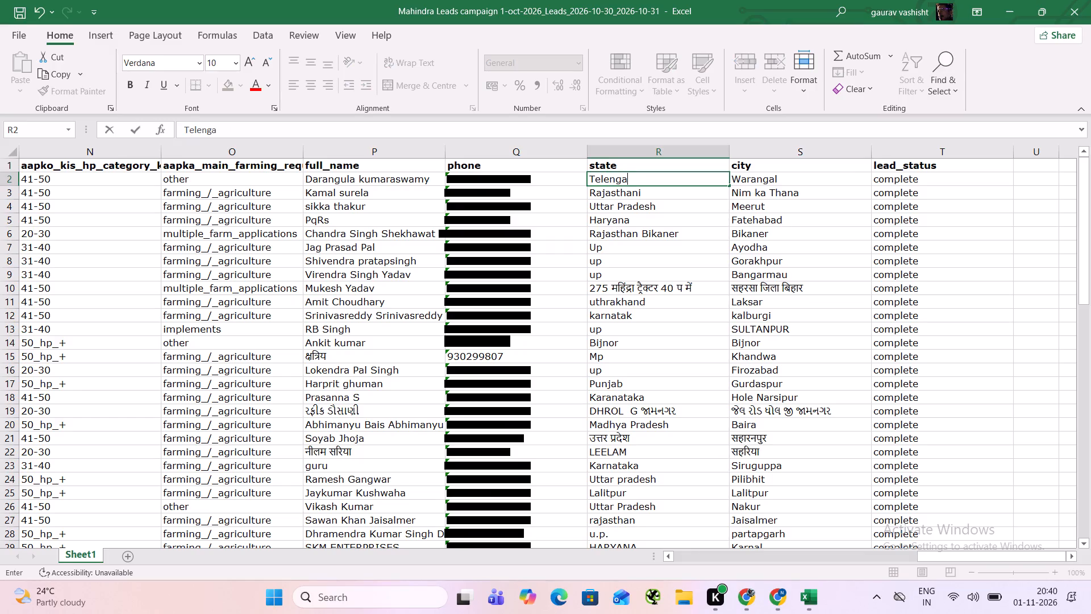
type("na")
key("Right")
Clear the city in row 3 and set that row's state to Rajasthan.
key("Down")
key("BackSpace")
key("Left")
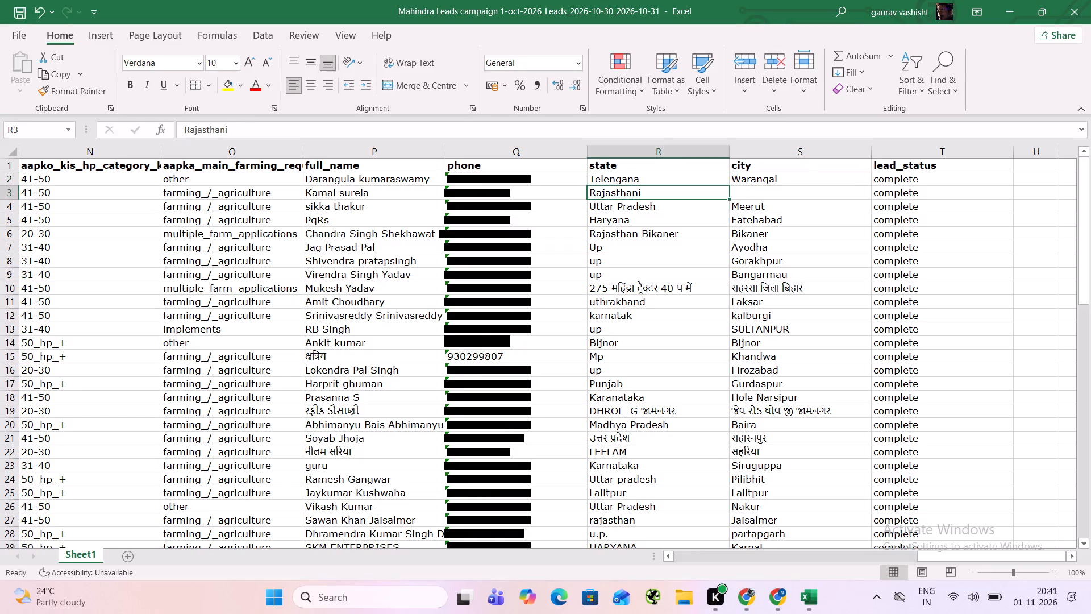
type("Rajasthan")
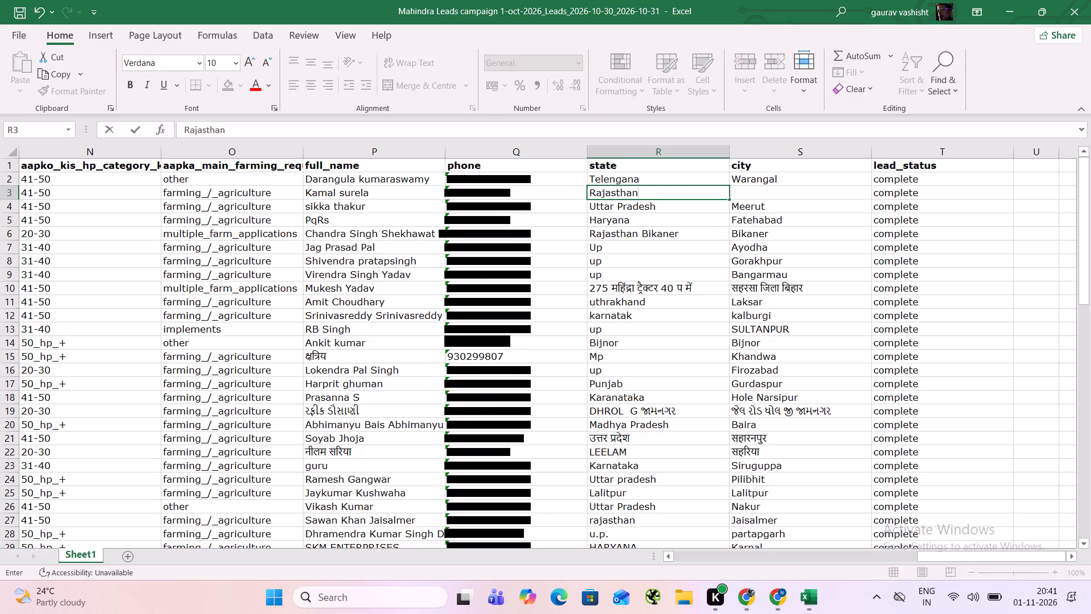
key("Down")
Copy the Rajasthan entry from row 3 into the state cell of row 6.
key("Down")
key("Down")
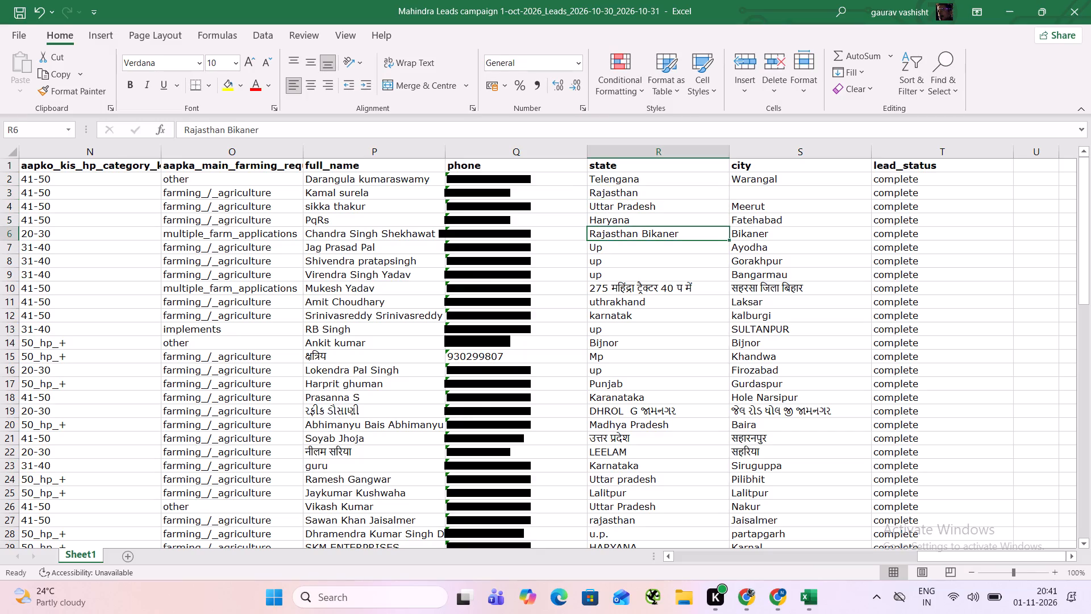
key("Up")
key("Up")
key("Up")
key("ctrl+c")
key("Down")
key("Down")
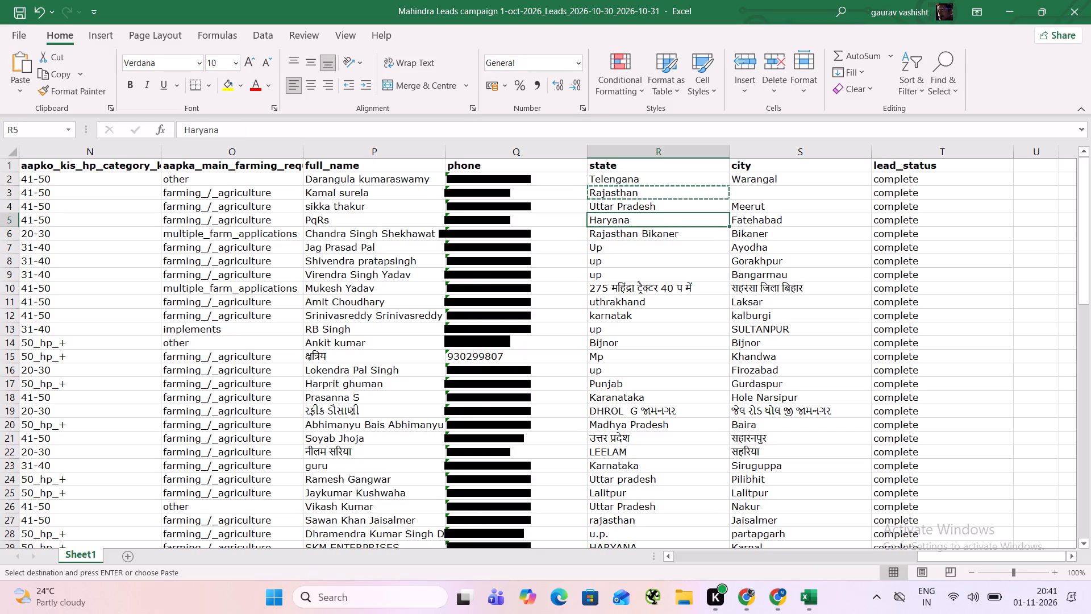
key("Down")
key("ctrl+v")
Enter Uttar Pradesh as the state in row 7 and copy it into the state cells of rows 8 to 10.
key("Down")
type("Uttar")
key("space")
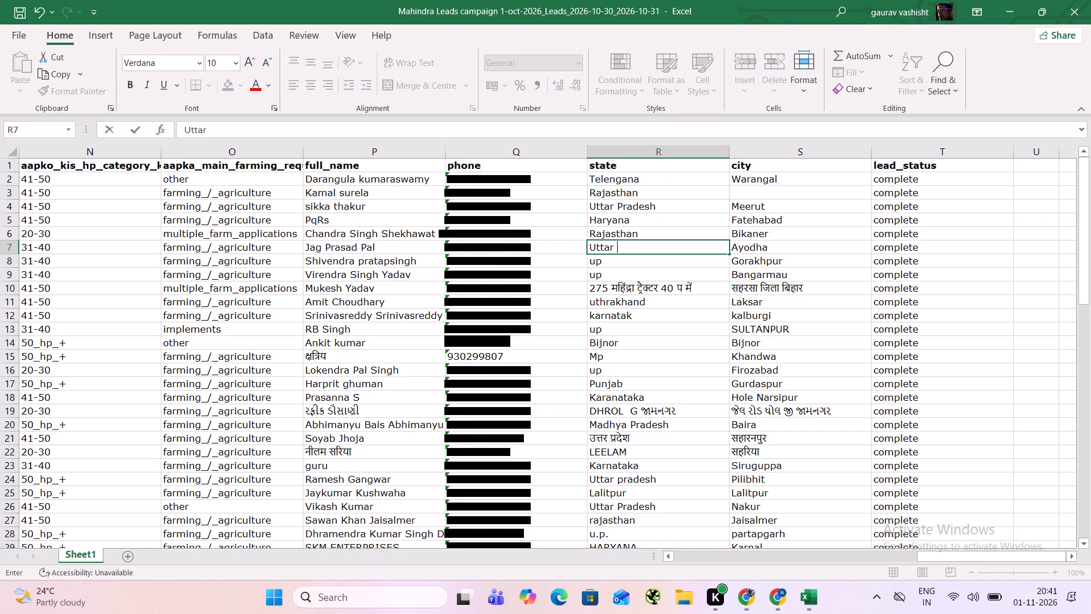
type("Pradesh")
key("Down")
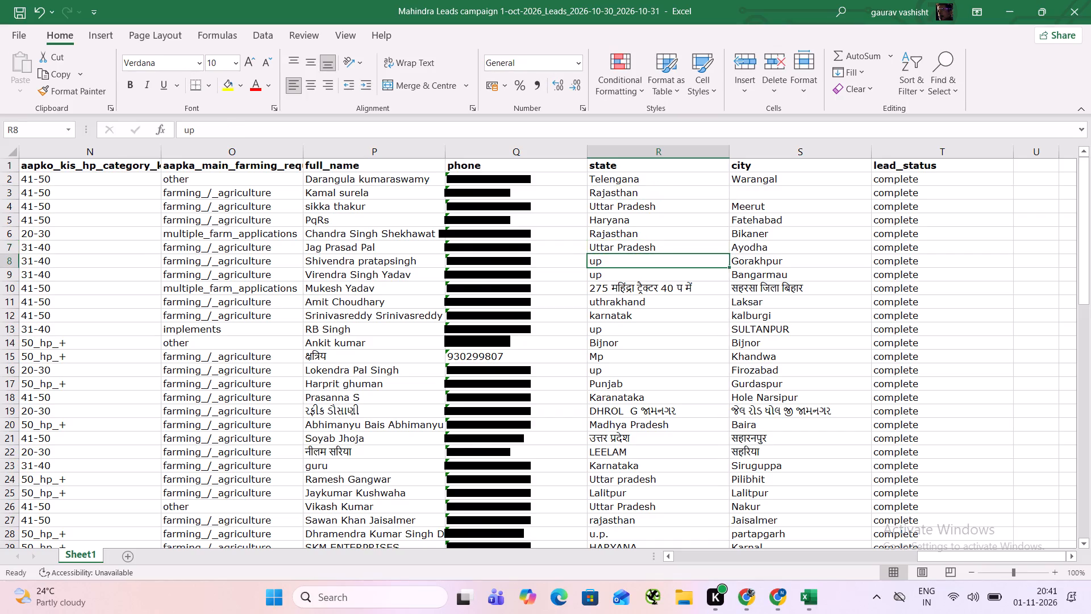
key("Up")
key("ctrl+c")
key("Down")
key("ctrl+v")
key("Down")
key("ctrl+v")
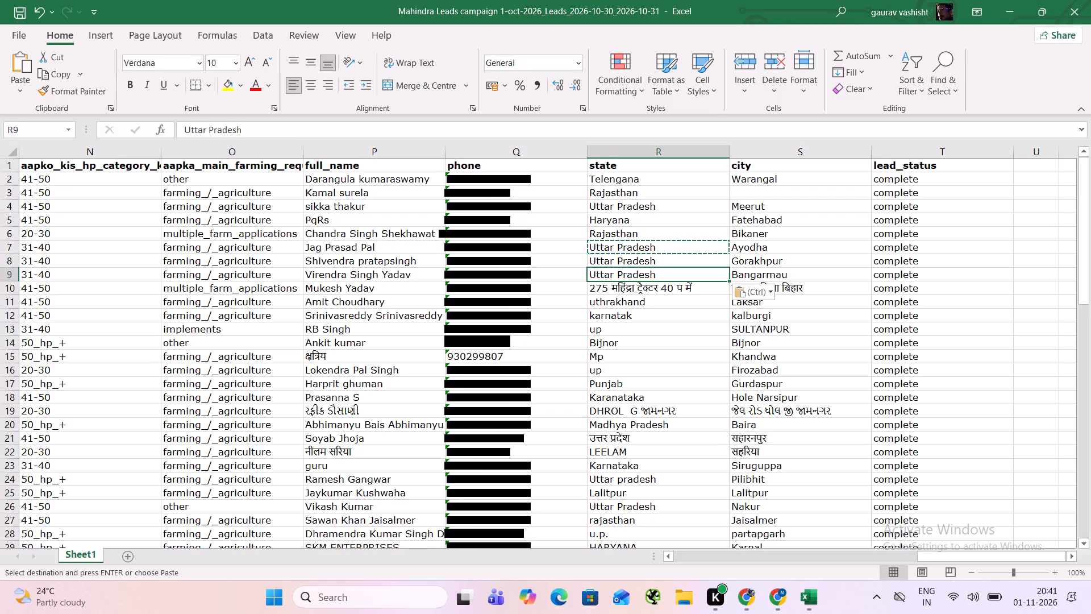
key("Down")
key("ctrl+v")
Clear the city entry in row 10.
key("Right")
key("equal")
key("BackSpace")
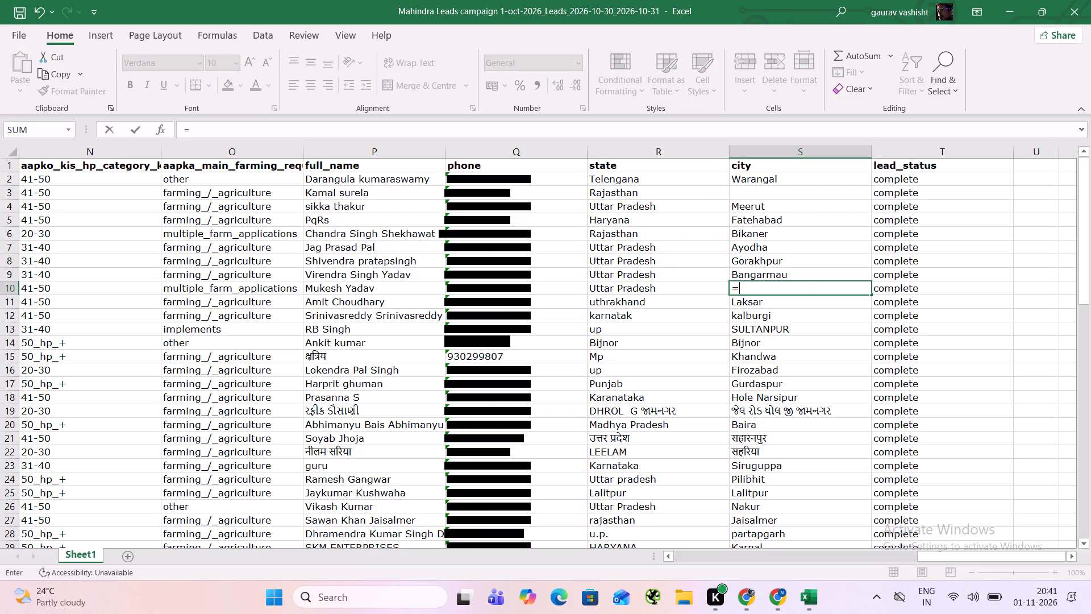
key("Down")
Set the state in row 11 to Utthrakhand.
key("Left")
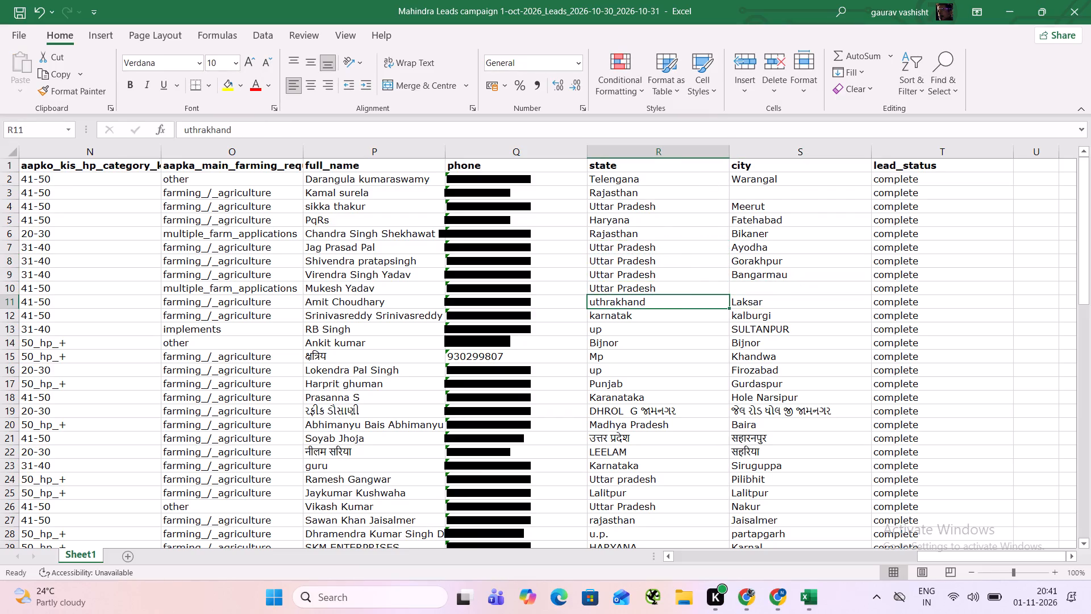
type("Utthrakhand")
key("Right")
Clear the city in row 12 and set that row's state to Karnataka.
key("Down")
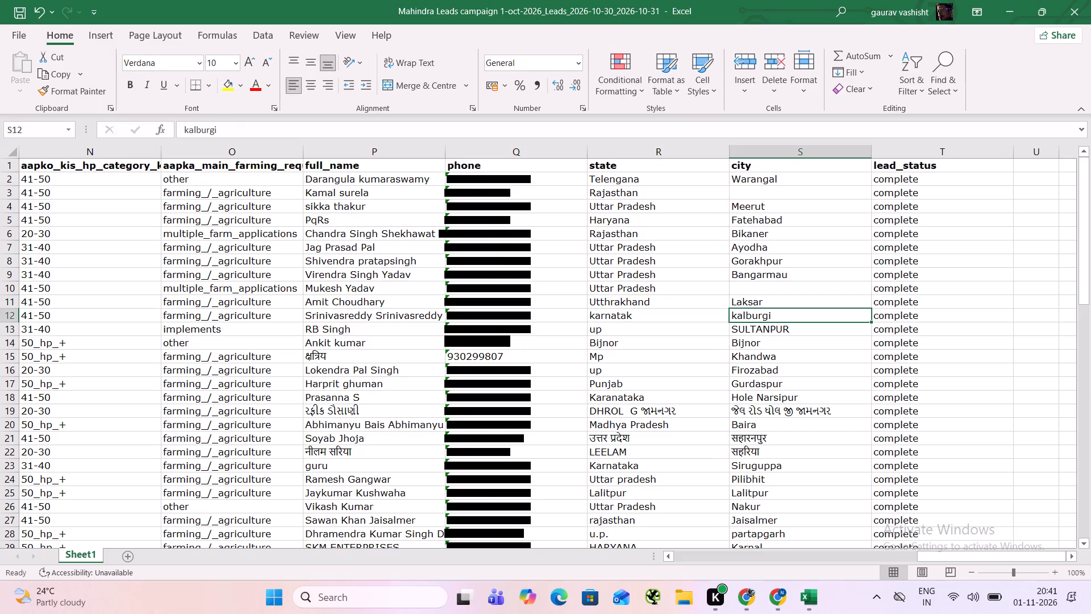
key("BackSpace")
key("Left")
type("Kaen")
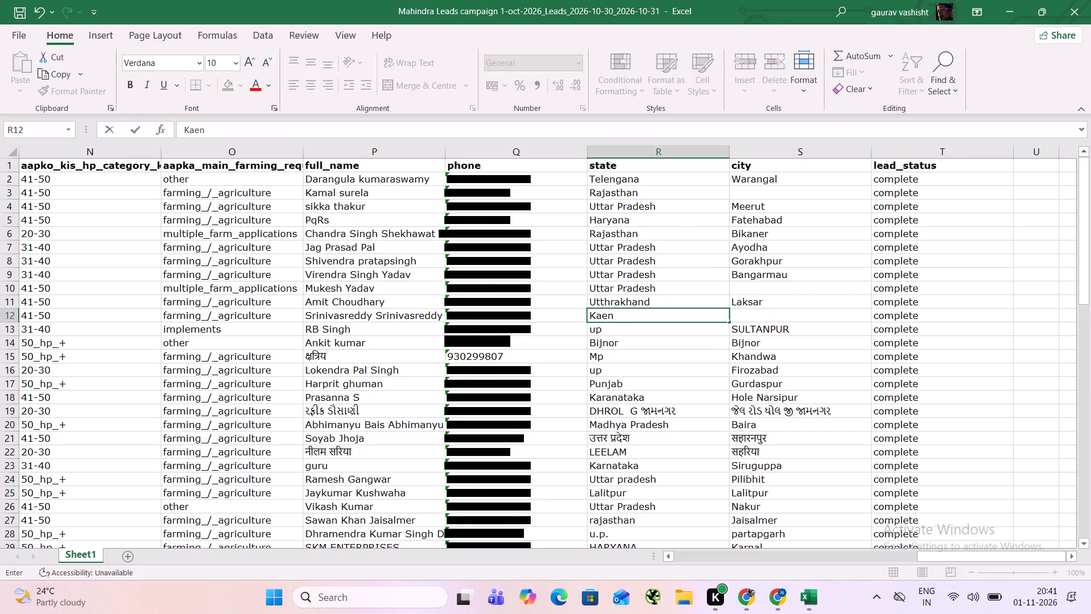
key("BackSpace")
key("BackSpace")
type("rnataka")
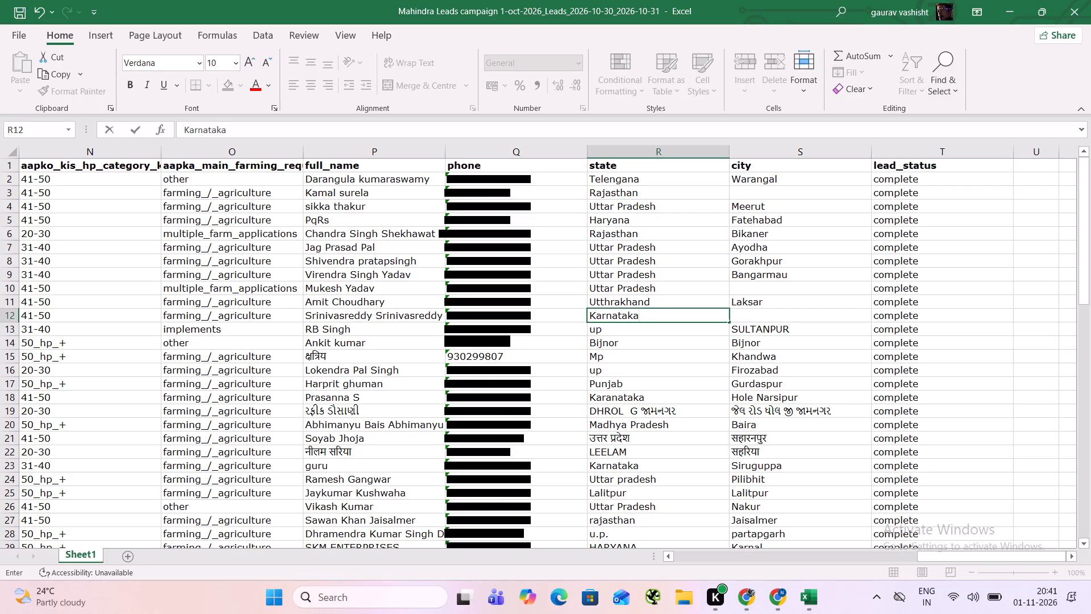
key("Up")
Copy Uttar Pradesh from row 10 into the state cells of rows 13 and 14.
key("Up")
key("ctrl+c")
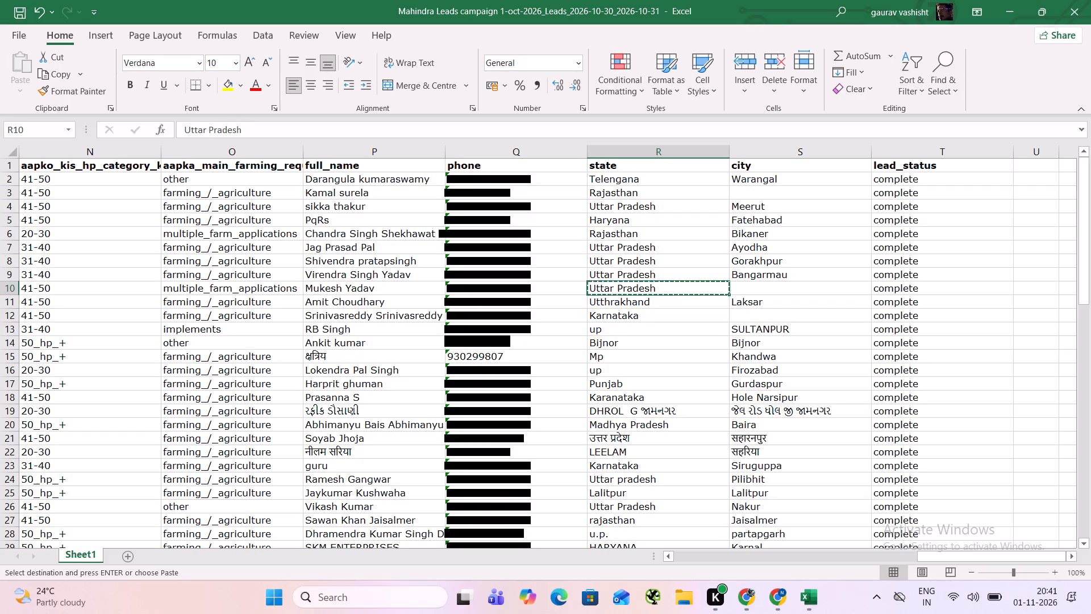
key("Down")
key("Down")
key("Down")
key("ctrl+v")
key("Down")
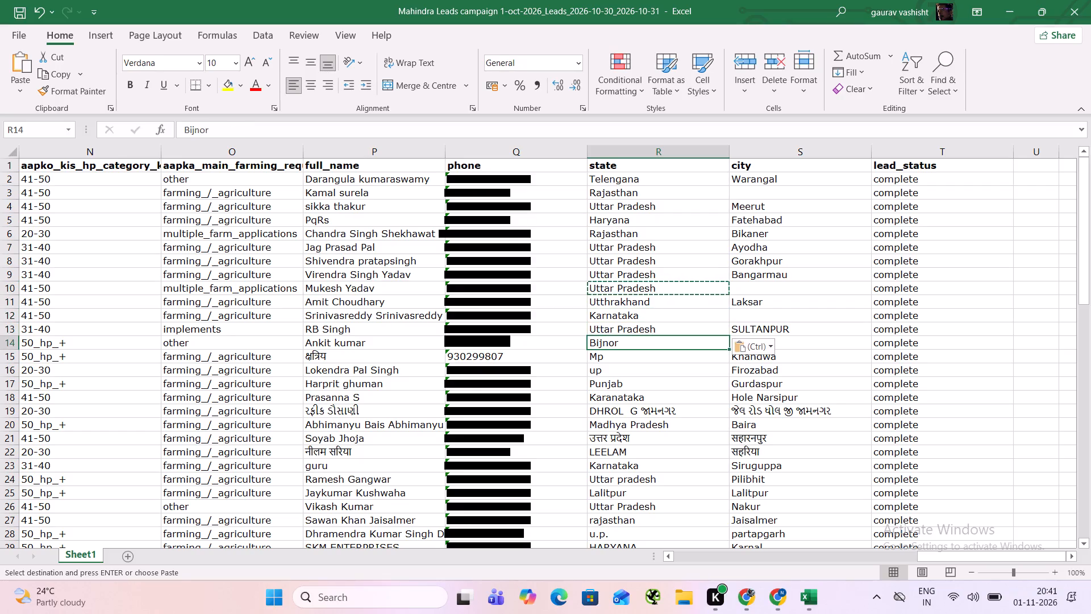
key("ctrl+v")
Clear the city entry in row 13.
key("Right")
key("Up")
key("BackSpace")
key("Down")
Copy Uttar Pradesh from the state cell of row 14 into the state cell of row 16.
key("Down")
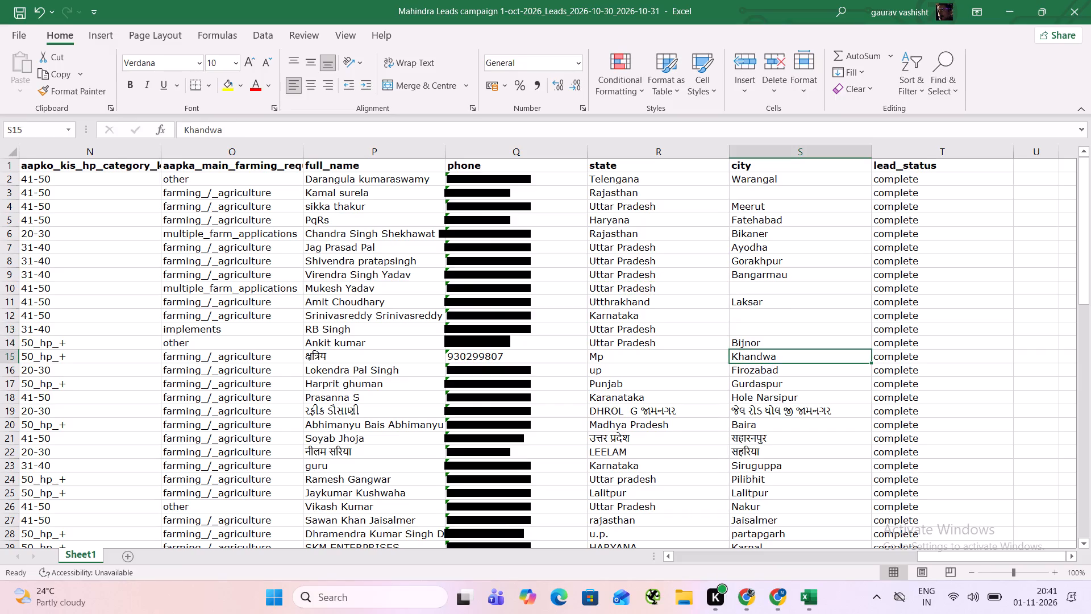
key("Left")
key("Up")
key("Up")
key("Up")
key("Up")
key("Up")
key("Down")
key("Down")
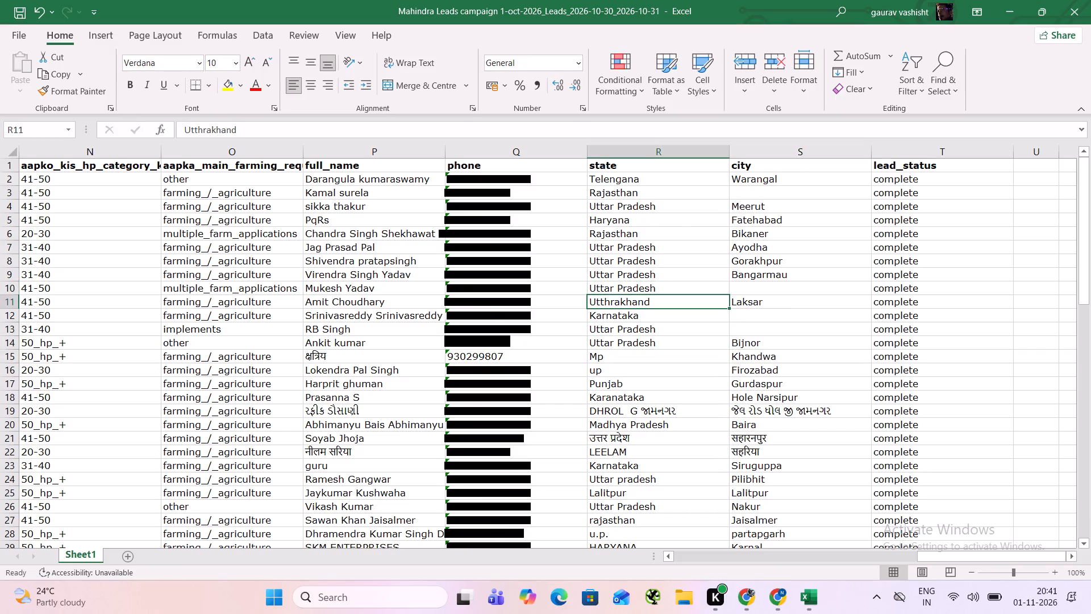
key("Down")
key("Down")
key("ctrl+c")
key("Down")
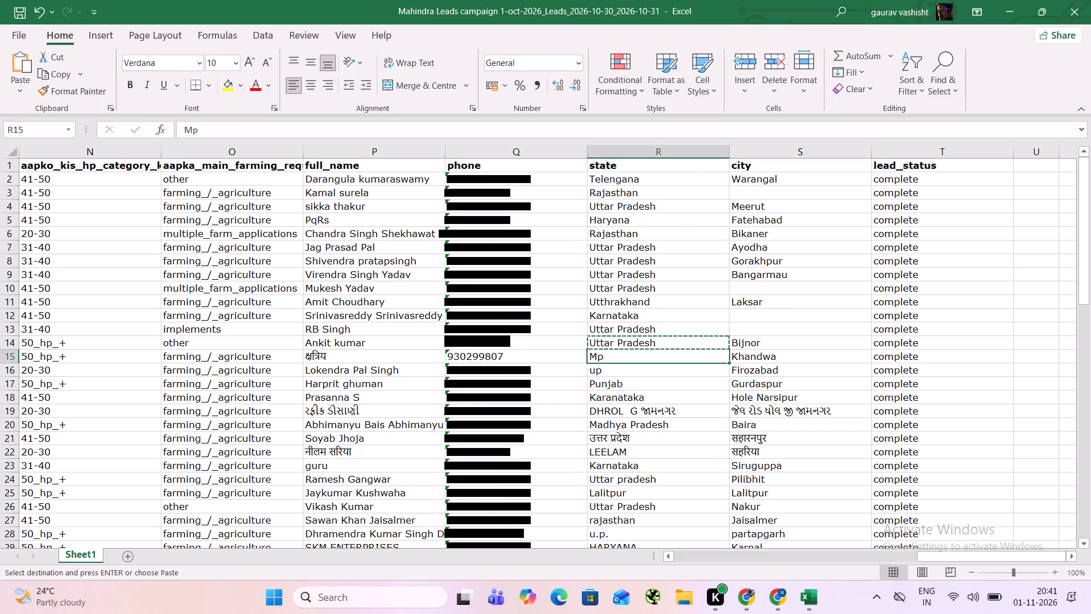
key("Down")
key("ctrl+v")
Set the state in row 15 to Madhya Pradesh.
key("Up")
type("Madhya")
key("space")
key("Return")
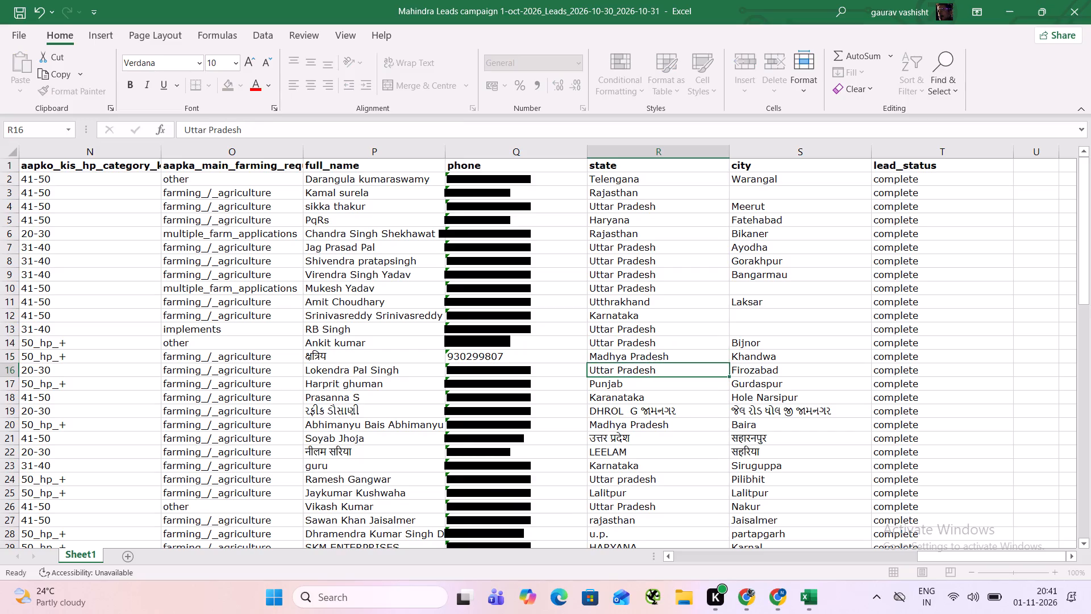
Clear the city in row 19 and set that row's state to Gujarat.
key("Down")
key("Down")
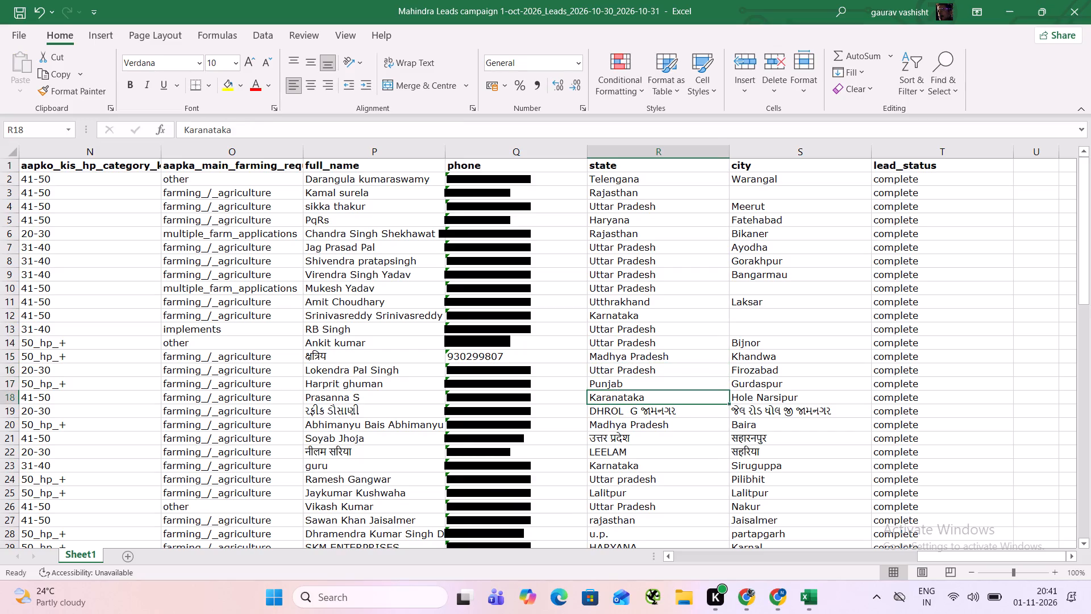
key("Right")
key("Down")
key("BackSpace")
key("Left")
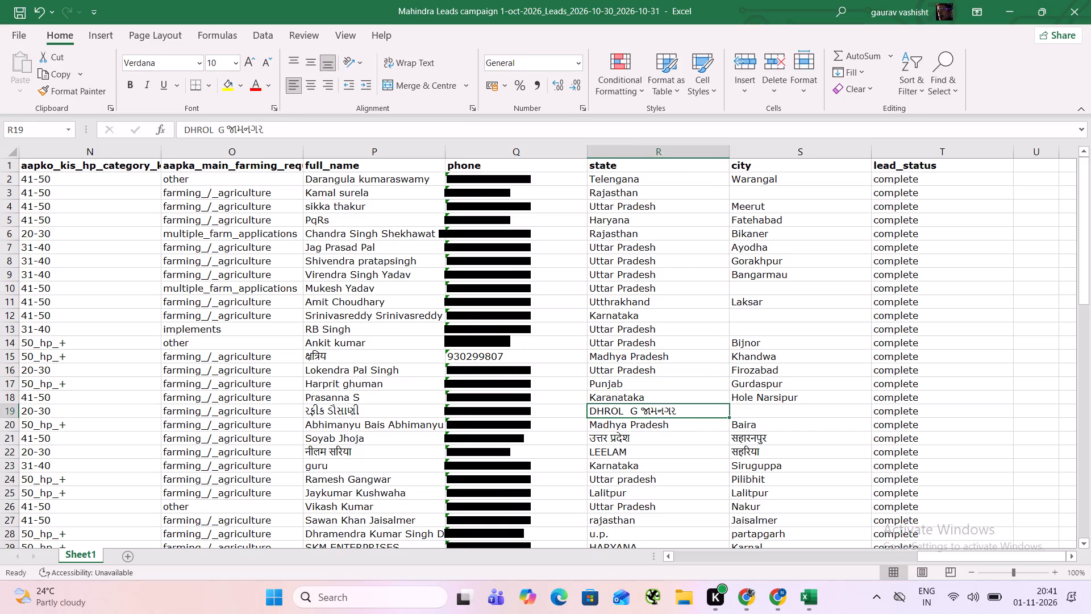
type("Gujarat")
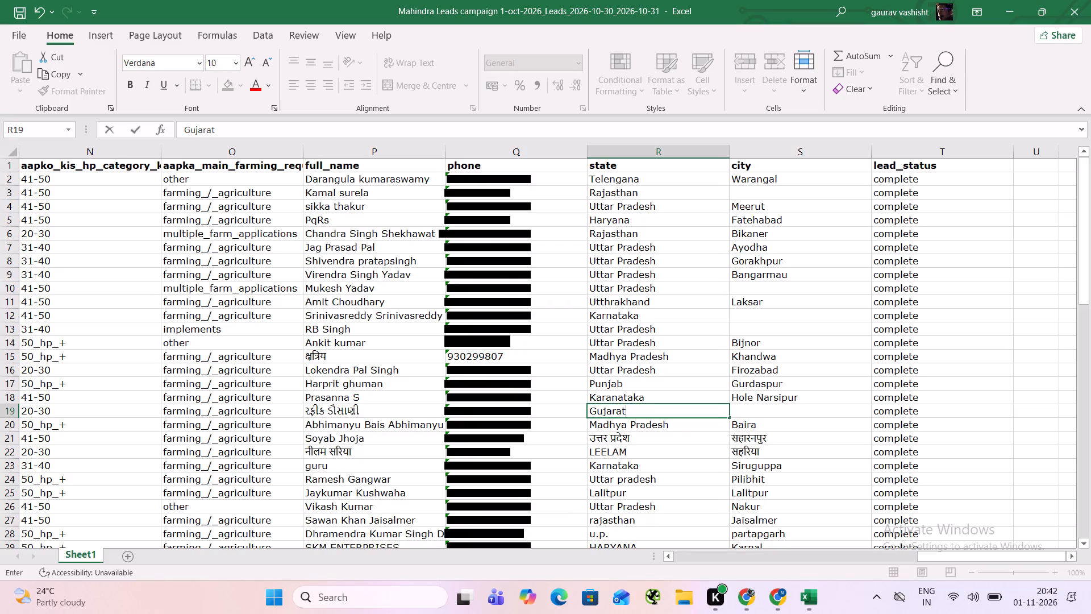
key("Down")
key("Up")
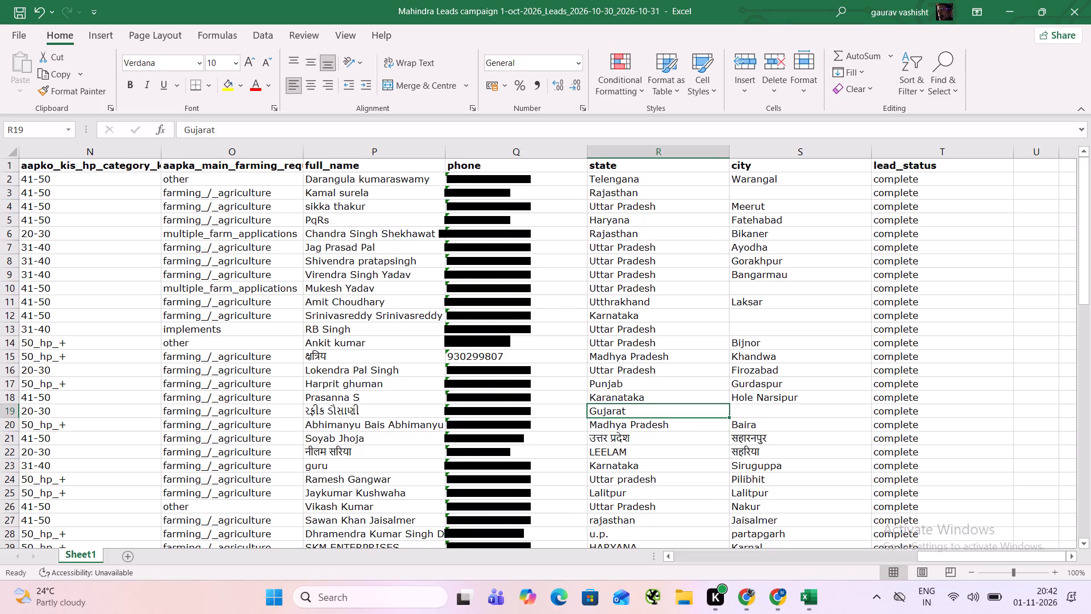
Copy Uttar Pradesh from the state cell of row 16 into the state cell of row 21.
key("Up")
key("Up")
key("Up")
key("ctrl+c")
key("Down")
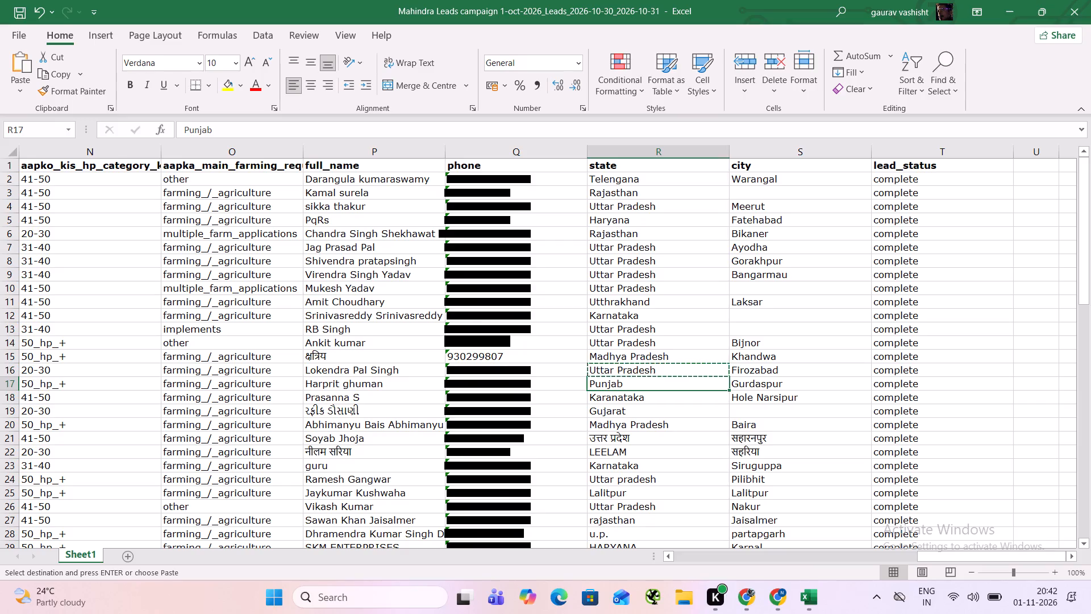
key("Down")
key("Down")
key("Down")
key("Down")
key("ctrl+v")
Clear the Hindi city entries in rows 21 and 22.
key("Right")
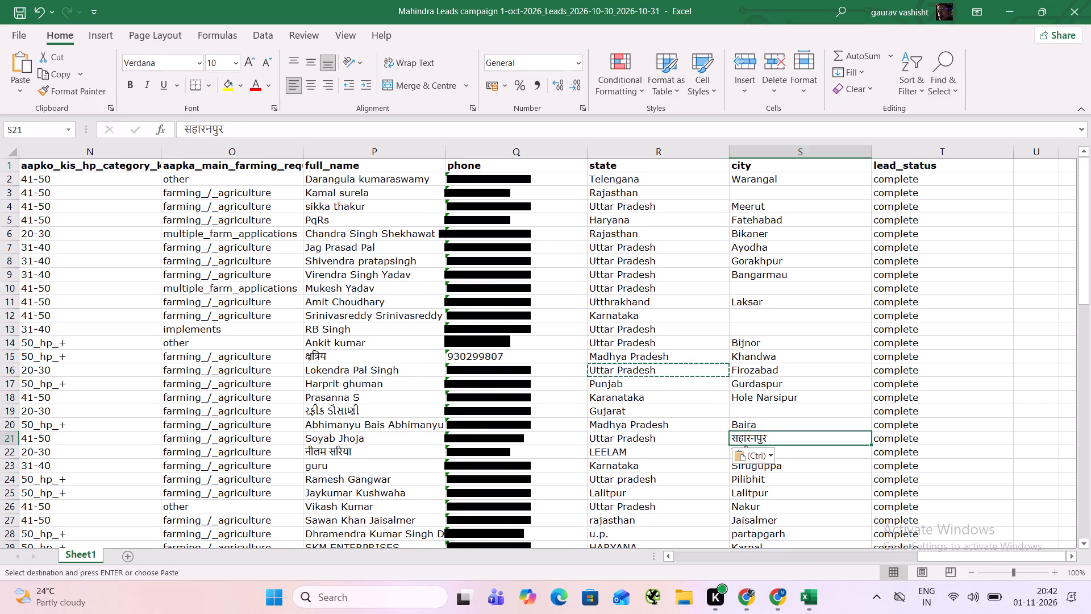
key("BackSpace")
key("Down")
key("BackSpace")
Copy Uttar Pradesh from row 21 into the state cells of rows 22, 24, 25, 26 and 28.
key("Left")
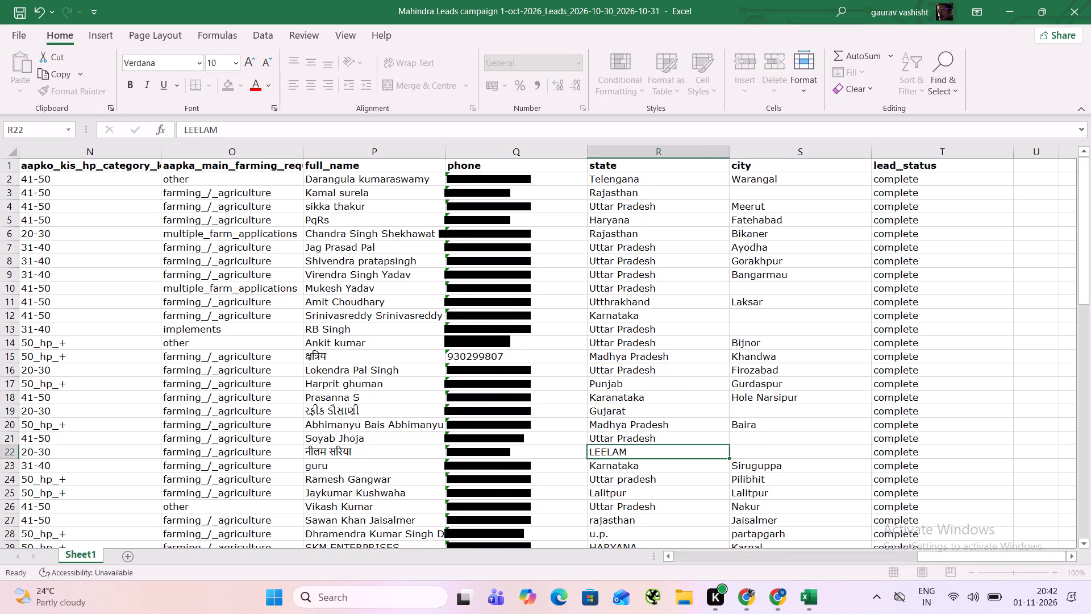
key("Down")
key("Up")
key("Up")
key("ctrl+c")
key("Down")
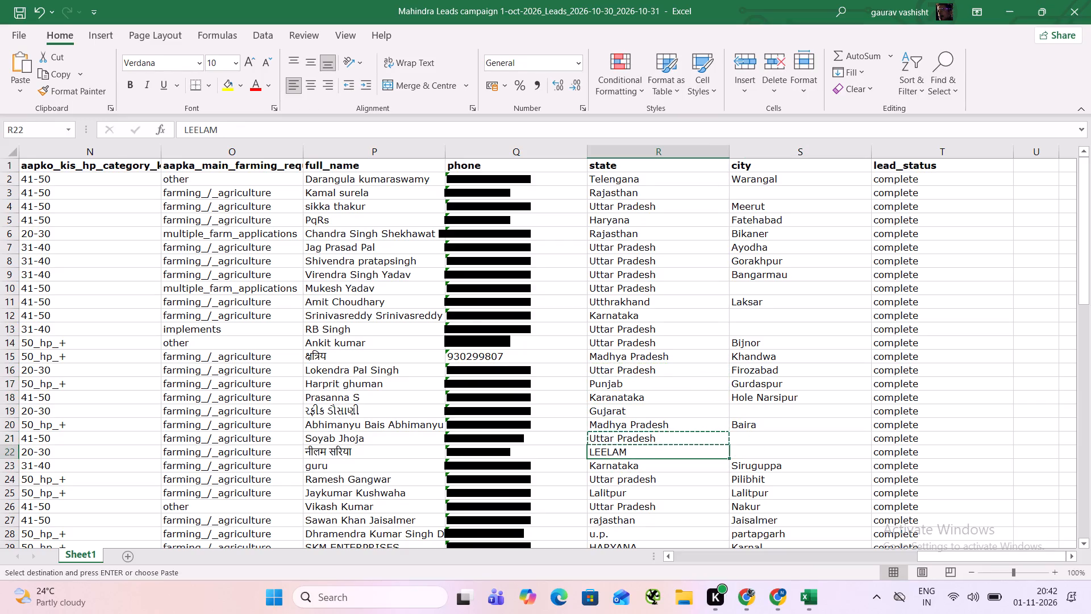
key("ctrl+v")
key("Down")
key("Down")
key("ctrl+v")
key("Down")
key("ctrl+v")
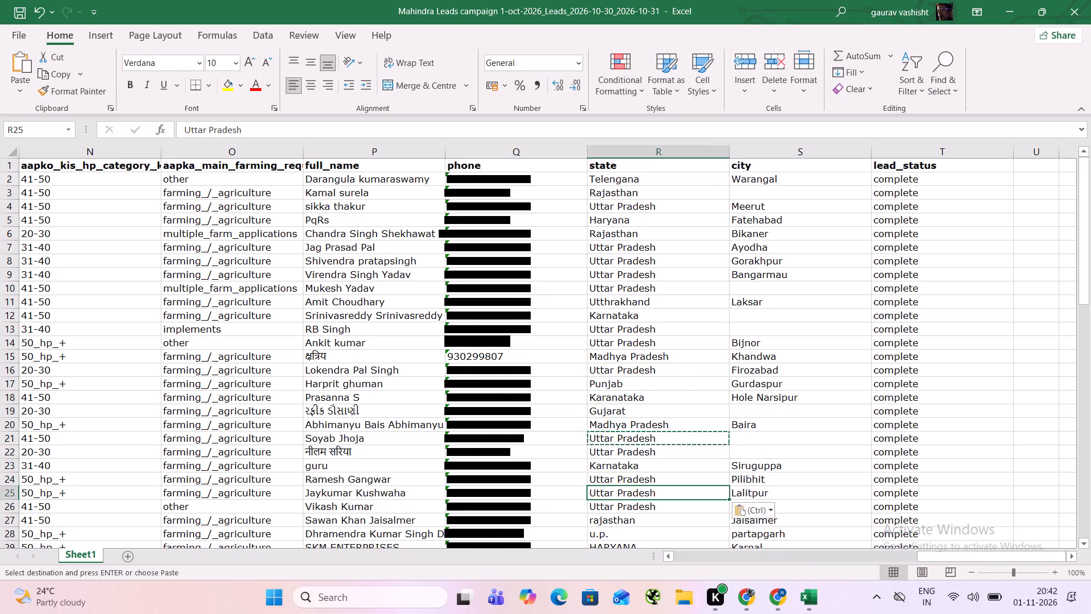
key("Down")
key("ctrl+v")
key("Down")
key("Down")
key("ctrl+v")
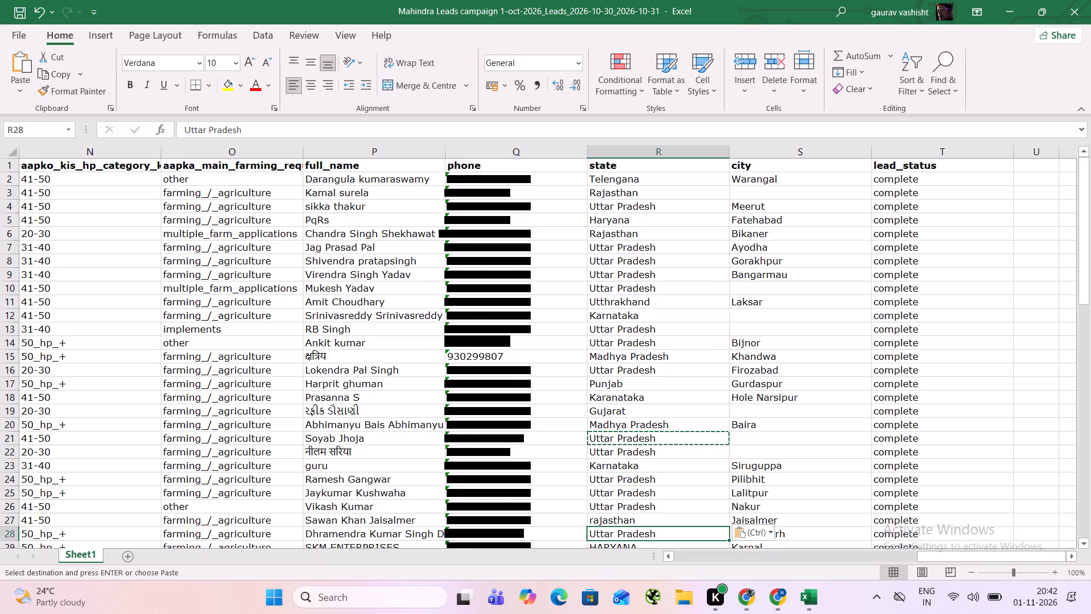
Set the state in row 27 to Rajasthan.
key("Up")
type("Rajas")
type("than")
key("Right")
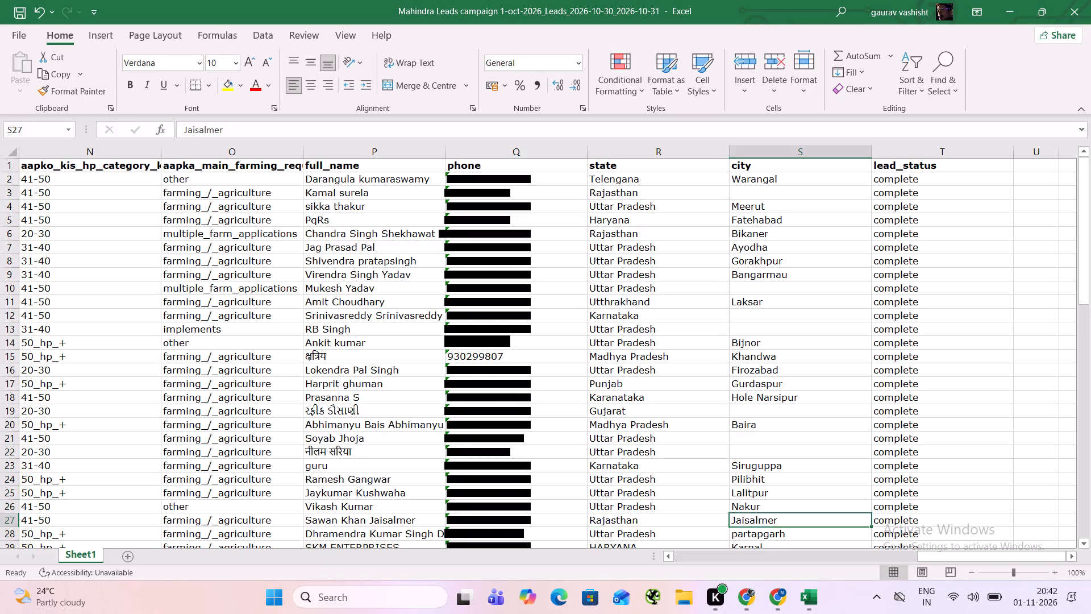
Clear the city entry in row 28.
key("Down")
key("BackSpace")
Set the state in row 29 to Haryana.
key("Left")
key("Up")
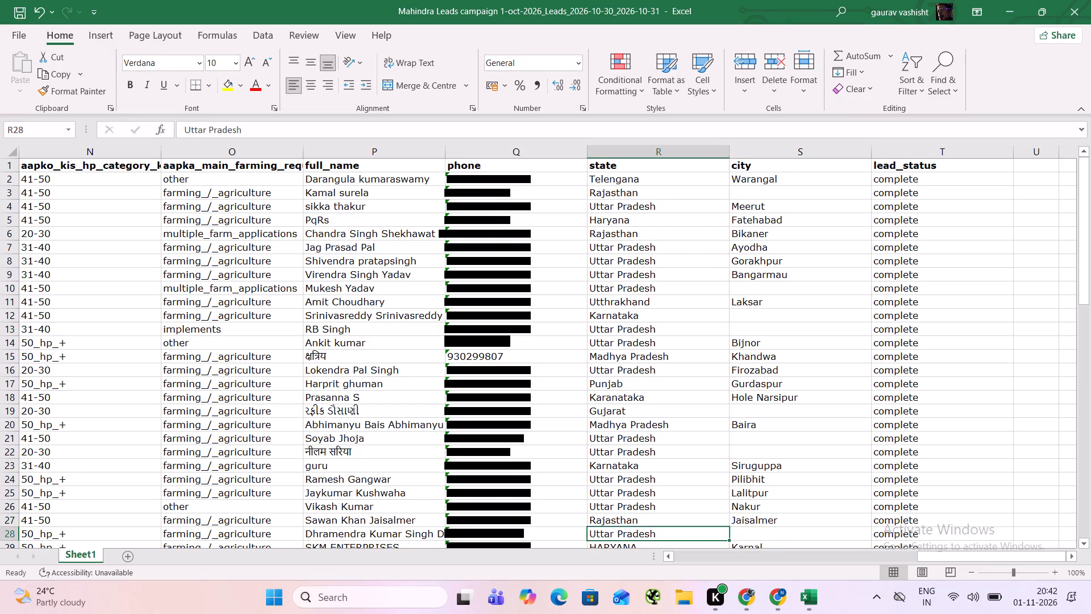
key("Down")
key("Down")
type("Haryana")
key("Right")
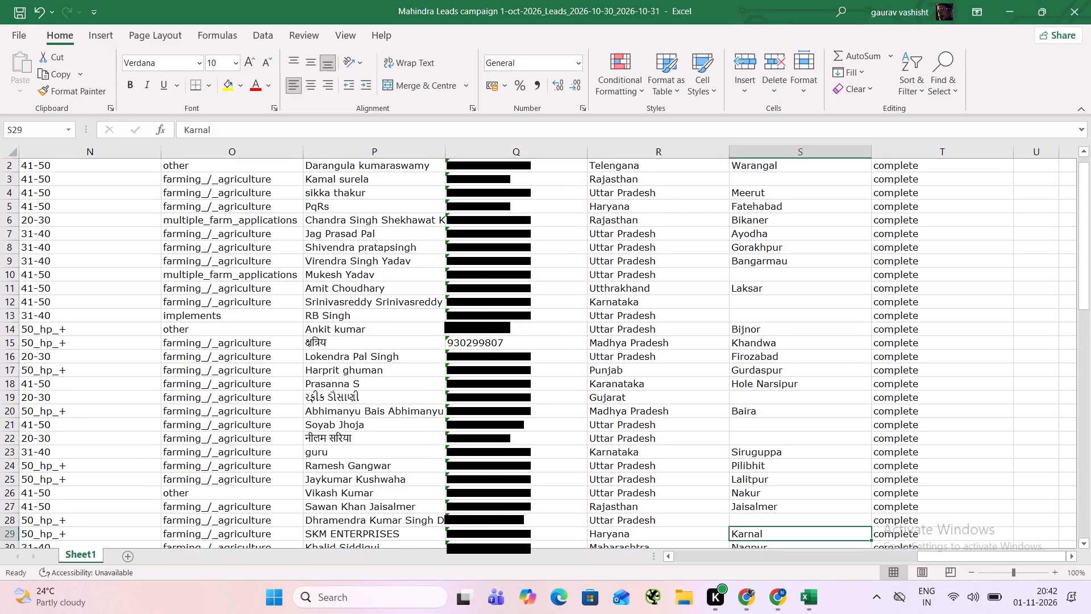
Set the state in row 31 to Jammu And Kashmir.
key("Down")
key("Left")
key("Down")
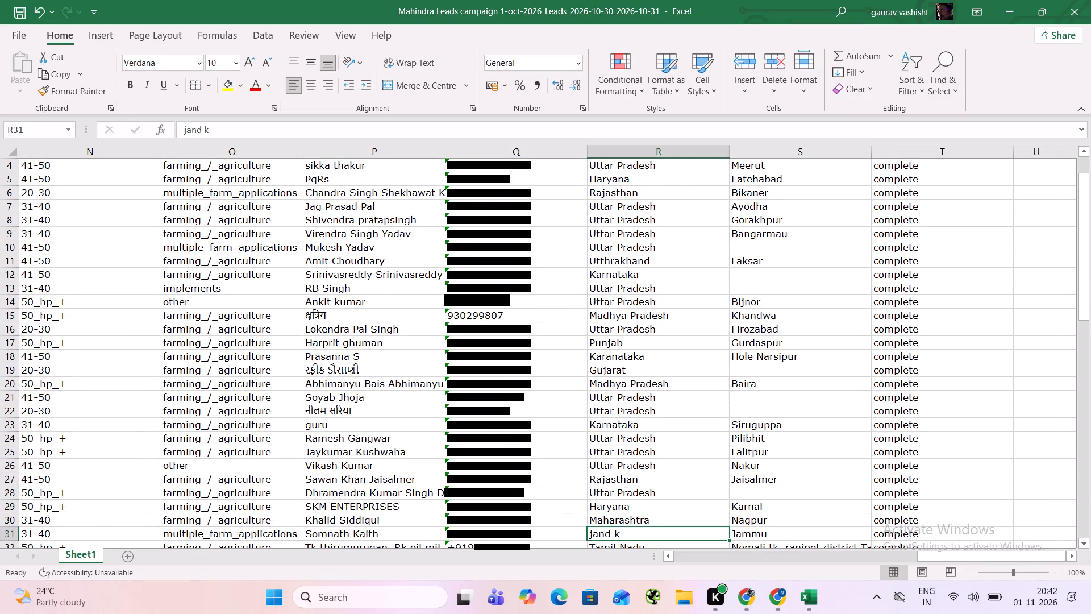
type("Jammu")
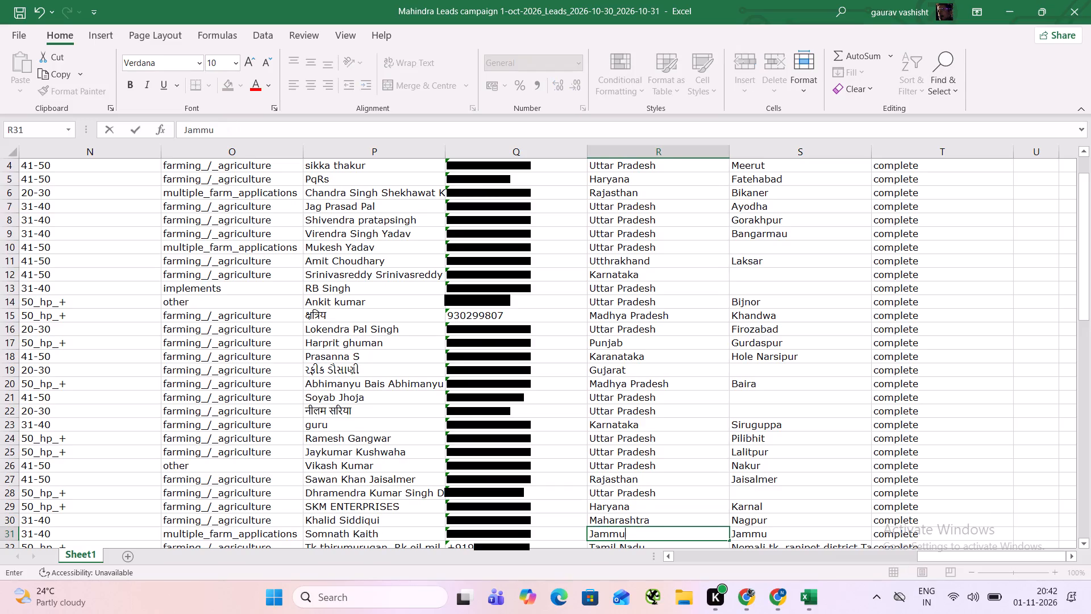
key("space")
type("And Kashmir")
key("Right")
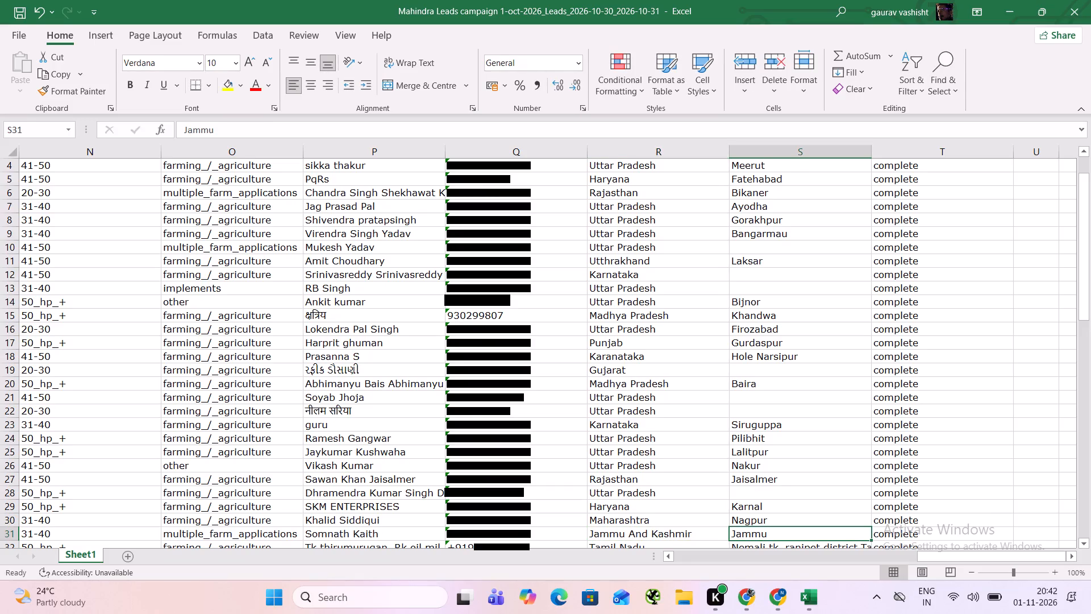
Clear the city entries in rows 31 and 32.
key("BackSpace")
key("Down")
key("BackSpace")
key("Left")
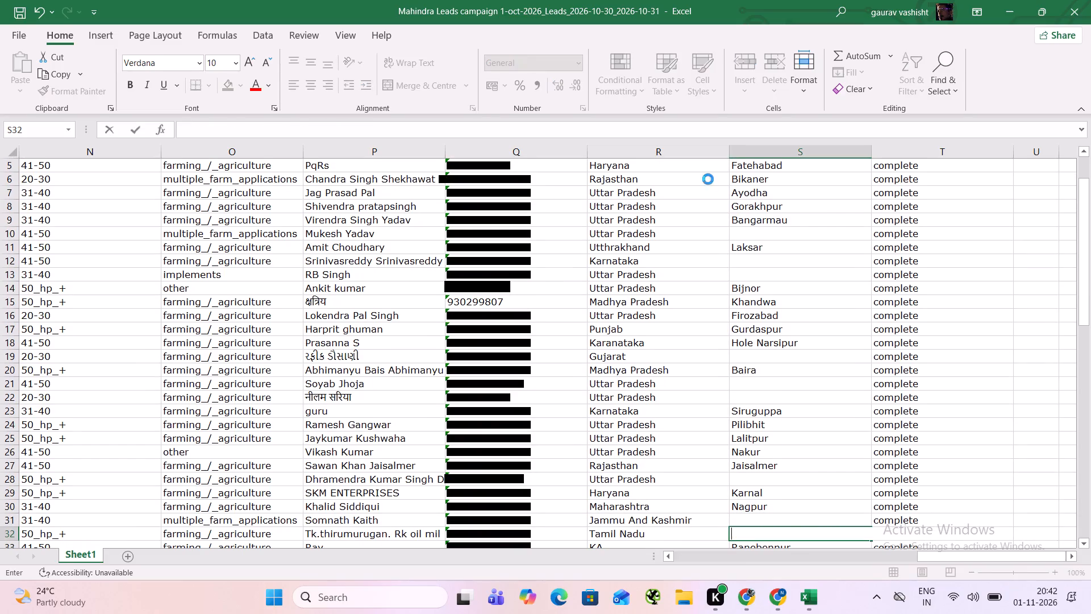
Set the state in row 33 to Karnataka.
key("Left")
key("Down")
key("Right")
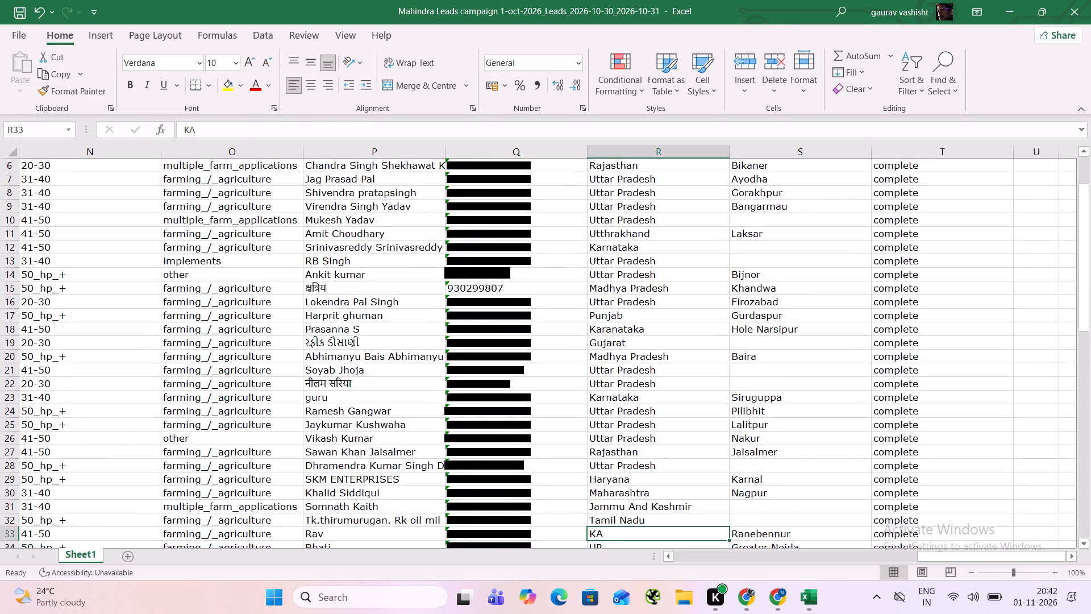
type("Karnataka")
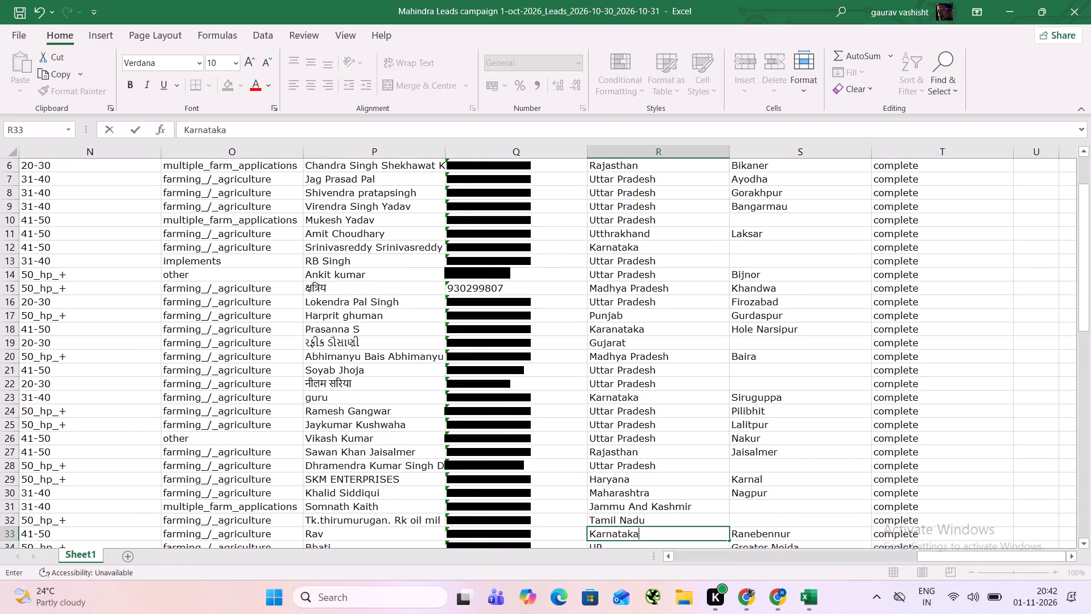
Copy Uttar Pradesh from the state cell of row 28 into the state cell of row 34.
key("Up")
key("Up")
key("Up")
key("Up")
key("Up")
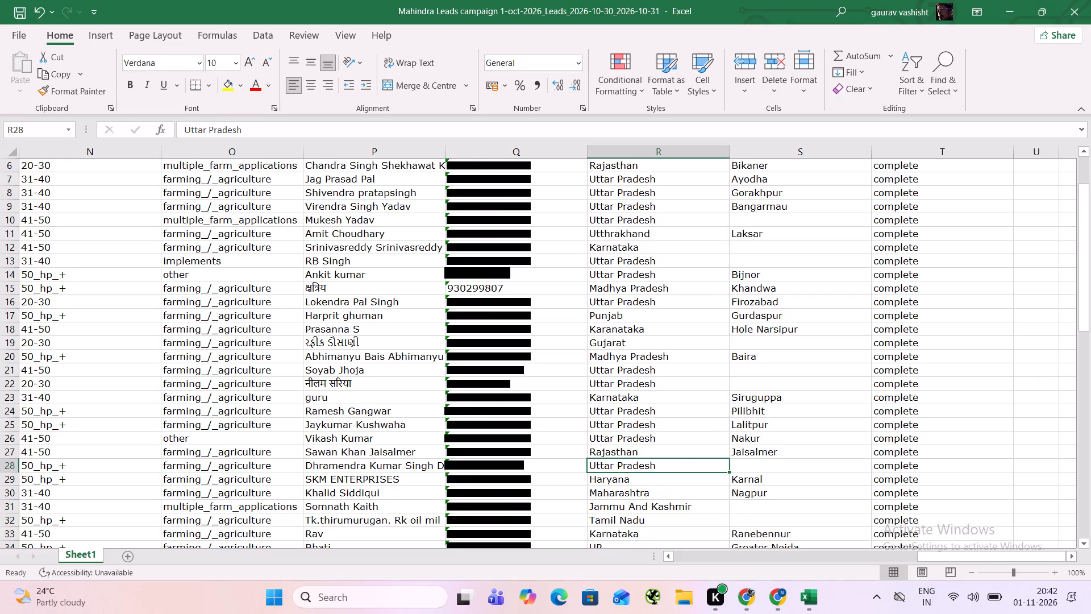
key("ctrl+c")
key("Down")
key("Down")
key("Down")
key("Down")
key("Down")
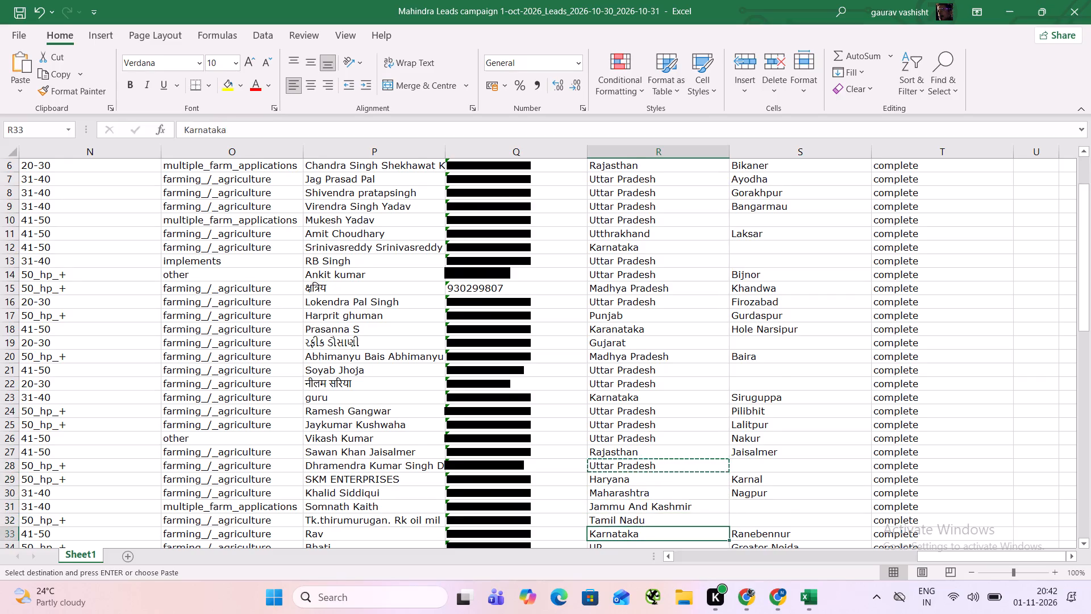
key("Down")
key("ctrl+v")
Look through the remaining state and city entries from row 35 down to row 63.
key("Down")
key("Down")
key("Down")
key("Down")
key("Down")
key("Down")
key("Down")
key("Down")
key("Down")
key("Down")
key("Down")
key("Down")
key("Down")
key("Down")
key("Down")
key("Down")
key("Down")
key("Down")
key("Down")
key("Down")
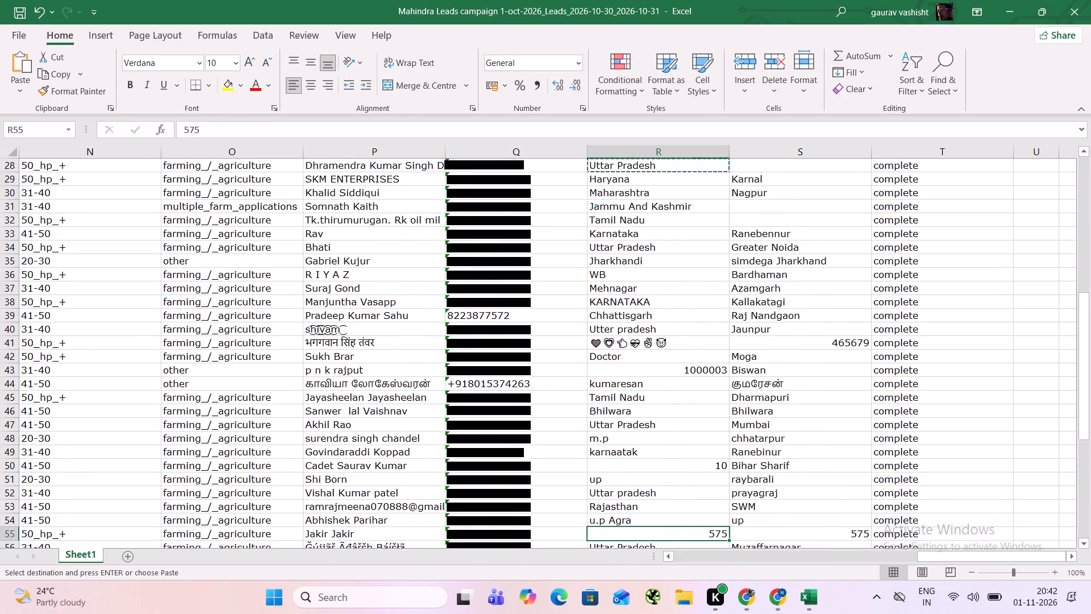
key("Down")
key("Down")
key("Down")
key("Down")
key("Down")
key("Down")
key("Down")
key("Down")
key("Up")
key("Up")
key("Up")
key("Up")
key("Up")
key("Up")
key("Up")
key("Up")
key("Up")
key("Up")
key("Up")
key("Up")
key("Up")
key("Up")
key("Up")
key("Up")
key("Up")
key("Up")
key("Up")
key("Up")
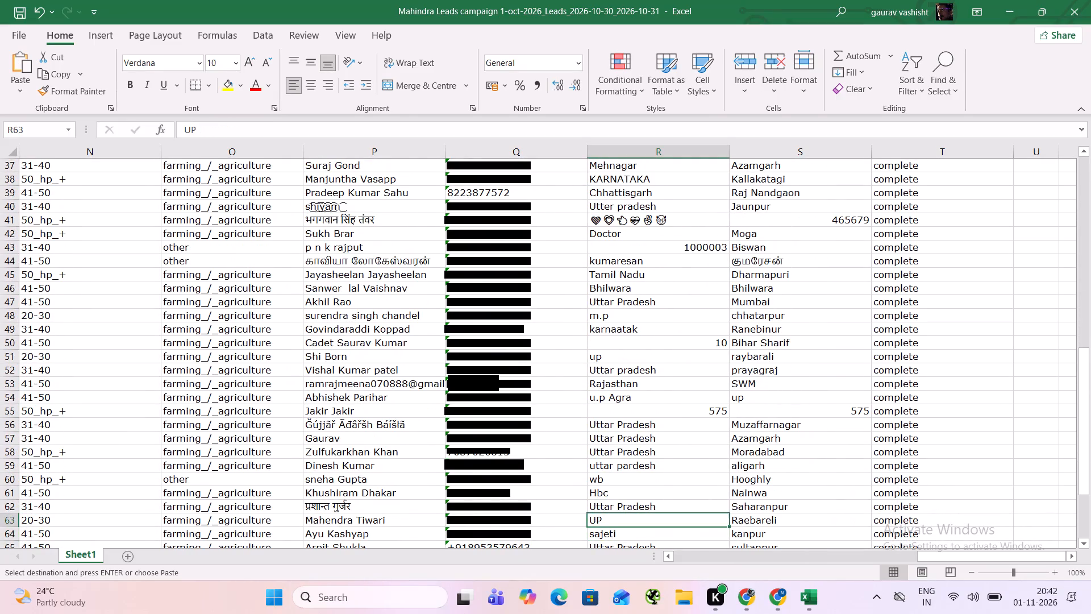
key("Up")
key("Up")
key("Up")
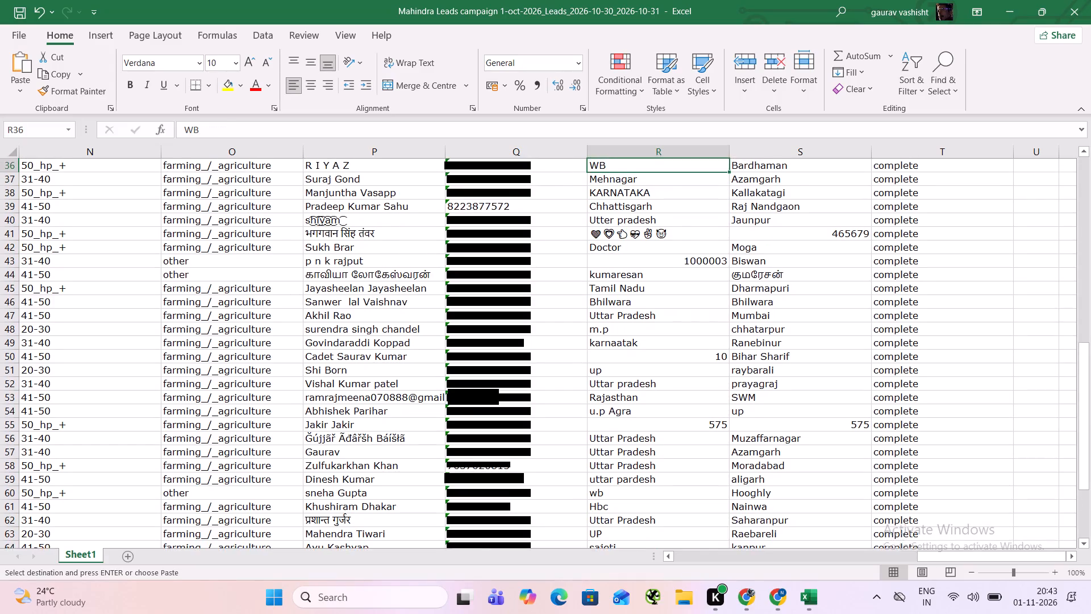
Set the state in row 35 to Jharkhand and clear that row's city.
key("Up")
type("Jharkhand")
key("Right")
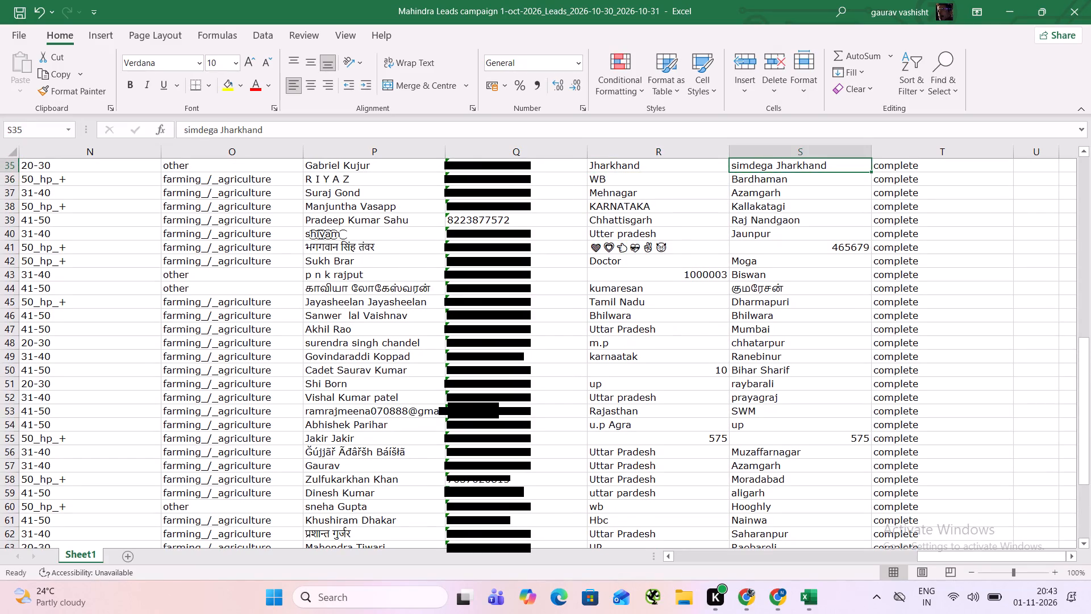
key("BackSpace")
key("Down")
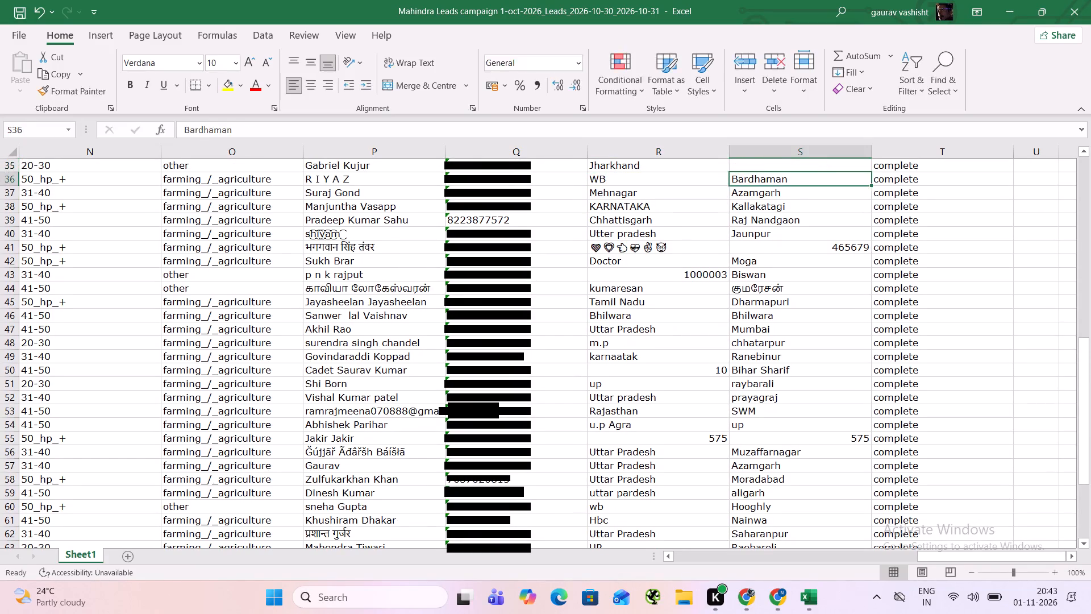
Set the state in row 36 to West Bengal.
key("Left")
type("Wes")
type("t Bengal")
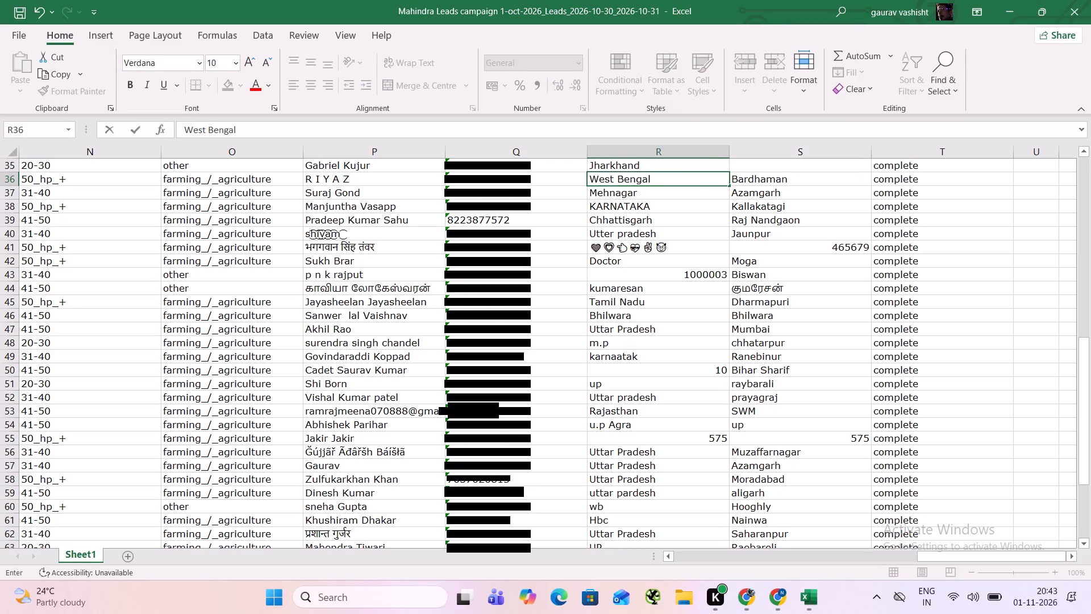
key("Right")
Set the state in row 37 to Uttar Pradesh.
key("Down")
key("Left")
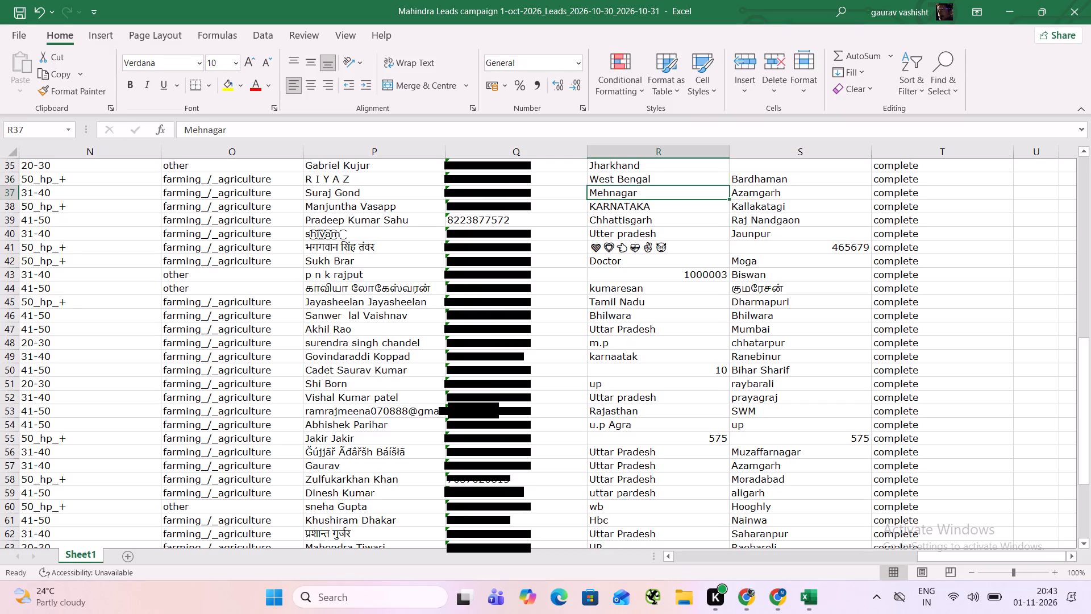
type("Utt")
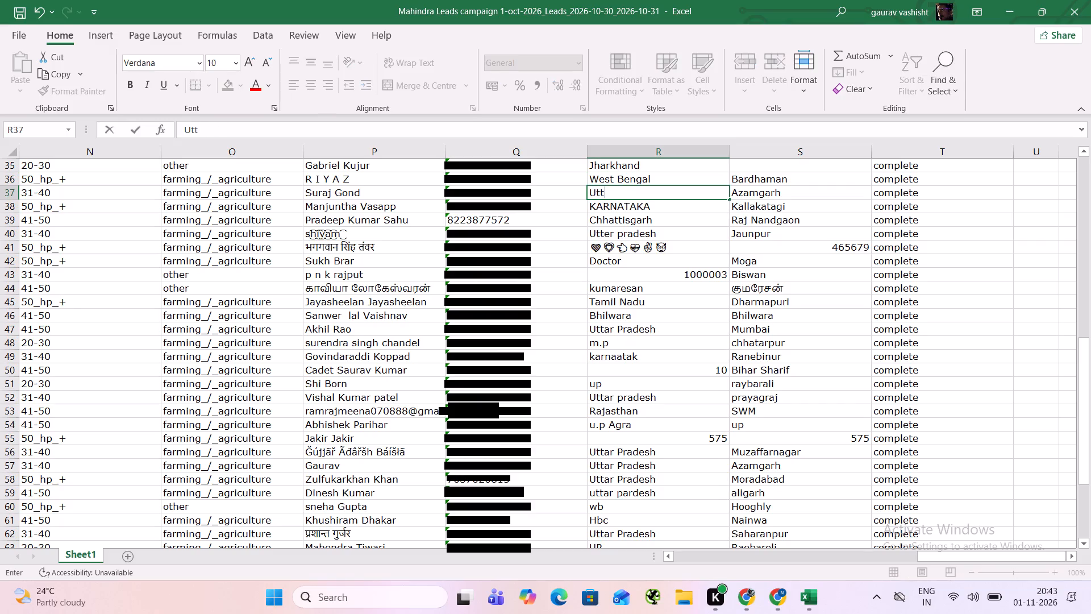
type("ar")
key("space")
type("Pradesh")
key("Right")
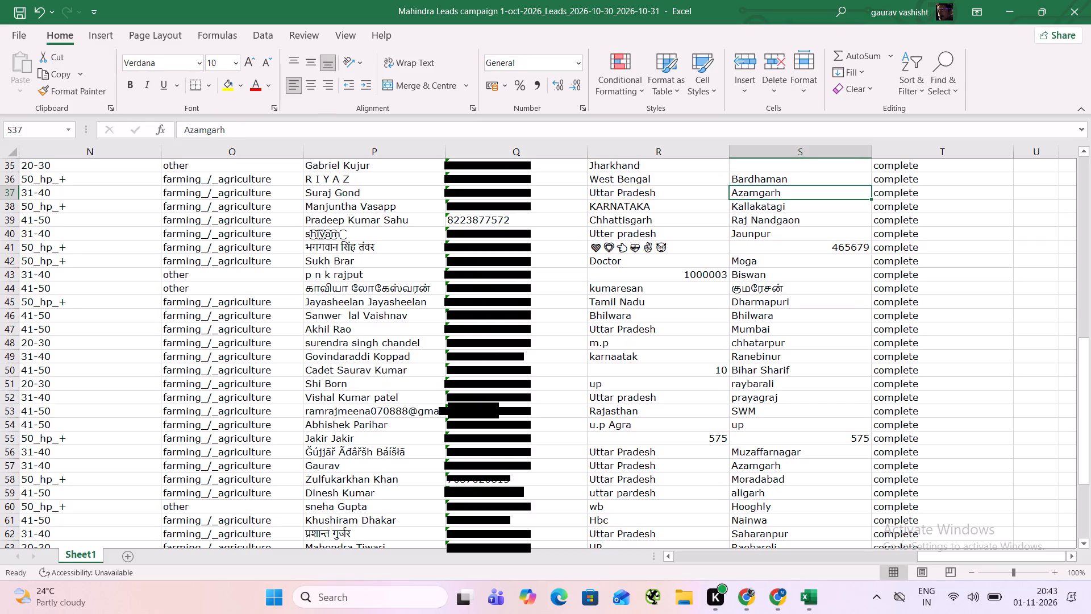
Set the state in row 38 to Karnataka.
key("Down")
key("Left")
type("Karnataka")
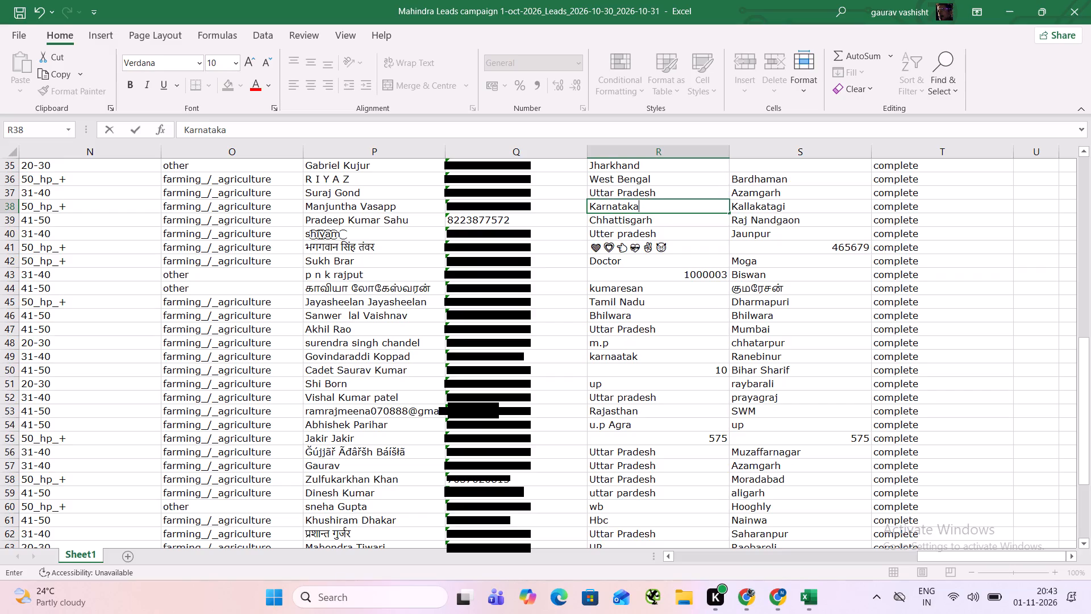
key("Down")
Set the state in row 39 to Chattisgarh.
key("Right")
key("Up")
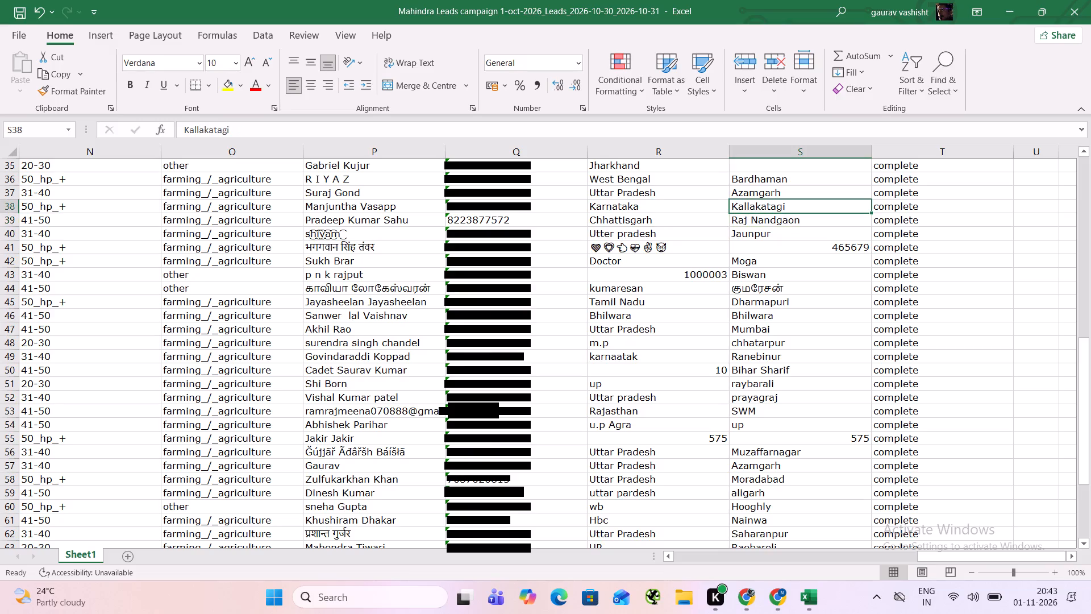
key("Left")
key("Up")
key("Down")
key("Down")
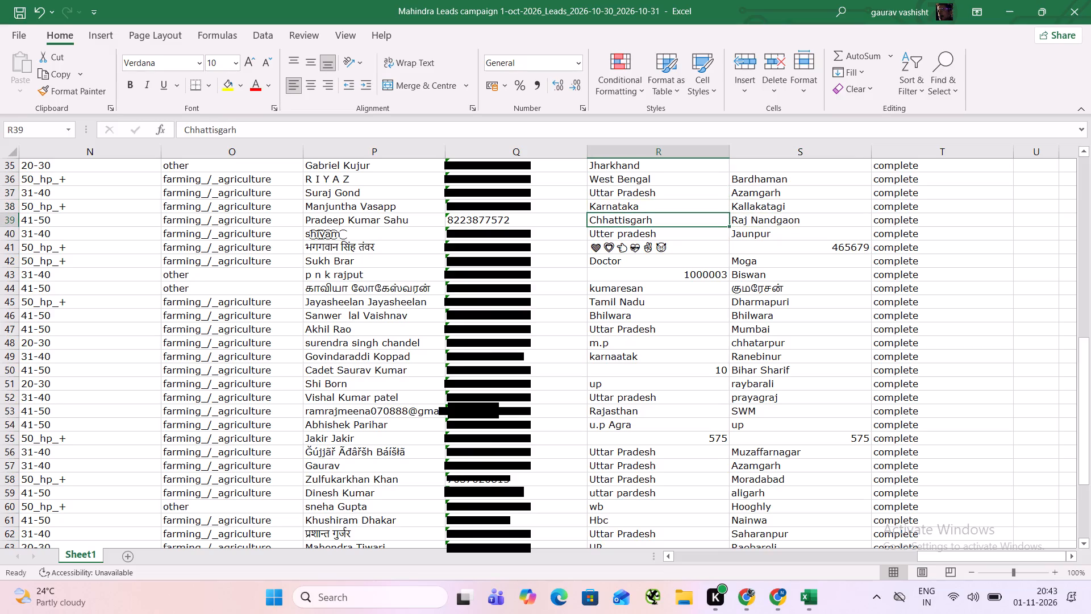
type("Chattisgarh")
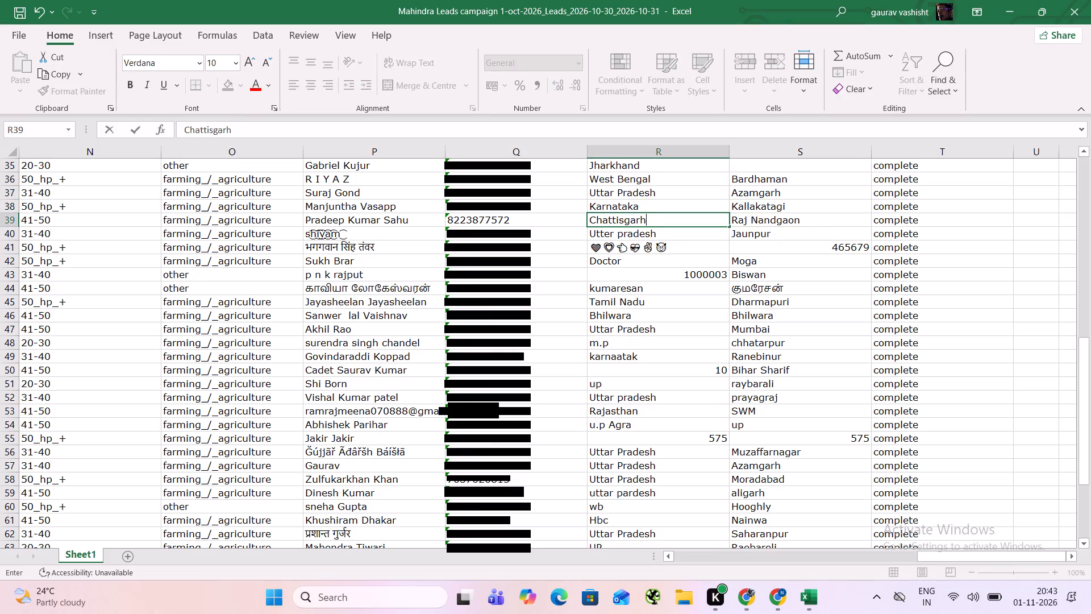
key("Right")
Copy Uttar Pradesh from the state cell of row 37 into the state cell of row 40.
key("Down")
key("Left")
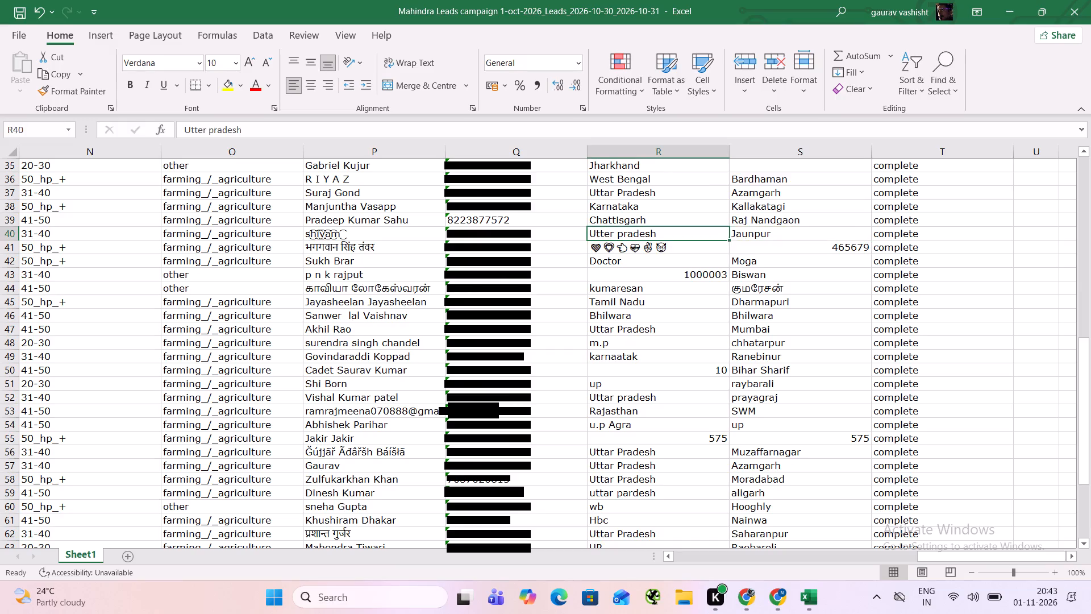
key("Up")
key("Up")
key("Up")
key("ctrl+c")
key("Down")
key("Down")
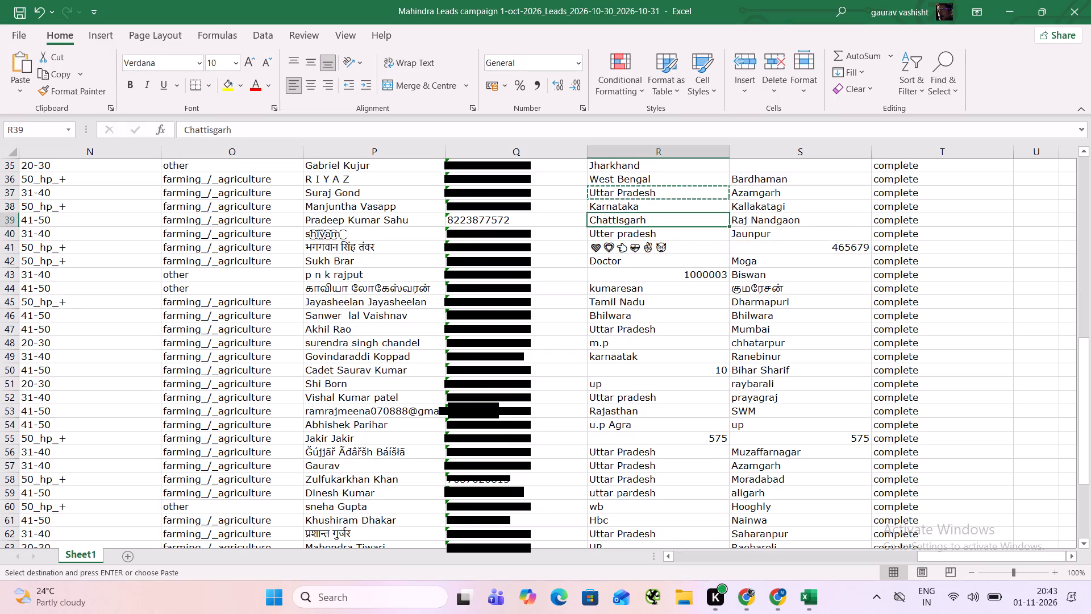
key("Down")
key("ctrl+v")
Paste the copied Uttar Pradesh into the state cell of row 41 and clear that row's city.
key("Down")
key("ctrl+v")
key("Right")
key("BackSpace")
key("Down")
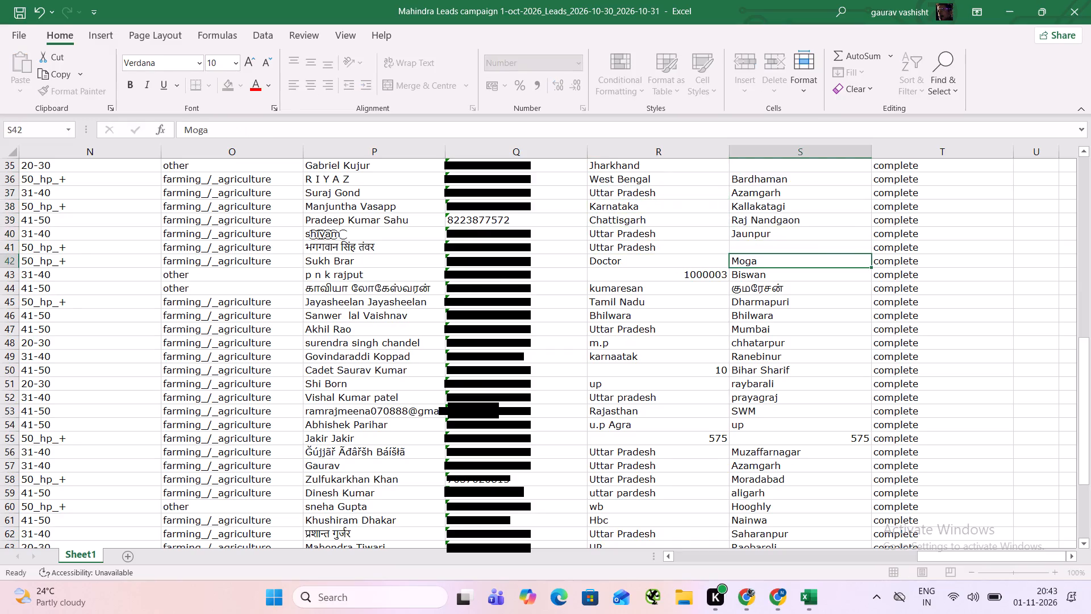
Set the state in row 42 to Punjab.
key("Left")
type("Punjab")
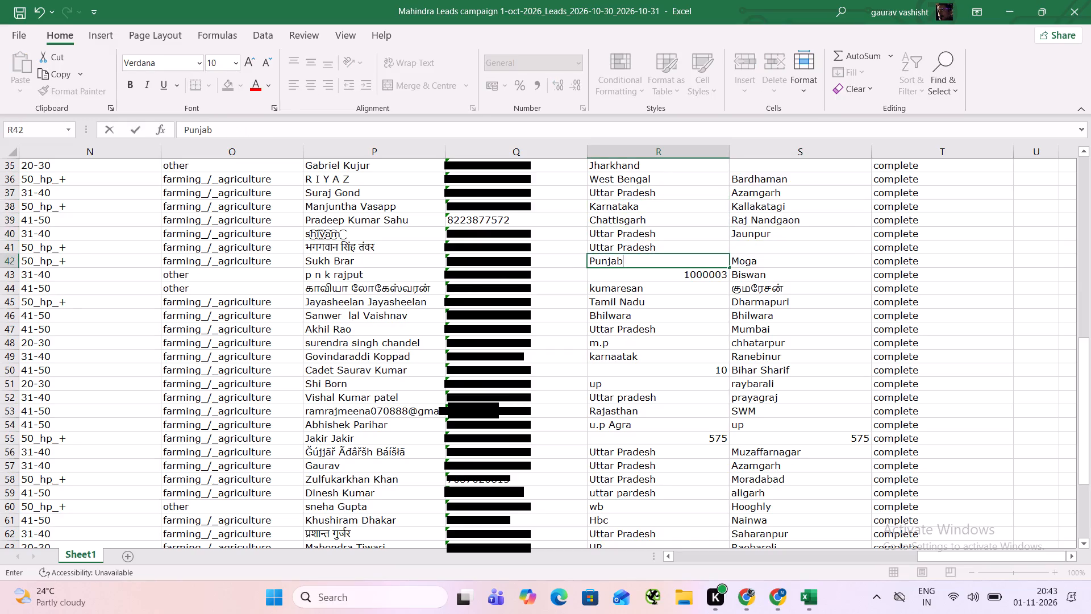
key("Down")
Replace the state in row 43 with Uttar Pradesh copied from the state cell of row 41.
key("BackSpace")
key("Up")
key("Up")
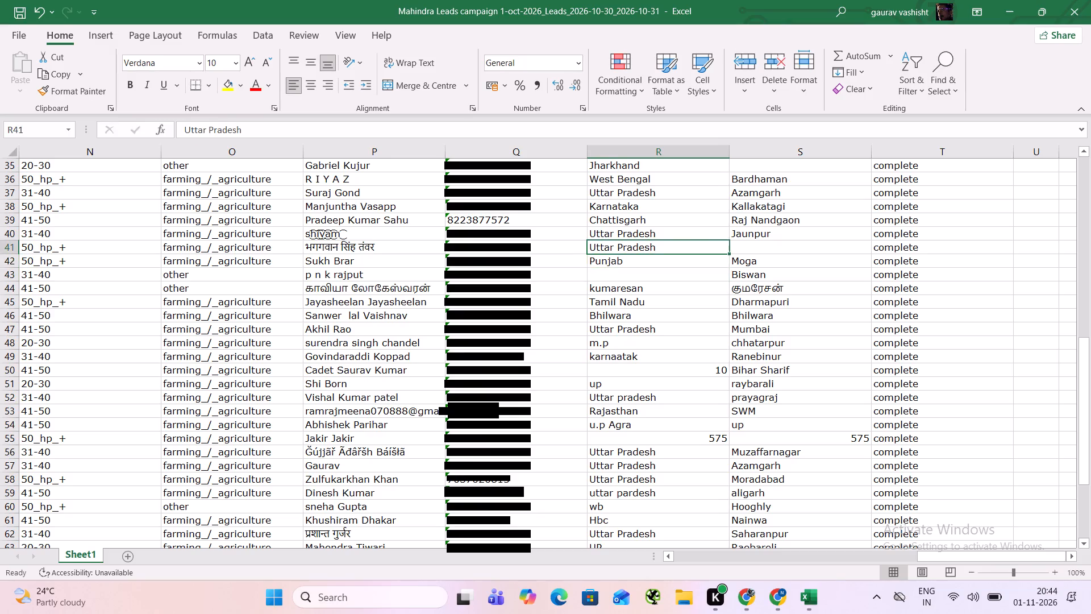
key("ctrl+c")
key("Down")
key("Down")
key("ctrl+v")
Paste the copied Uttar Pradesh into the state cell of row 44 and clear that row's city.
key("Down")
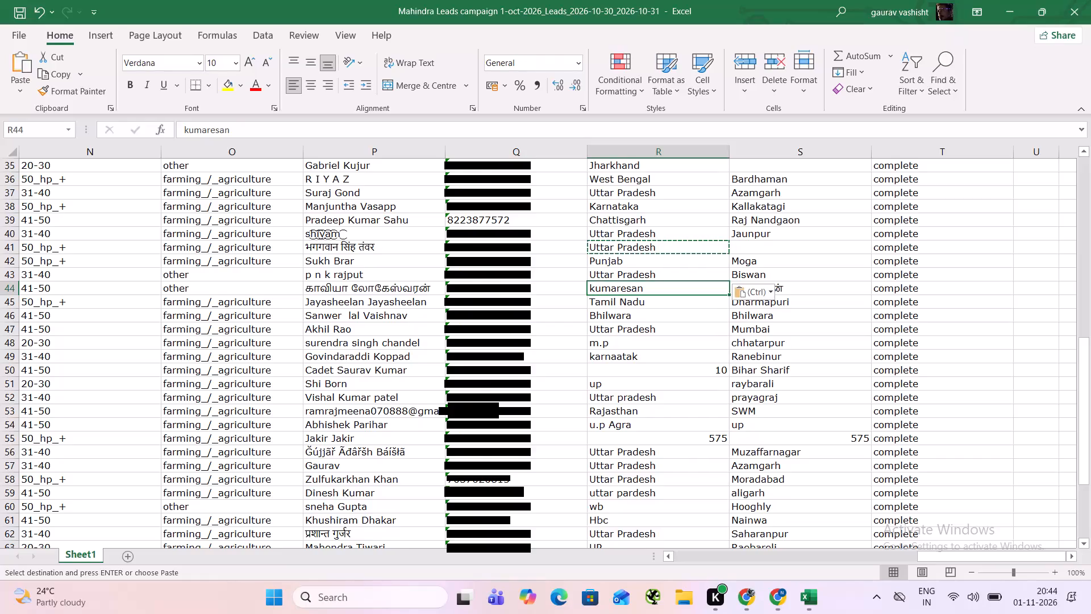
key("ctrl+v")
key("Right")
key("BackSpace")
key("Down")
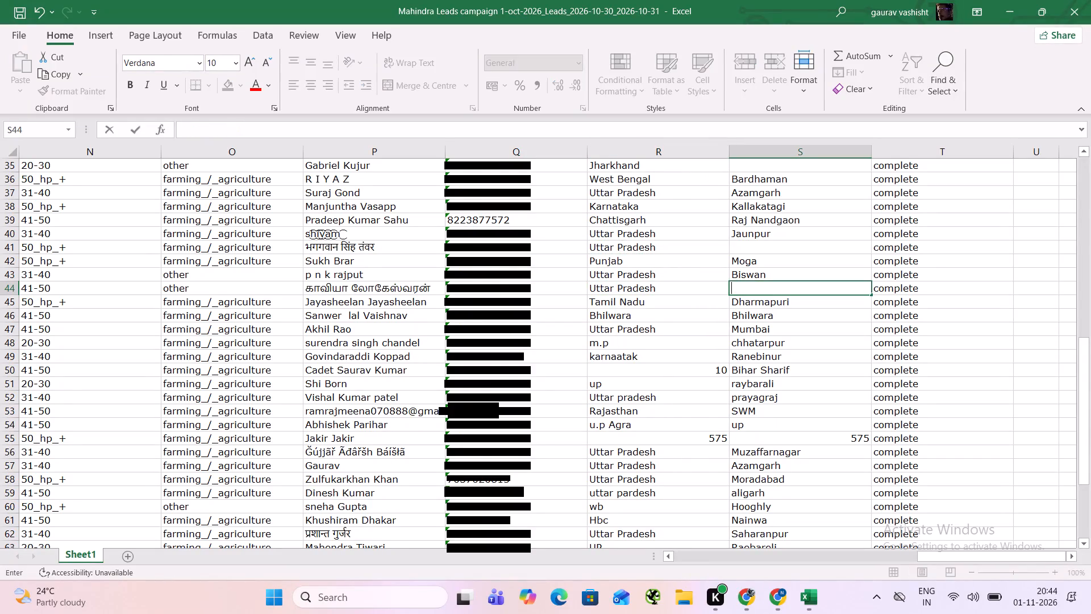
Copy Uttar Pradesh from the state cell of row 44 into the state cells of rows 46 and 47.
key("Left")
key("Down")
key("Up")
key("Up")
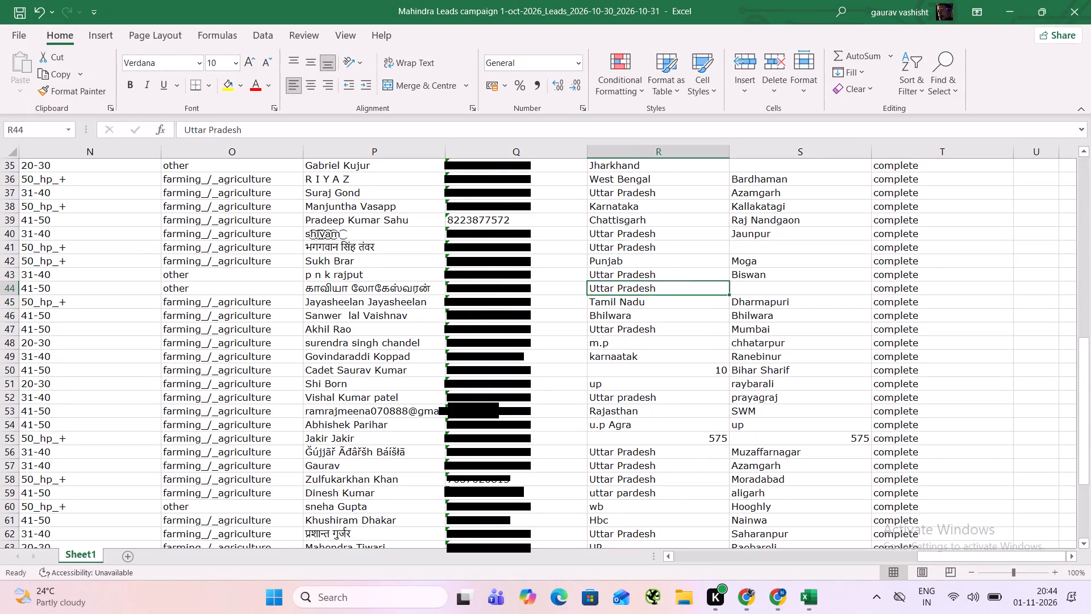
key("ctrl+c")
key("Down")
key("Down")
key("ctrl+v")
key("Down")
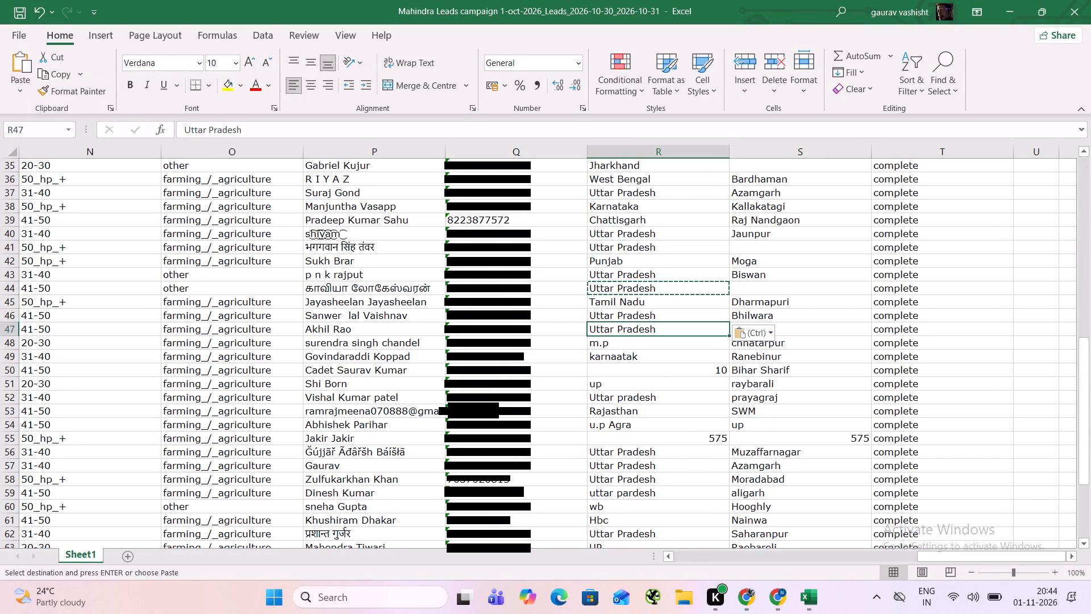
key("ctrl+v")
Set the state in row 48 to Madhya Pradesh and in row 49 to Karnataka.
key("Down")
type("Madhya")
key("space")
key("Return")
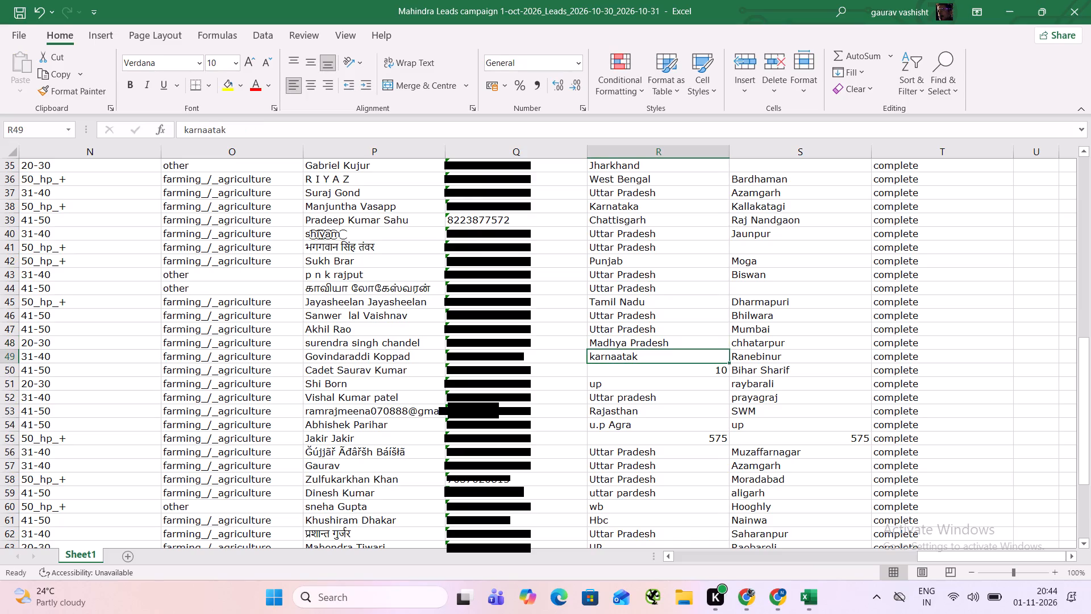
type("Karnataka")
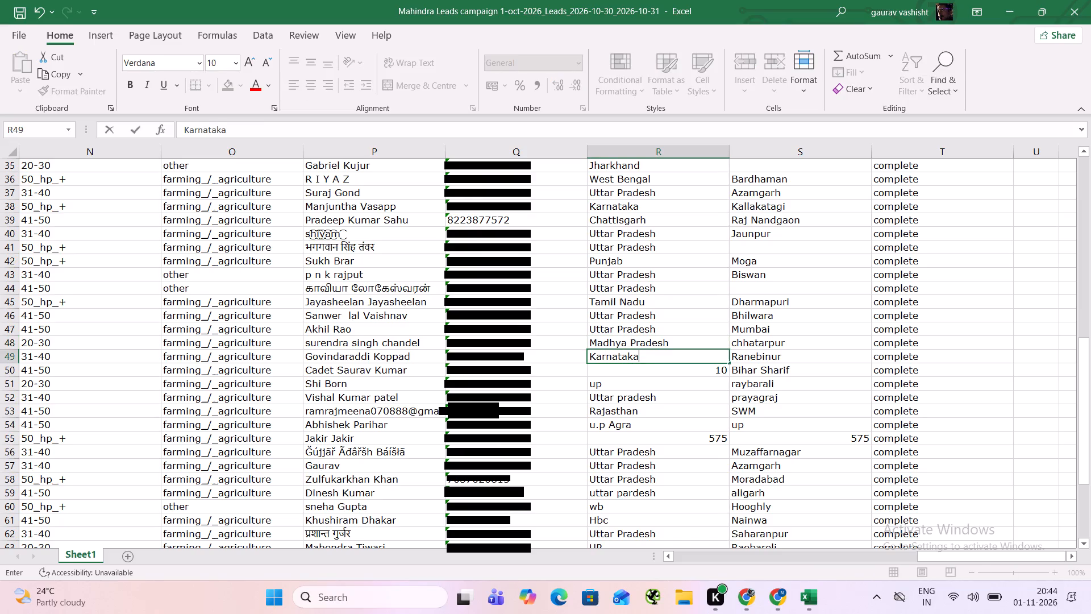
key("Right")
Clear the city in row 48.
key("Up")
key("BackSpace")
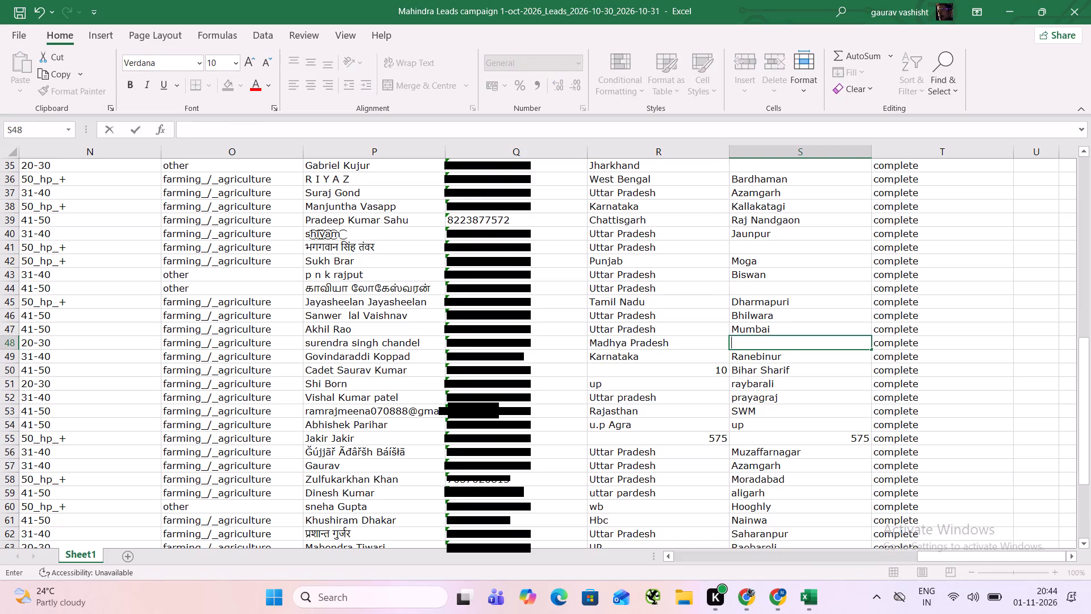
key("Down")
Clear the city in row 50 and set that row's state to Bihar.
key("Down")
key("BackSpace")
key("Left")
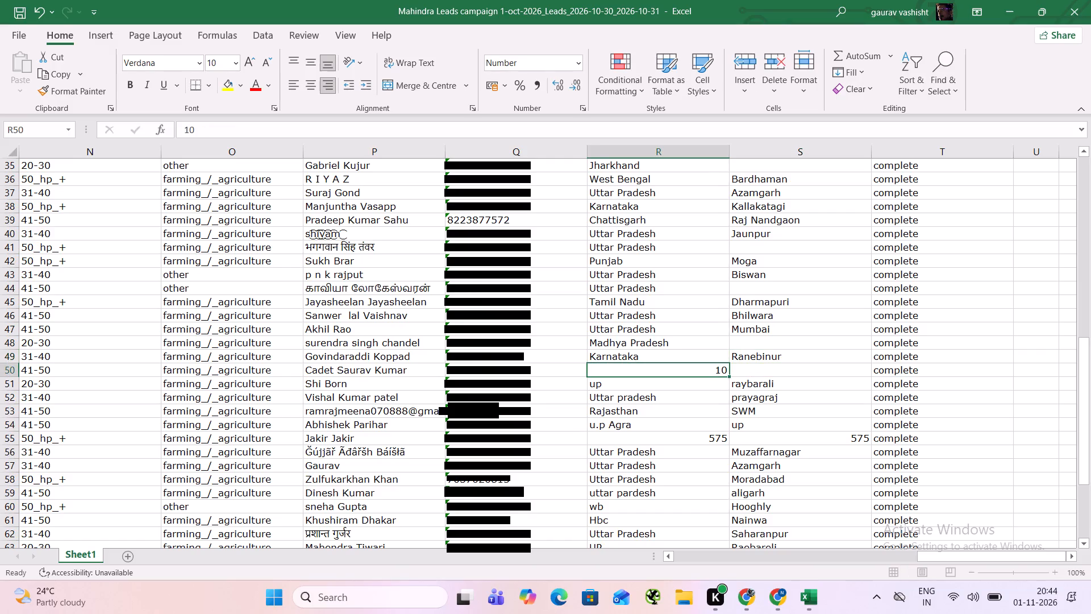
type("Bihar")
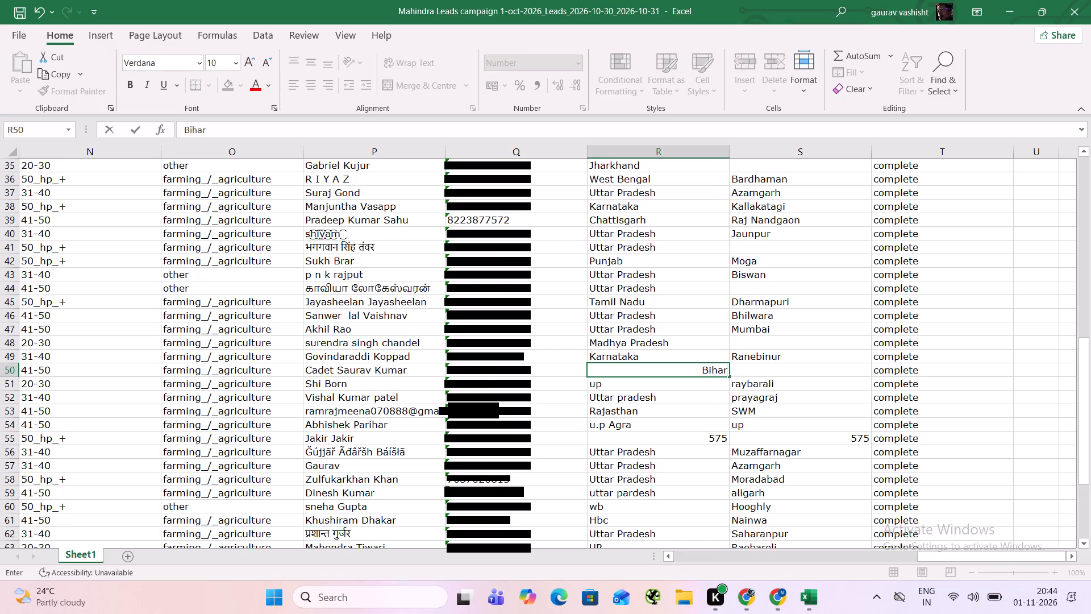
key("Down")
Copy Uttar Pradesh from the state cell of row 47 into the state cells of rows 51 and 52.
key("Up")
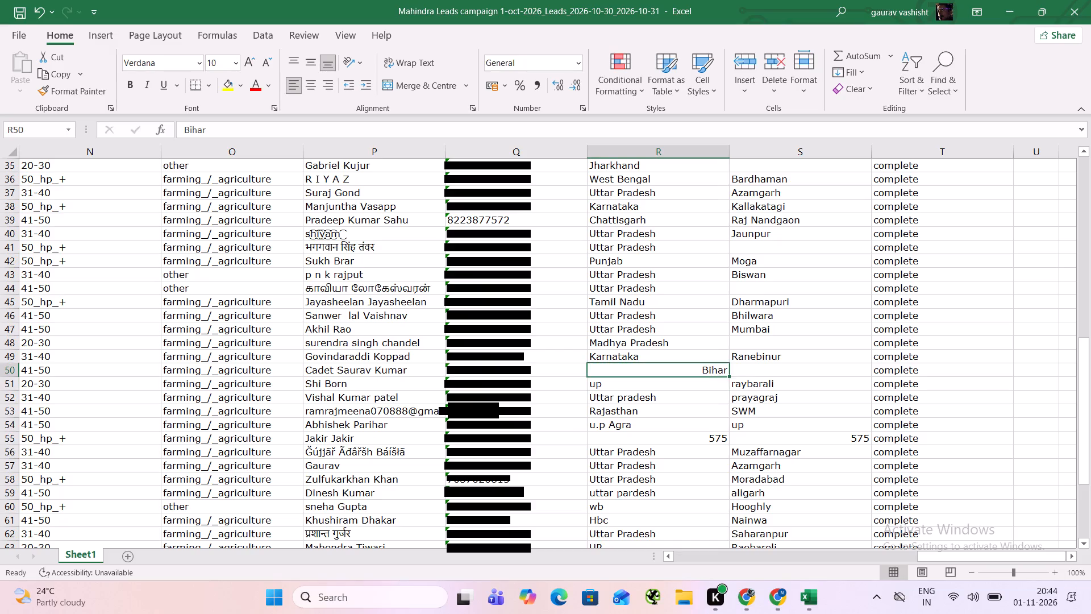
key("Up")
key("Up")
key("Up")
key("ctrl+c")
key("Down")
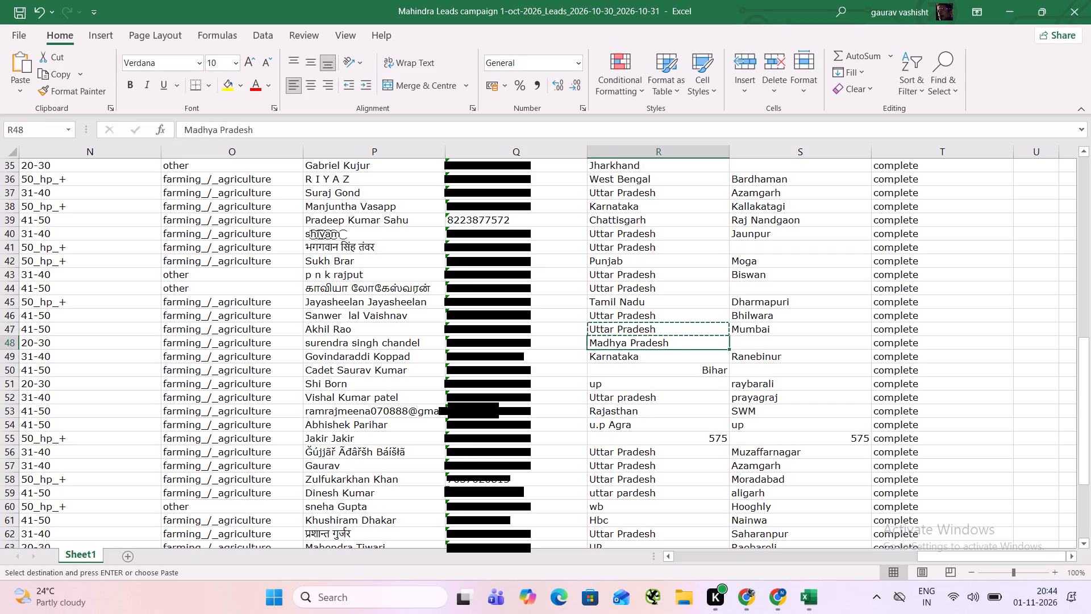
key("Down")
key("Down")
key("Down")
key("ctrl+v")
key("Down")
key("ctrl+v")
Set the city in row 51 to Raybarelly and in row 52 to Prayagraj.
key("Right")
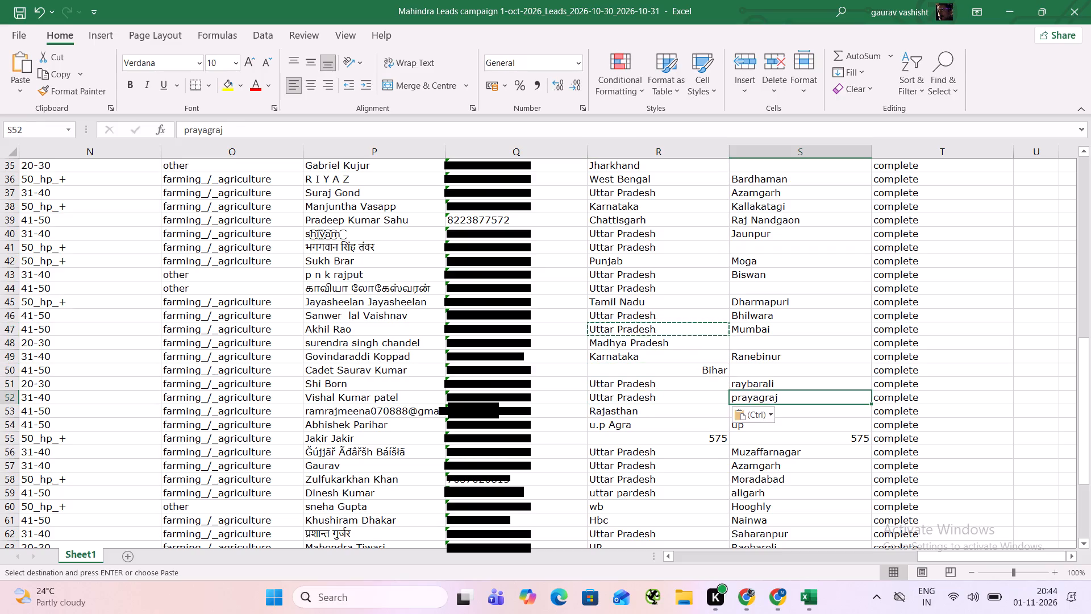
key("Up")
type("Raybarell")
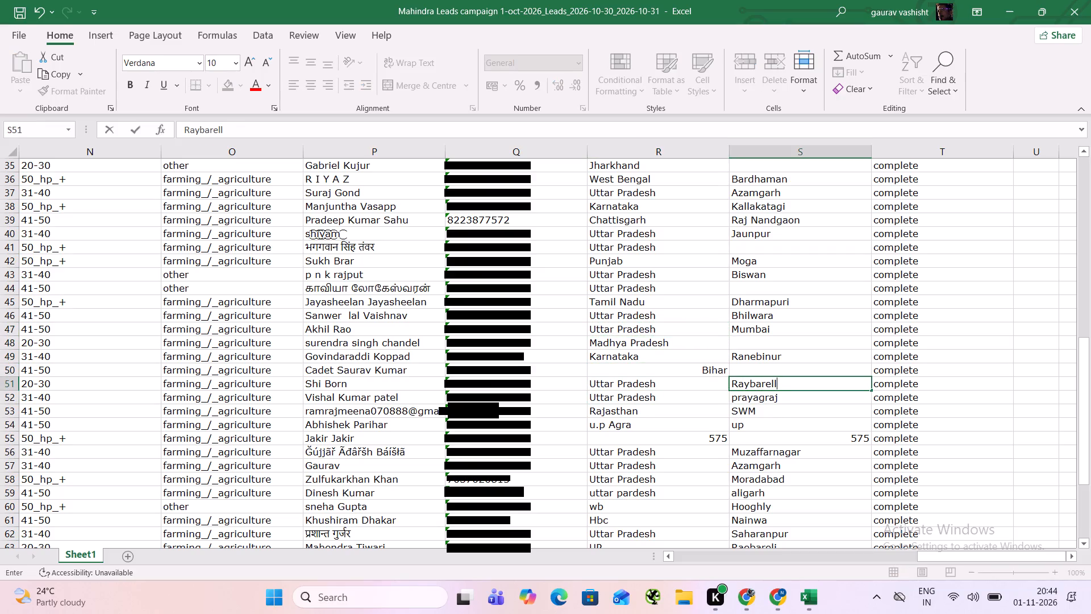
key("y")
key("Down")
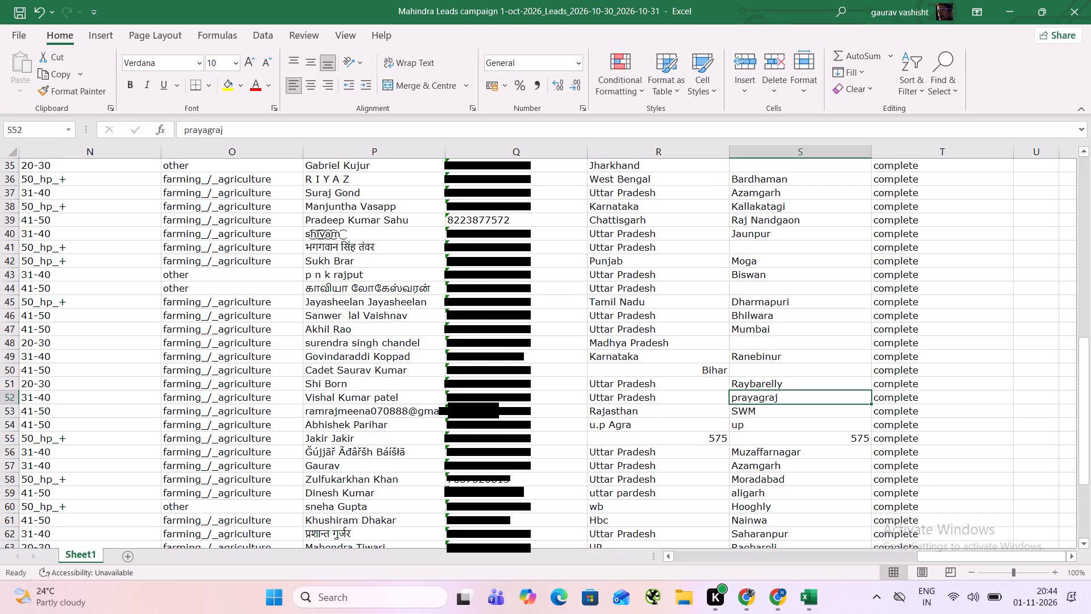
type("Prayagraj")
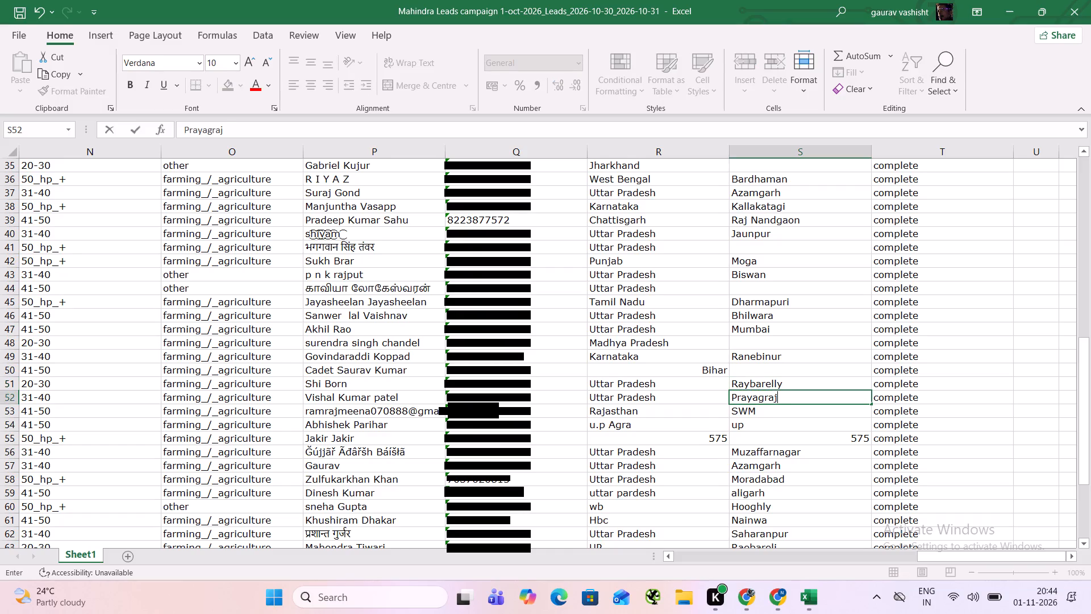
key("Left")
Copy Uttar Pradesh from the state cell of row 52 into row 54's state cell and clear row 54's city.
key("Up")
key("Down")
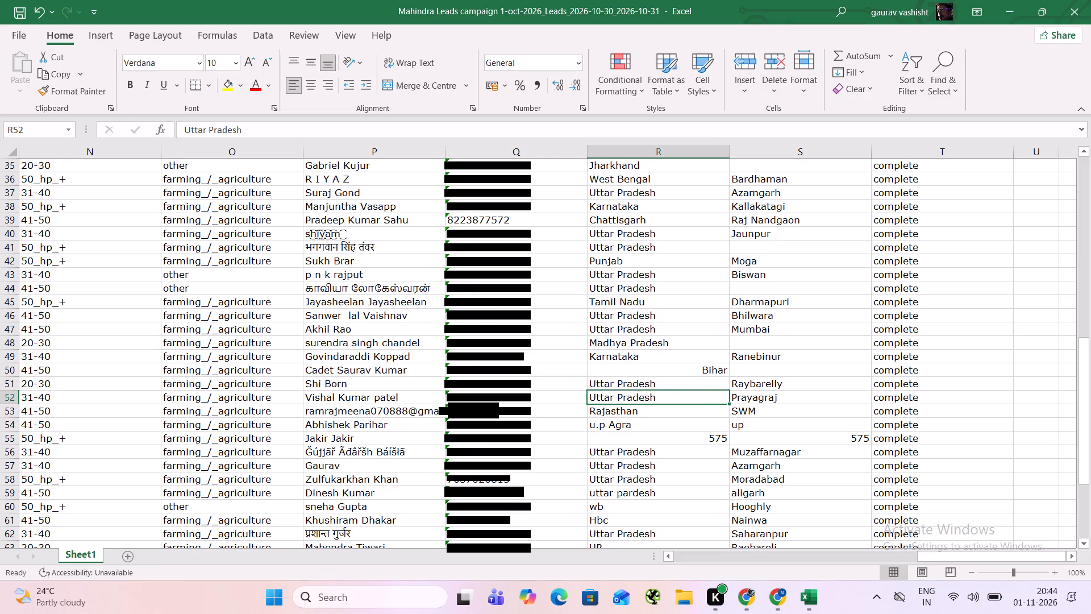
key("ctrl+c")
key("Down")
key("Down")
key("ctrl+v")
key("Right")
key("BackSpace")
key("Up")
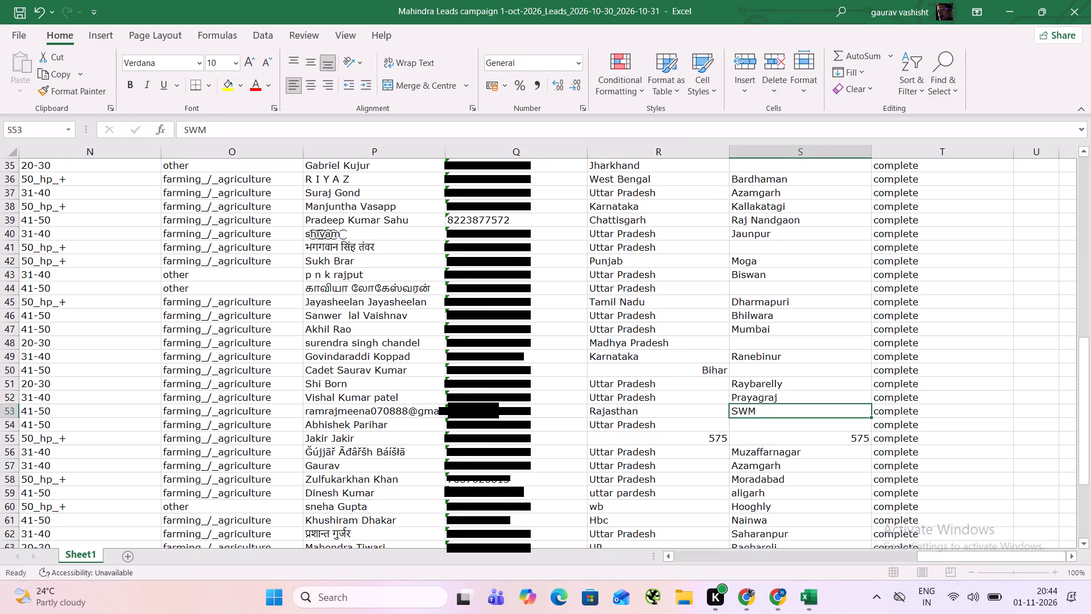
Clear the city in row 53.
key("BackSpace")
key("Down")
Clear both the city and the state in row 55.
key("Down")
key("BackSpace")
key("Left")
key("BackSpace")
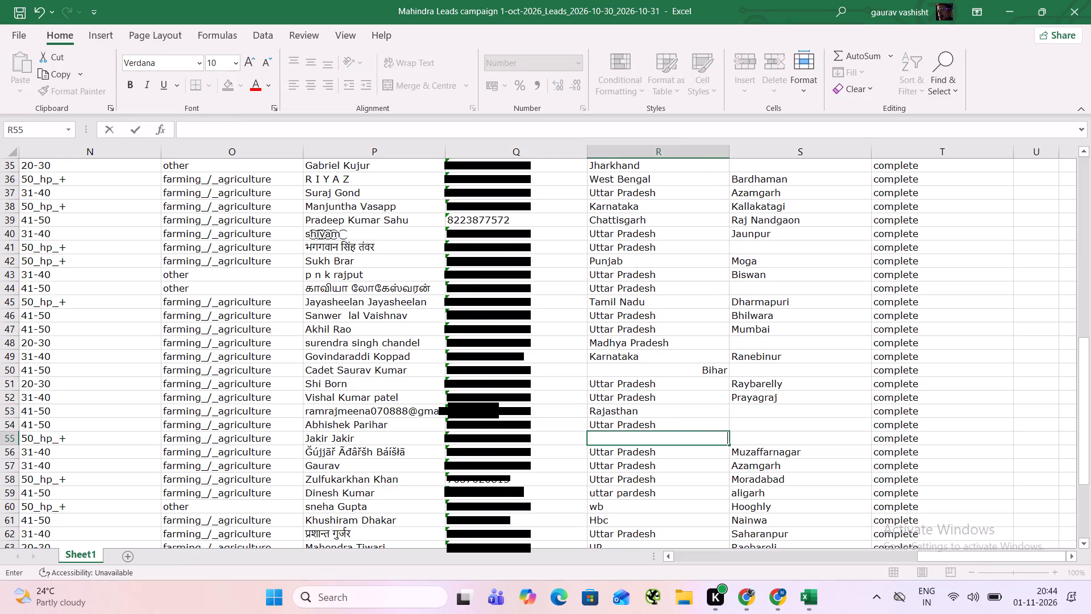
key("BackSpace")
key("Up")
Copy Uttar Pradesh from the state cell of row 54 into the state cells of rows 56 to 59.
key("ctrl+c")
key("Down")
key("Down")
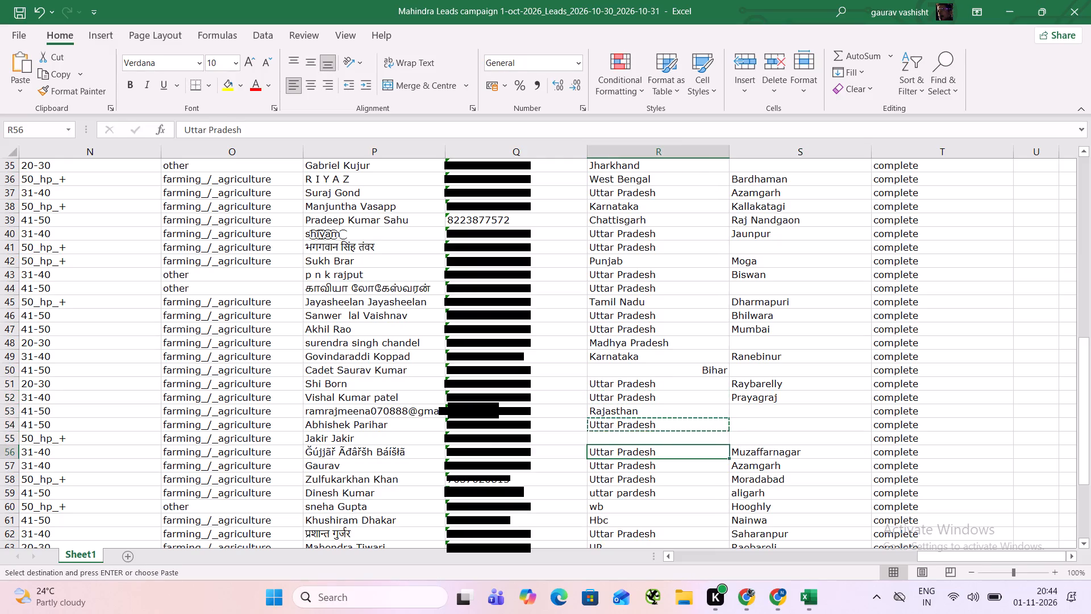
key("ctrl+v")
key("Down")
key("ctrl+v")
key("Down")
key("ctrl+v")
key("Down")
key("ctrl+v")
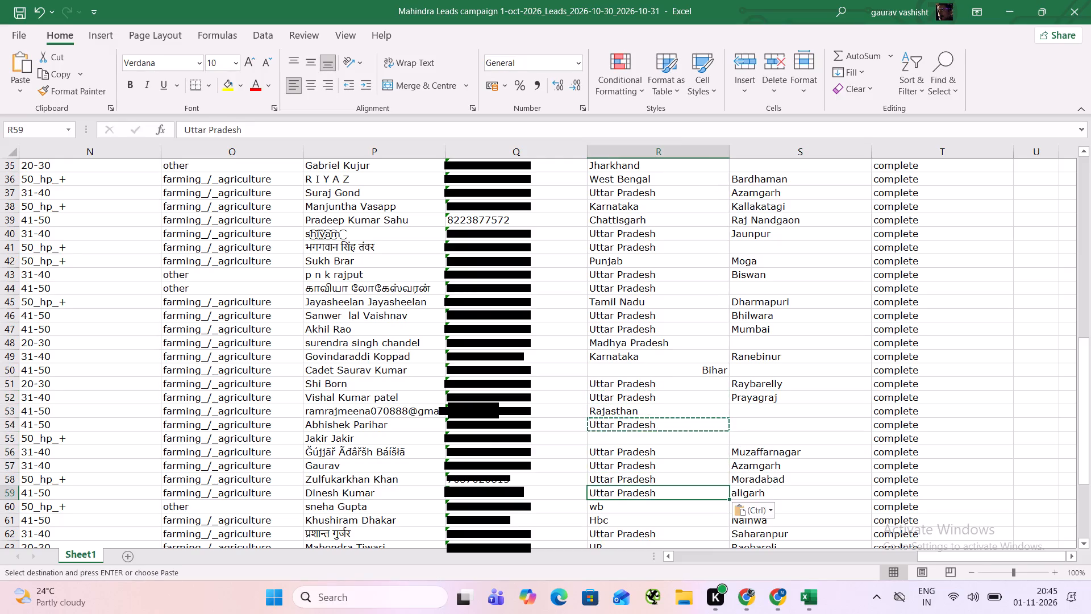
Change the state in row 60 to West Bengal.
key("Down")
type("We")
type("st")
key("space")
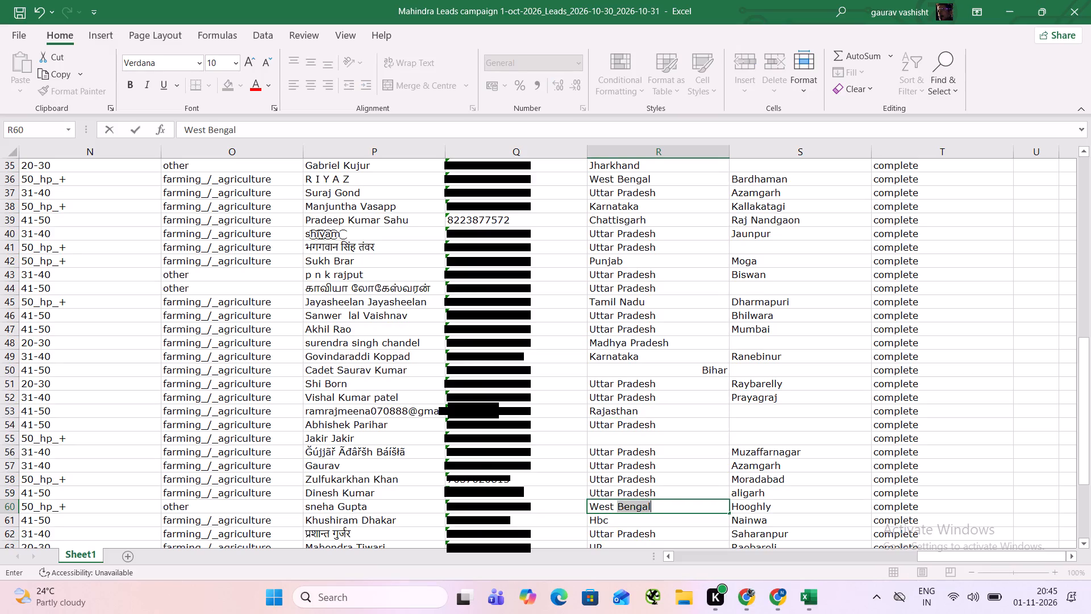
key("Return")
Correct the city in row 59 to Aligarh with a capital A.
key("Right")
key("Up")
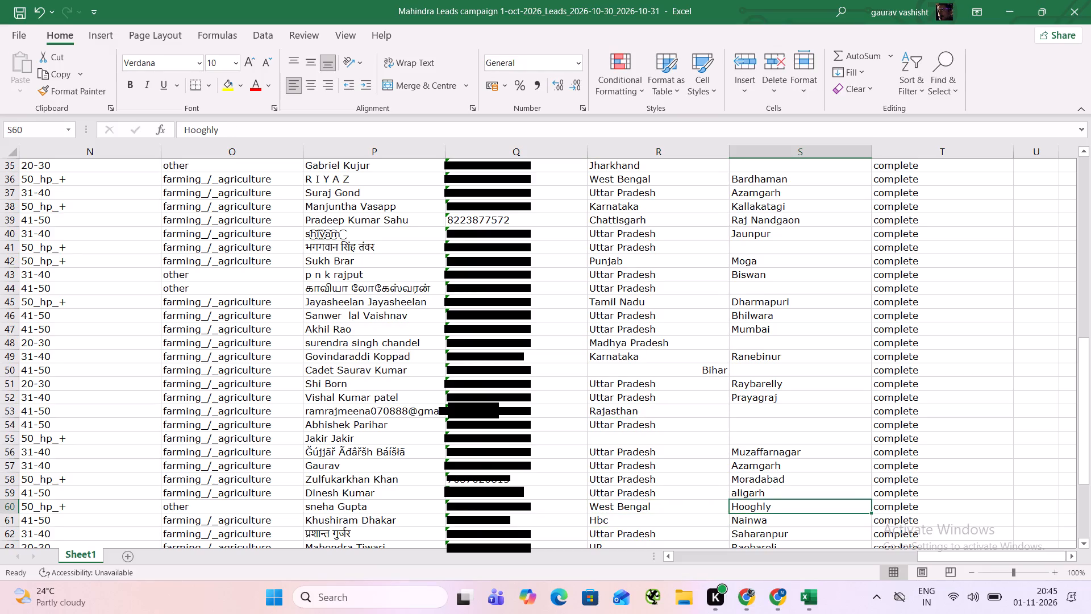
key("Up")
type("Aligarh")
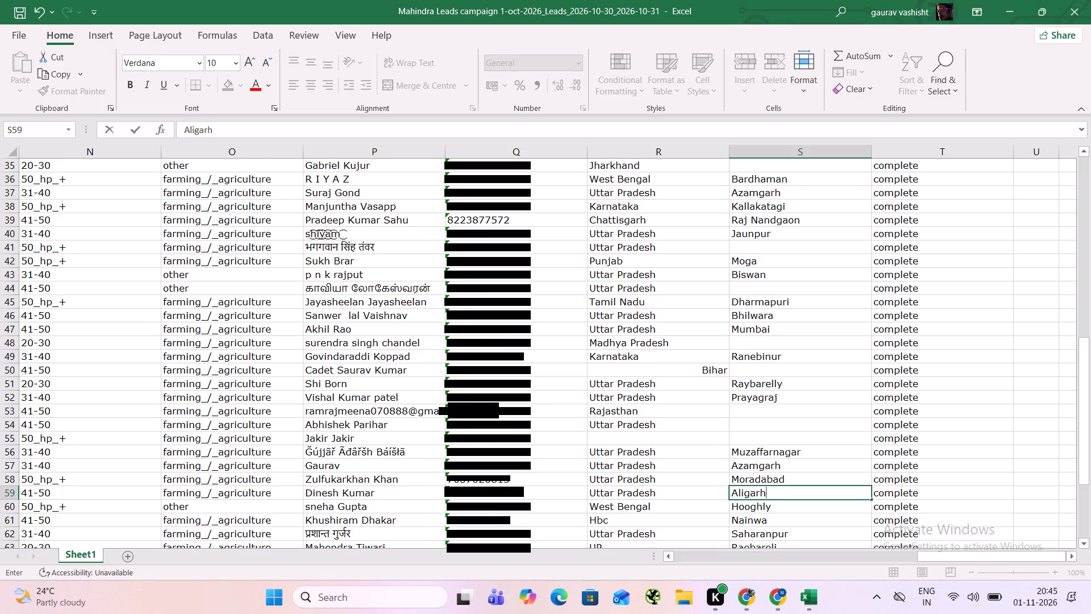
key("Down")
Copy Uttar Pradesh from the state cell of row 59 into the state cells of rows 61 to 63.
key("Left")
key("Down")
key("Up")
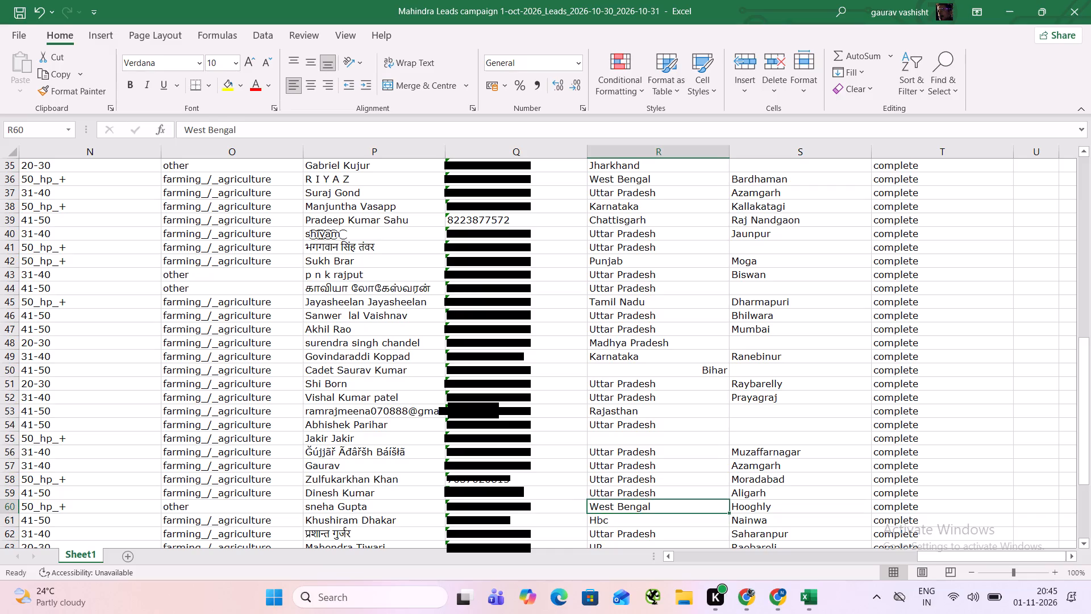
key("Up")
key("ctrl+c")
key("Down")
key("Down")
key("ctrl+v")
key("Down")
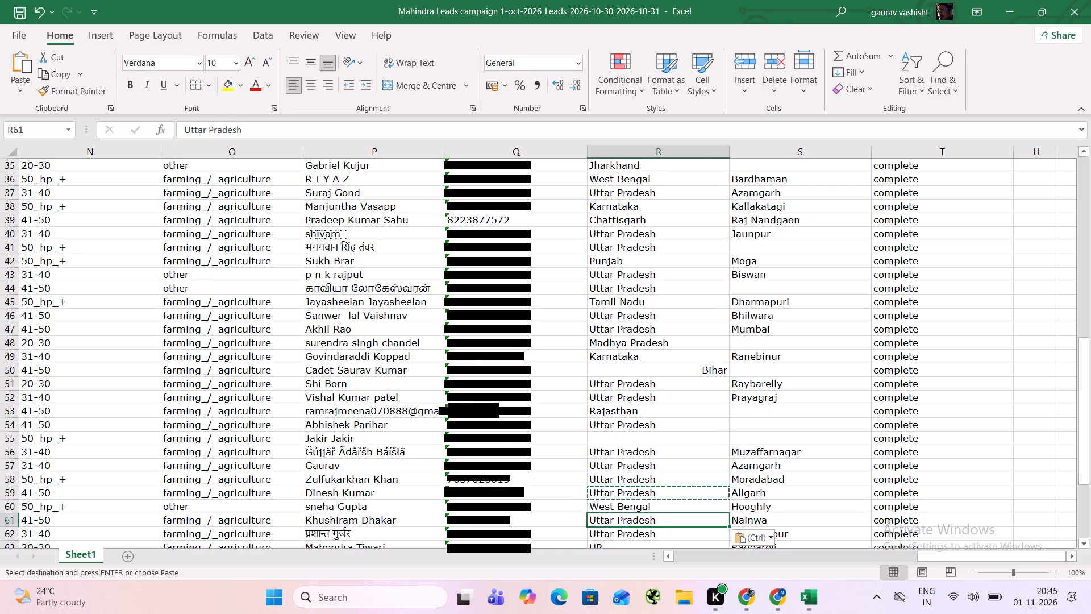
key("ctrl+v")
key("Down")
key("ctrl+v")
Paste the copied Uttar Pradesh into the state cells of rows 64, 65, 68, 70 and 71.
key("Down")
key("Down")
key("Down")
key("Down")
key("Down")
key("Down")
key("Down")
key("Down")
key("Down")
key("Down")
key("Down")
key("Down")
key("Down")
key("Down")
key("Down")
key("Down")
key("Down")
key("Down")
key("Down")
key("Down")
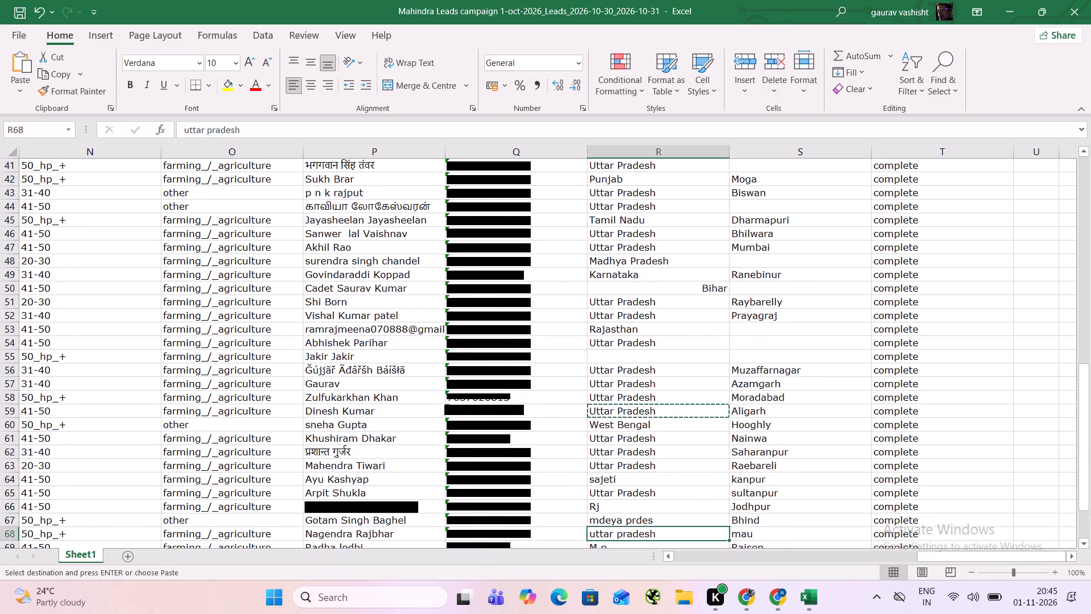
key("Up")
key("Up")
key("Up")
key("Up")
key("Up")
key("Up")
key("Up")
key("Up")
key("Up")
key("Up")
key("Up")
key("Up")
key("Up")
key("Up")
key("Up")
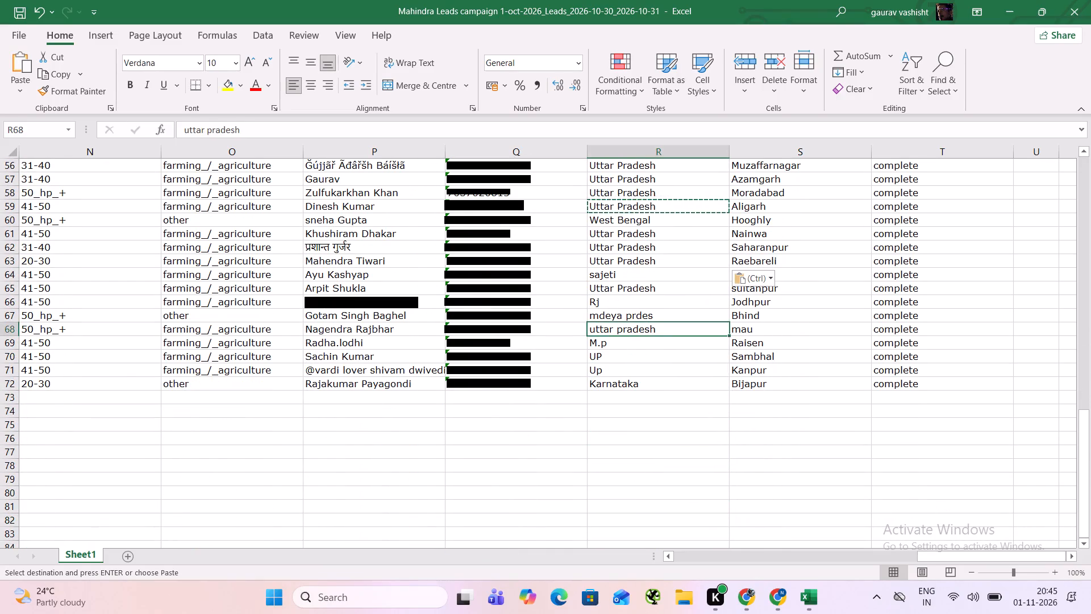
key("Up")
key("Up")
key("Up")
key("Up")
key("ctrl+v")
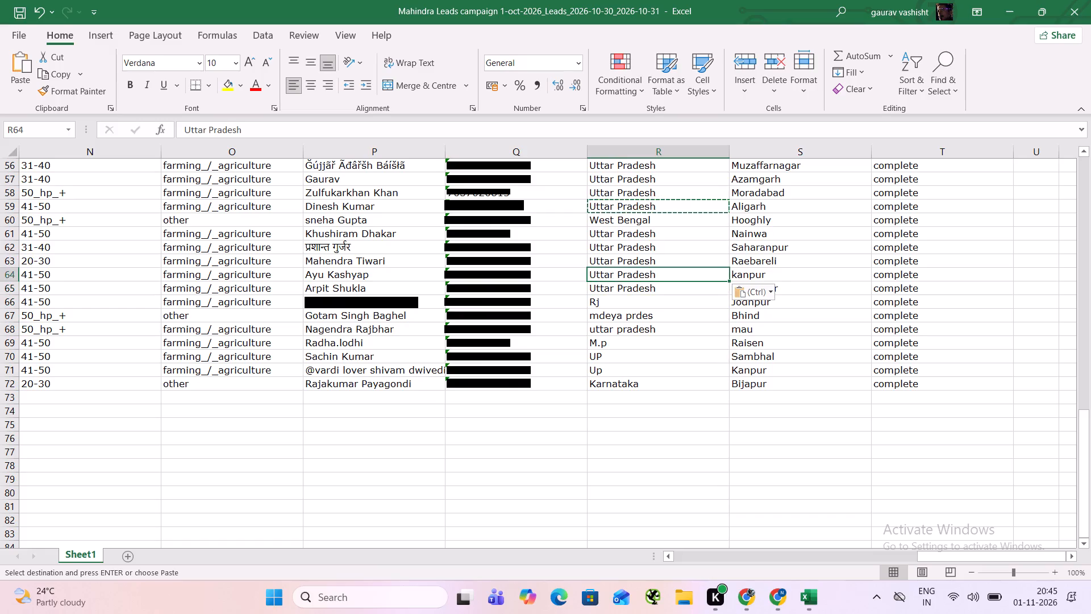
key("Down")
key("ctrl+v")
key("Down")
key("Down")
key("Down")
key("ctrl+v")
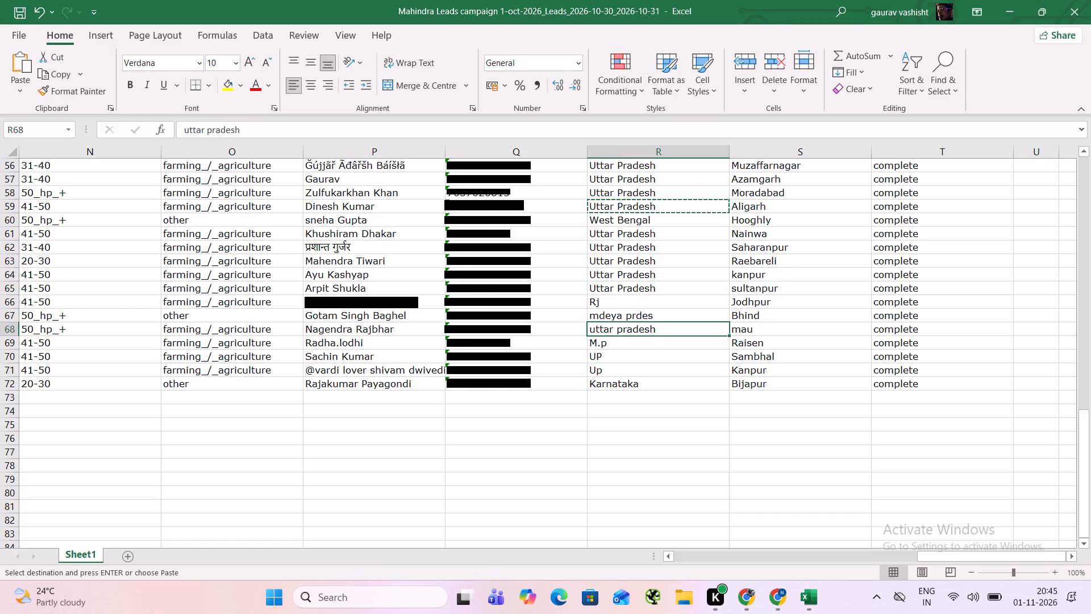
key("Down")
key("Down")
key("ctrl+v")
key("Down")
key("ctrl+v")
key("Down")
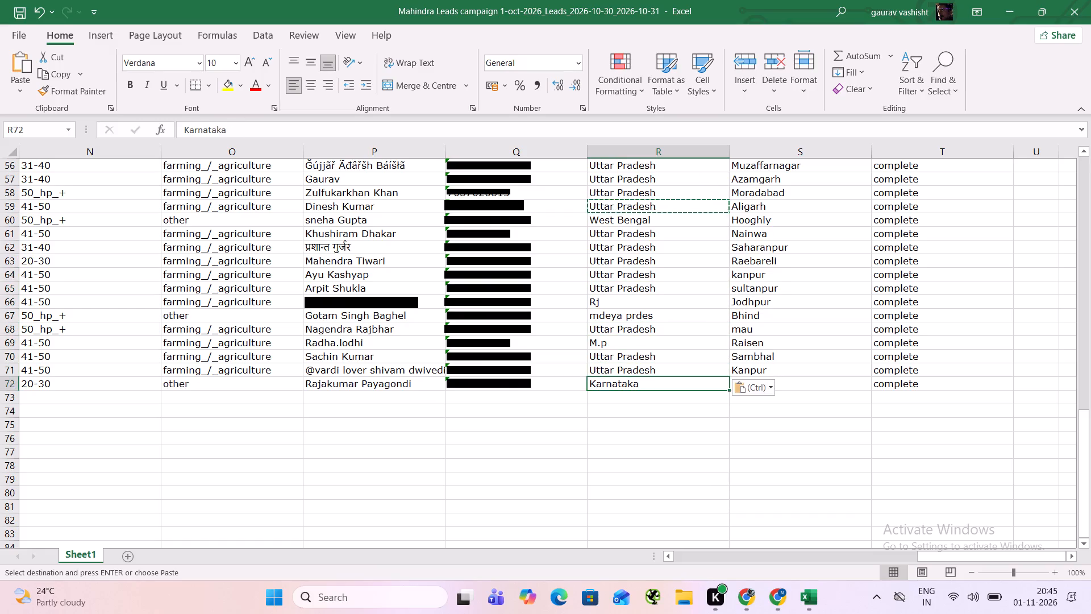
Clear the city in row 68.
key("Up")
key("Up")
key("Up")
key("Up")
key("Right")
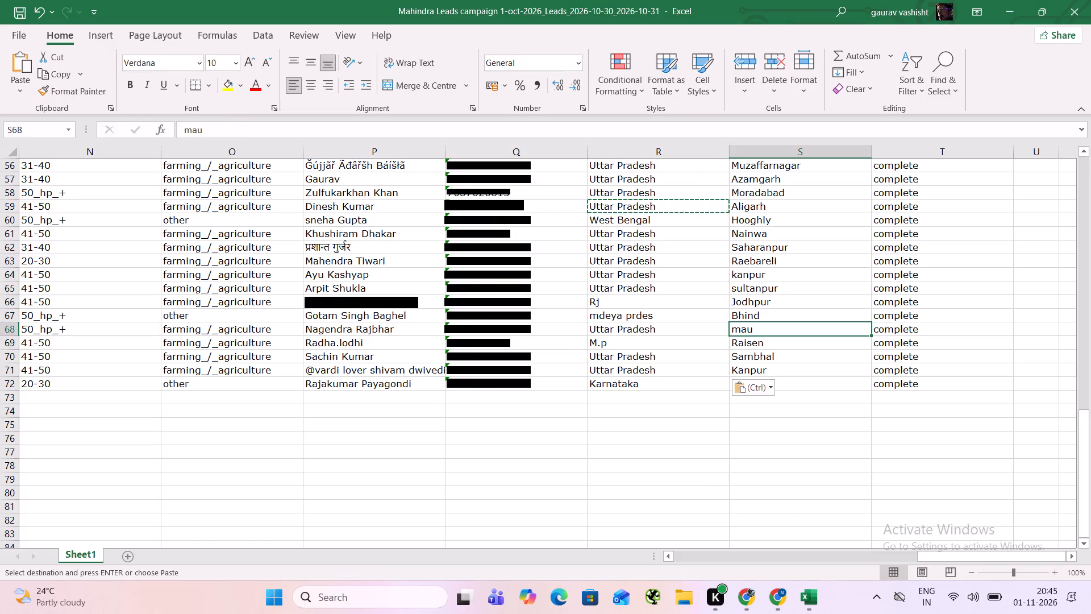
key("BackSpace")
Change the state in row 67 to Madhya Pradesh.
key("Up")
key("Left")
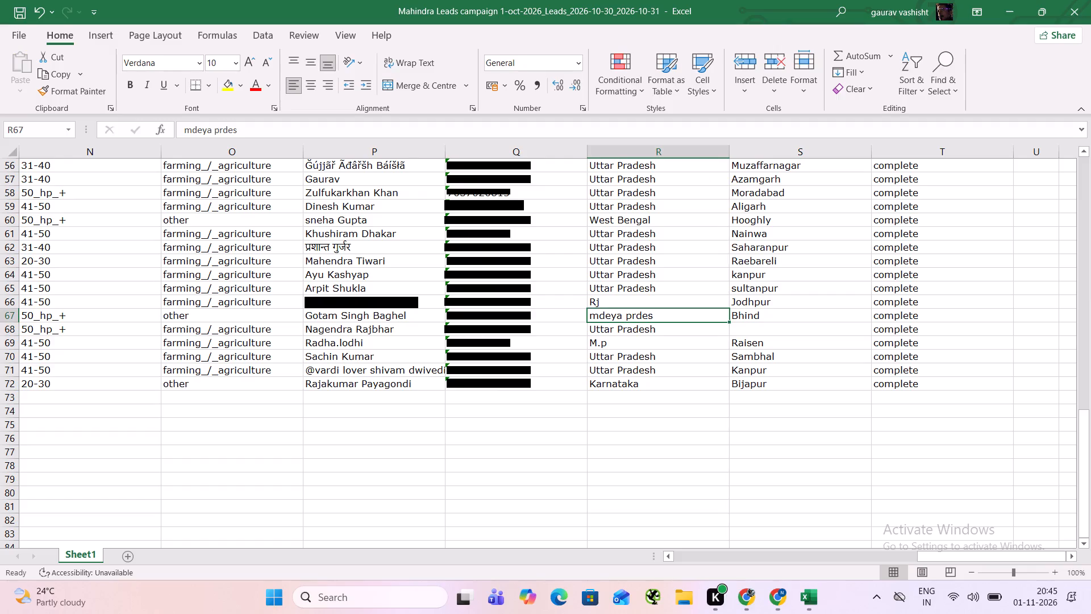
type("Madhya")
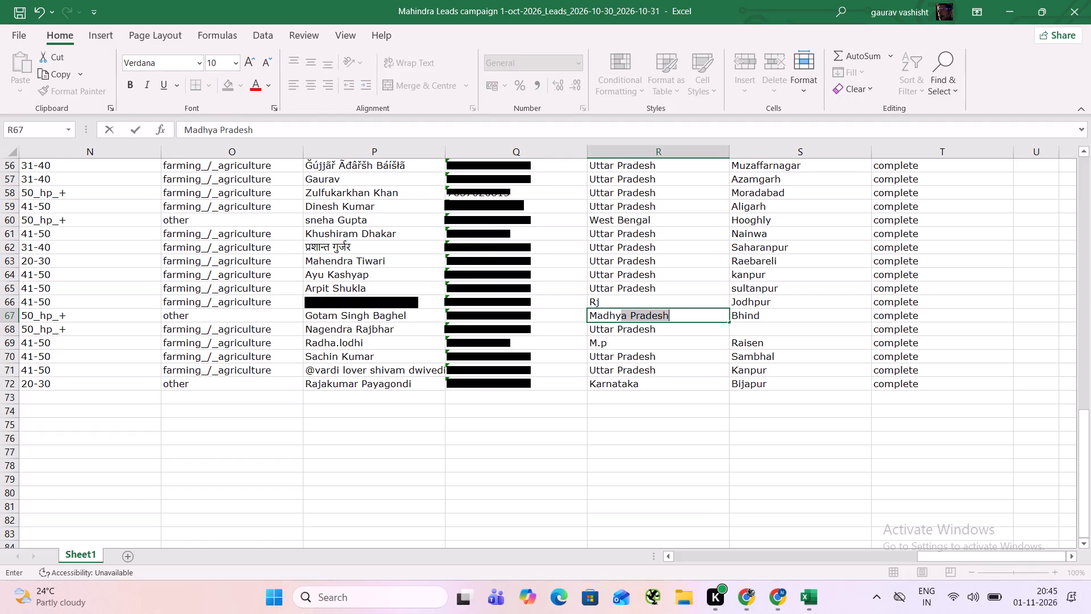
key("space")
key("Return")
Change the state in row 66 to Rajasthan.
key("Up")
key("Up")
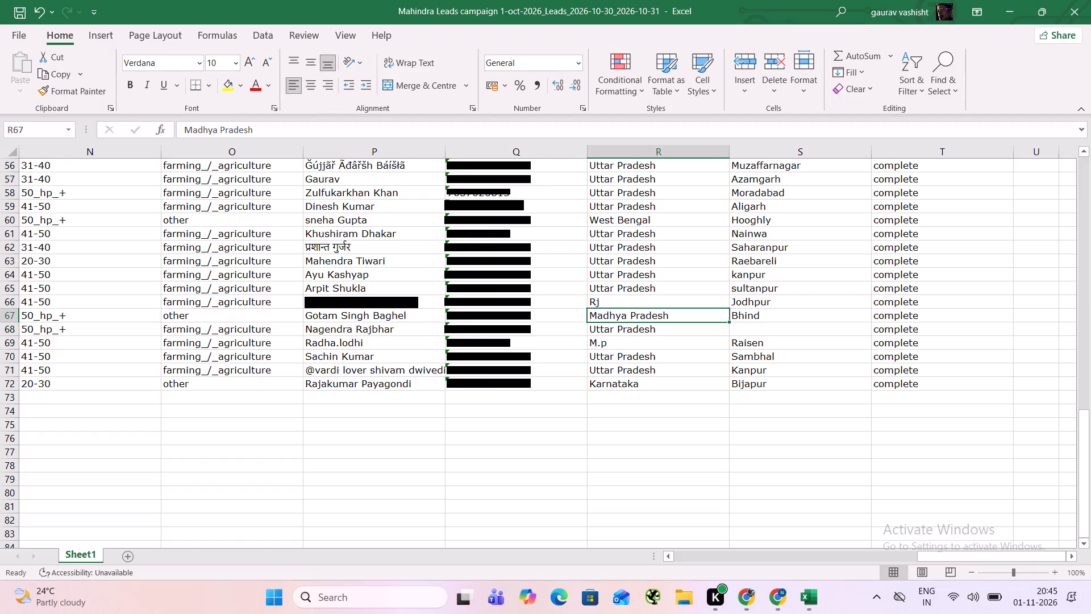
type("Rajasthan")
key("Right")
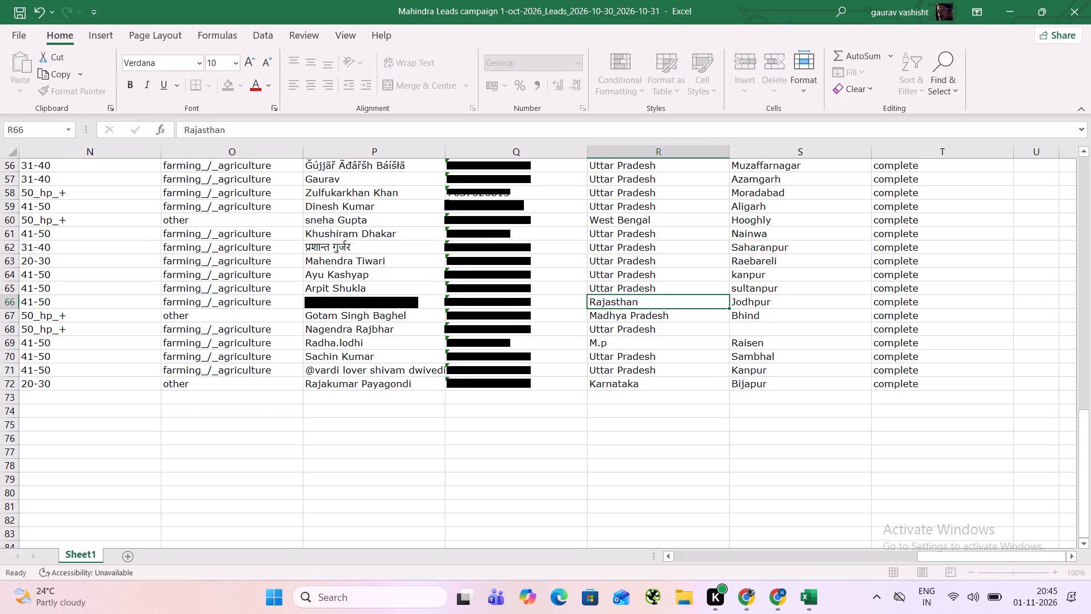
Correct the city in row 65 to Sultanpur with a capital S.
key("Up")
type("Suk")
key("BackSpace")
type("ltano")
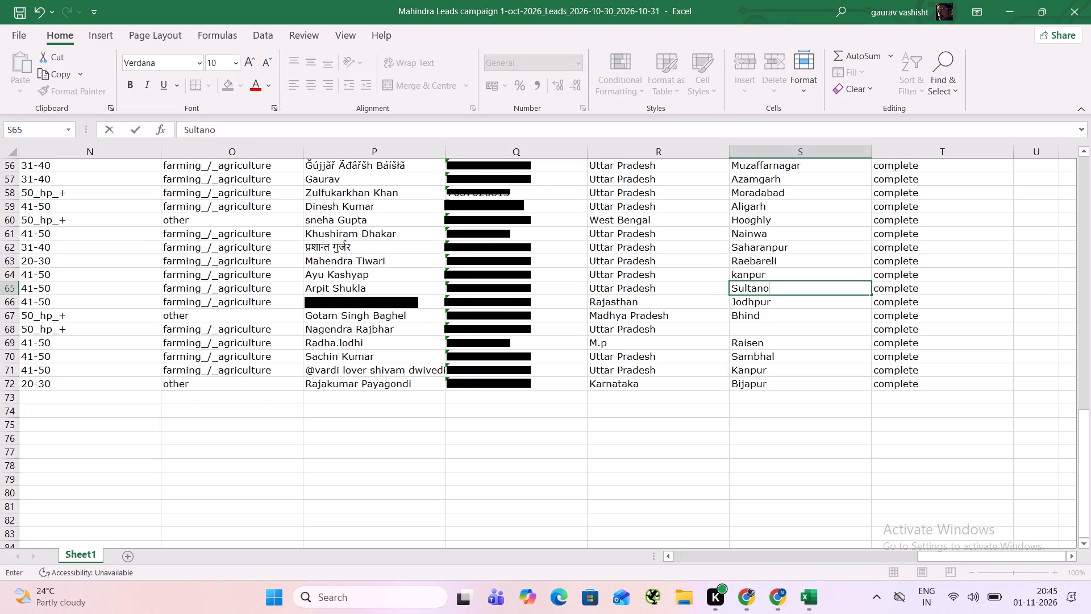
key("BackSpace")
type("pur")
Start saving the workbook under a new location and go to the Raw Report 2026 folder inside Report.
left_click(13, 33)
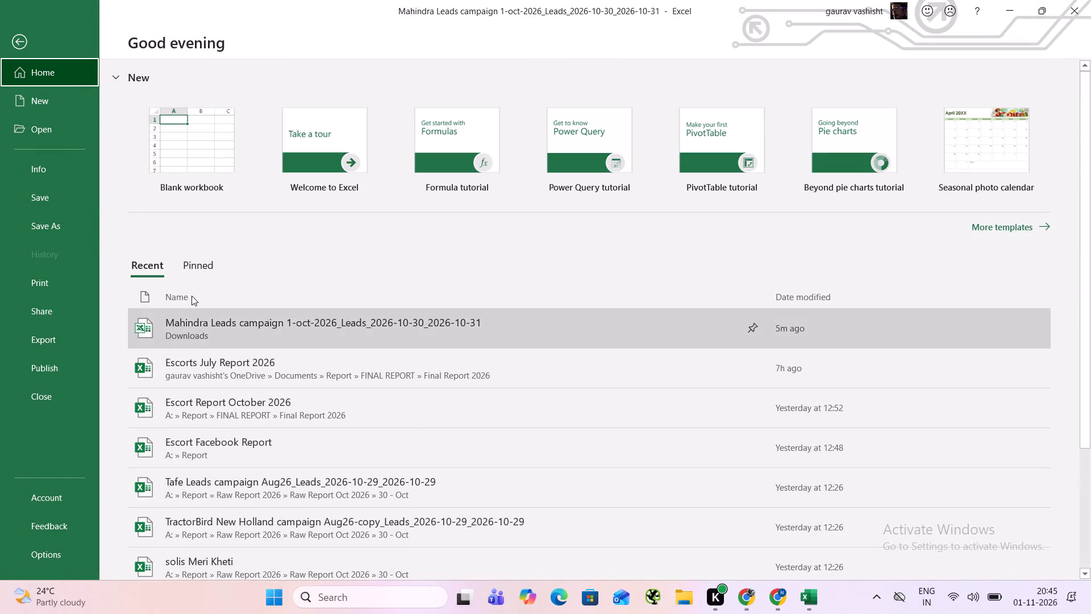
left_click(33, 225)
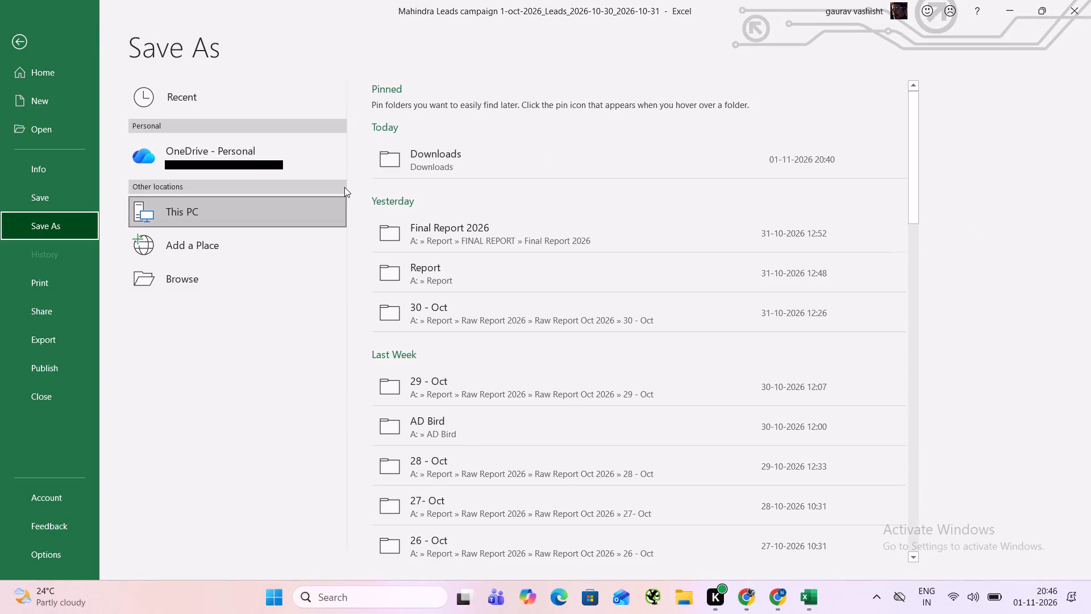
left_click(455, 279)
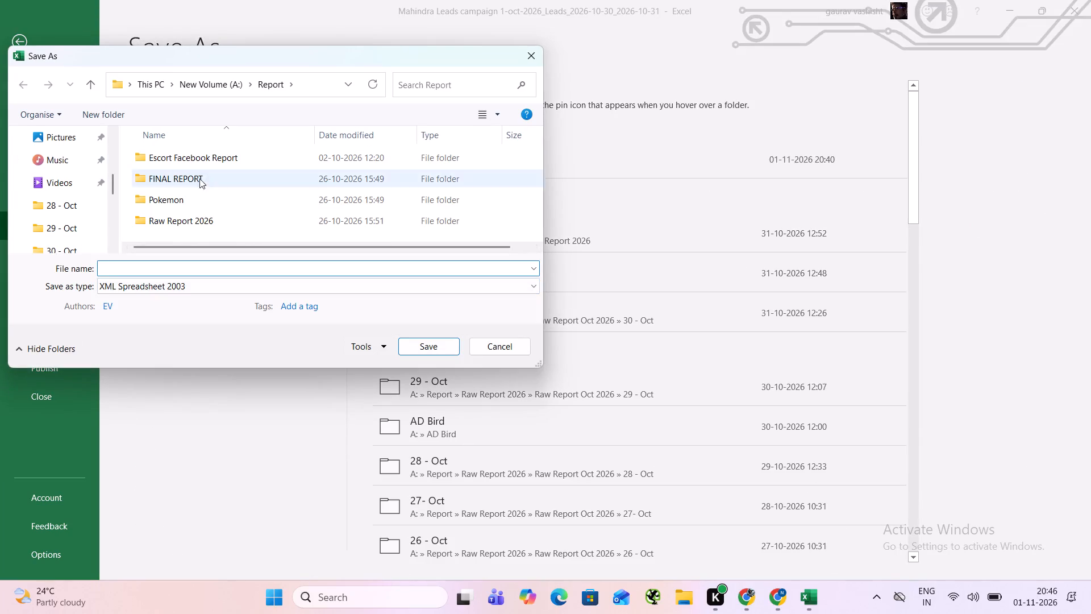
double_click(179, 222)
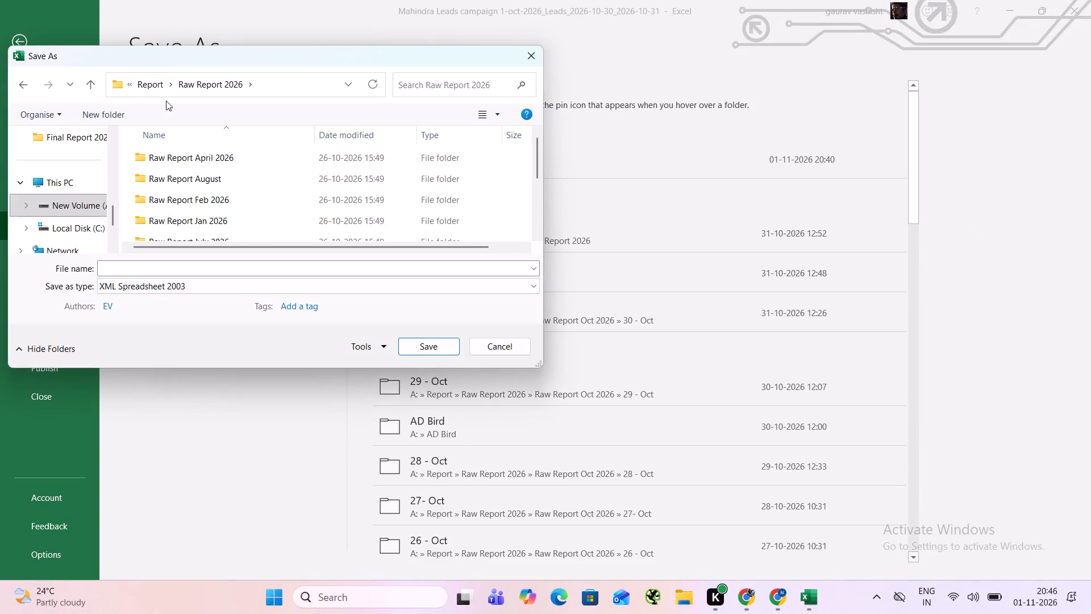
Create a folder named Raw Report Nov 2026 inside Raw Report 2026.
left_click(96, 112)
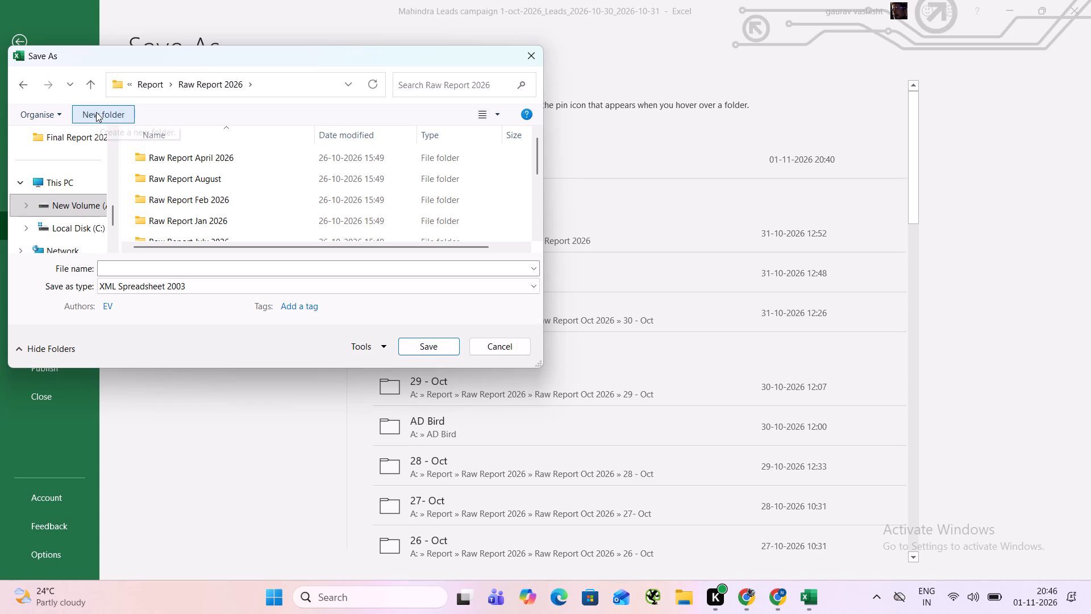
type("Rae")
key("BackSpace")
type("w")
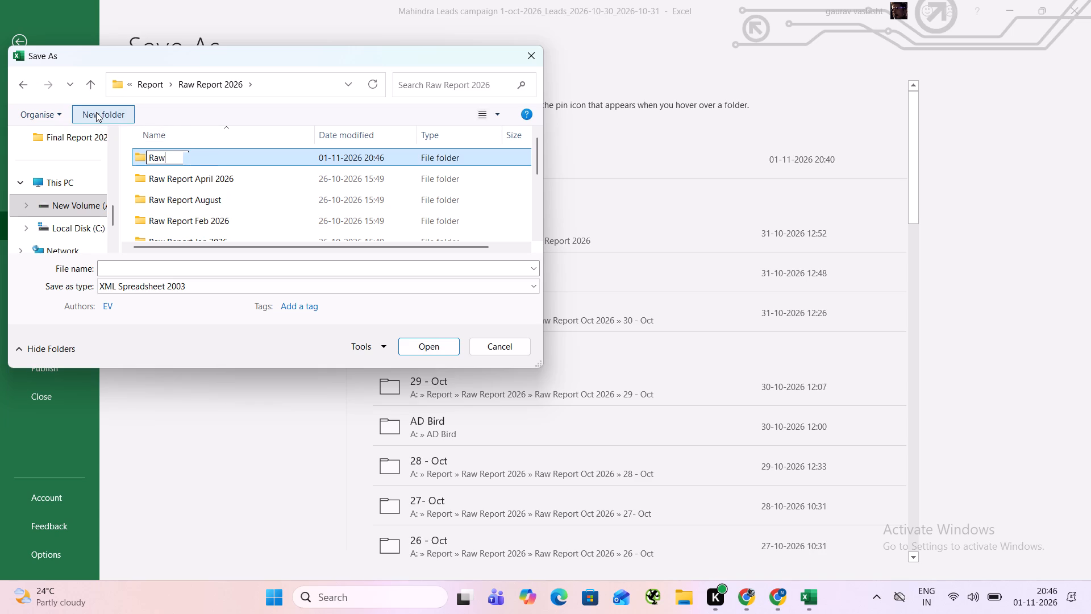
key("space")
key("shift+r")
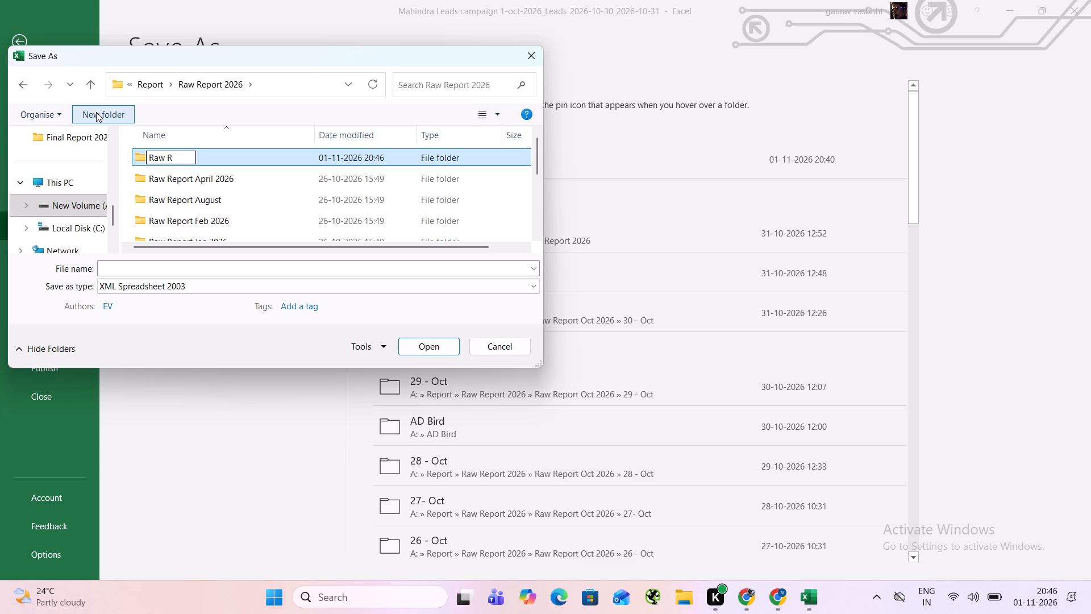
type("eport")
key("space")
type("Nov")
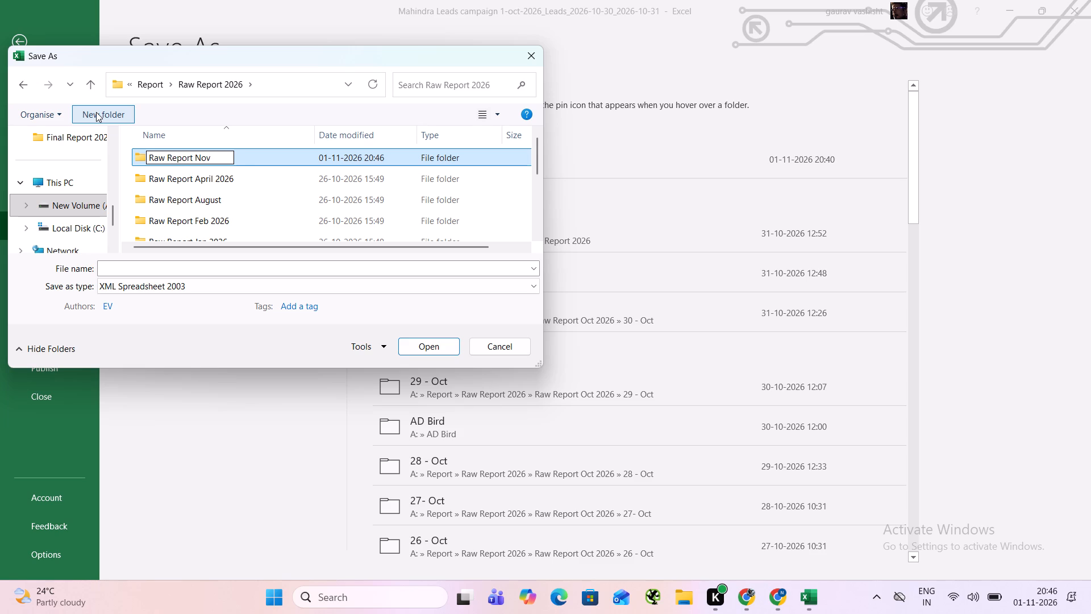
key("space")
type("2026")
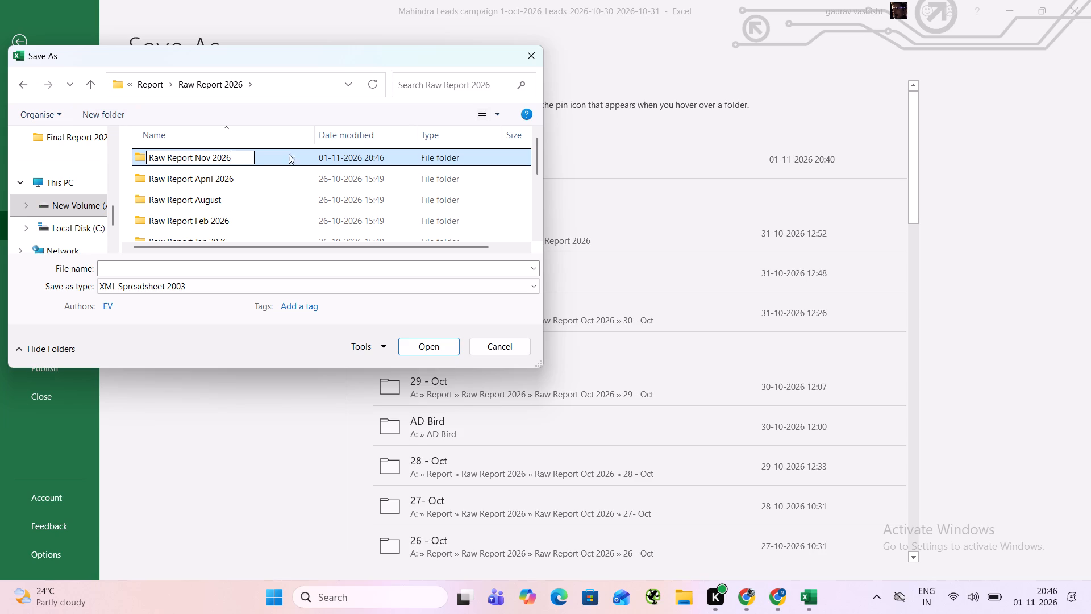
double_click(290, 150)
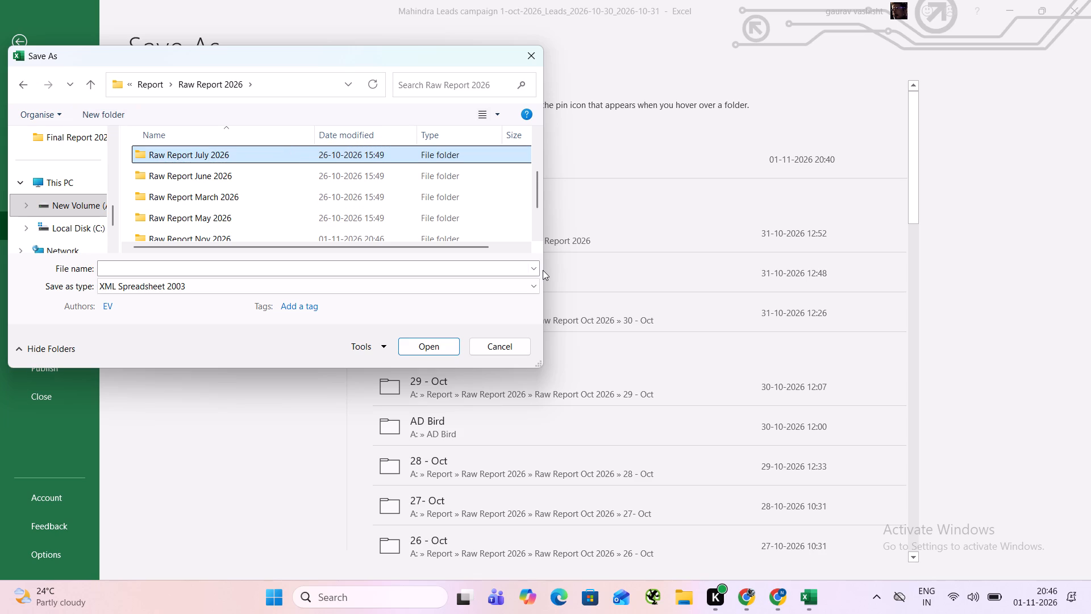
Create a folder named Nov - 1 inside the Raw Report Nov 2026 folder and open it as the save location.
left_click(535, 221)
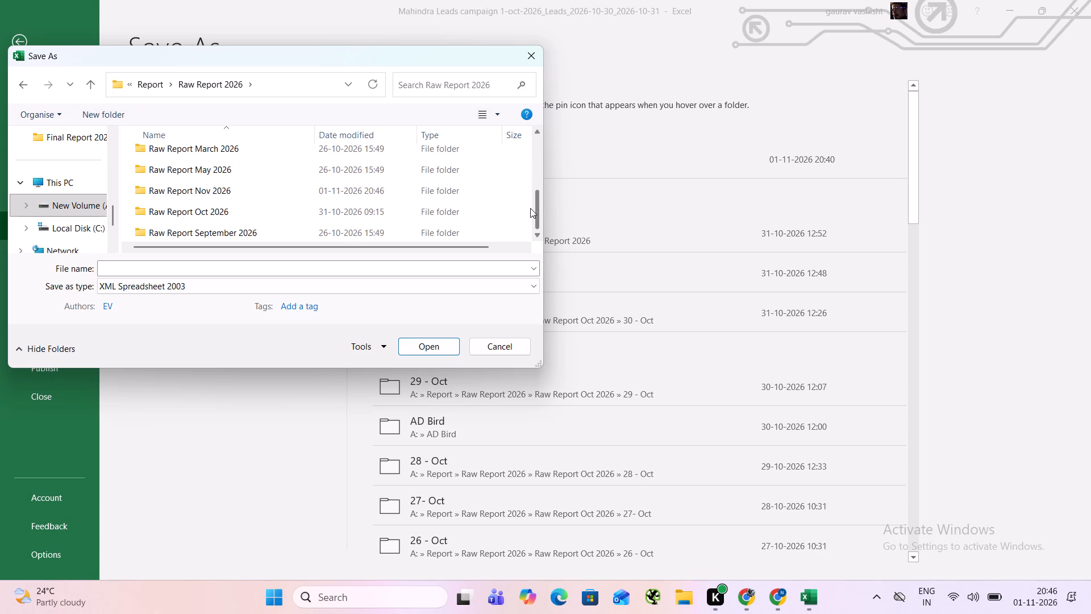
double_click(377, 196)
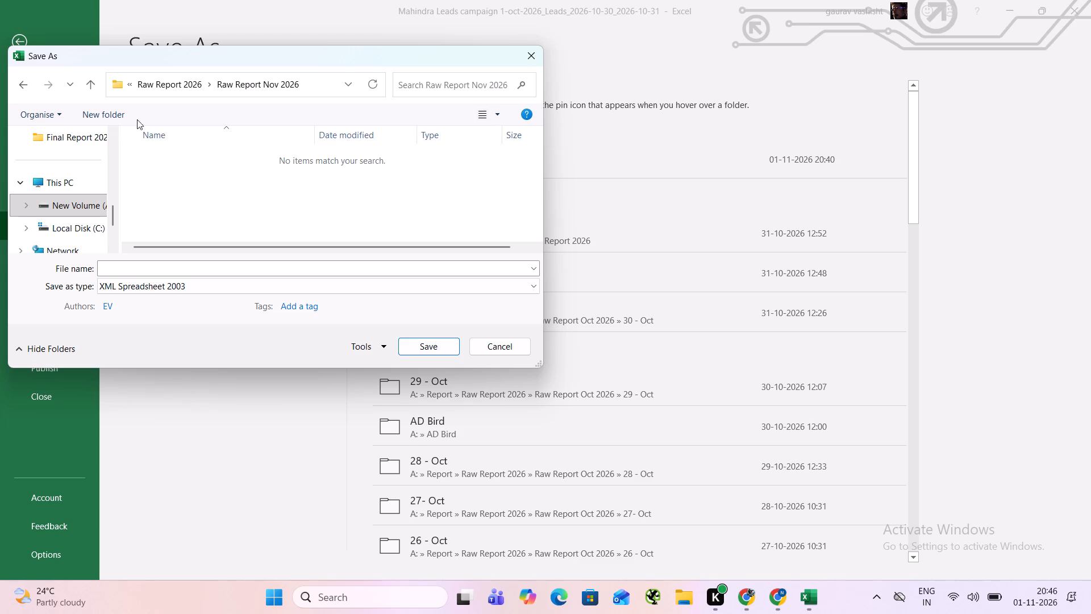
left_click(122, 105)
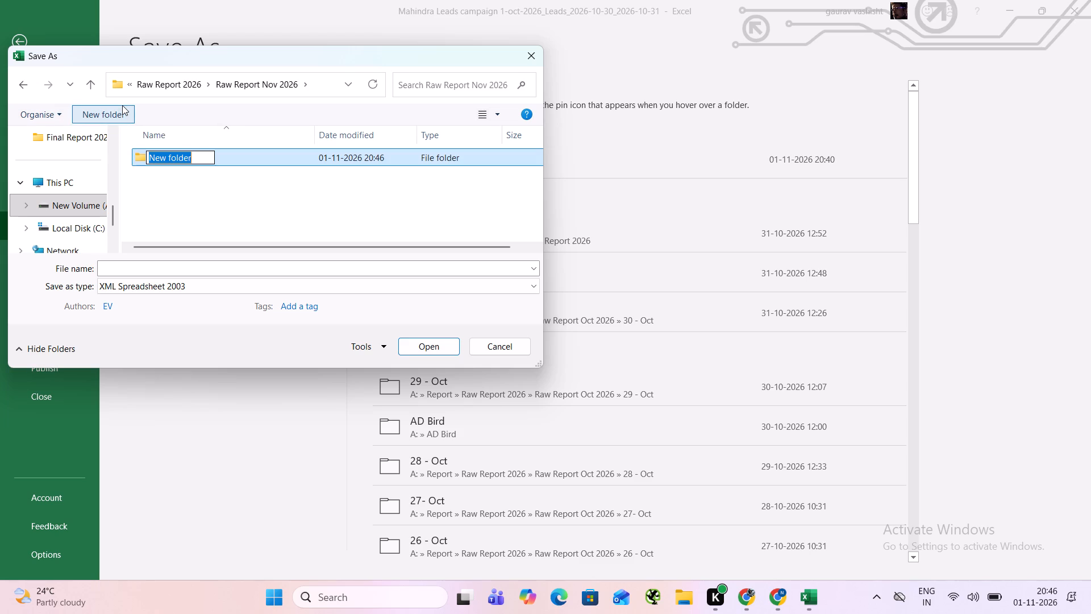
key("shift+n")
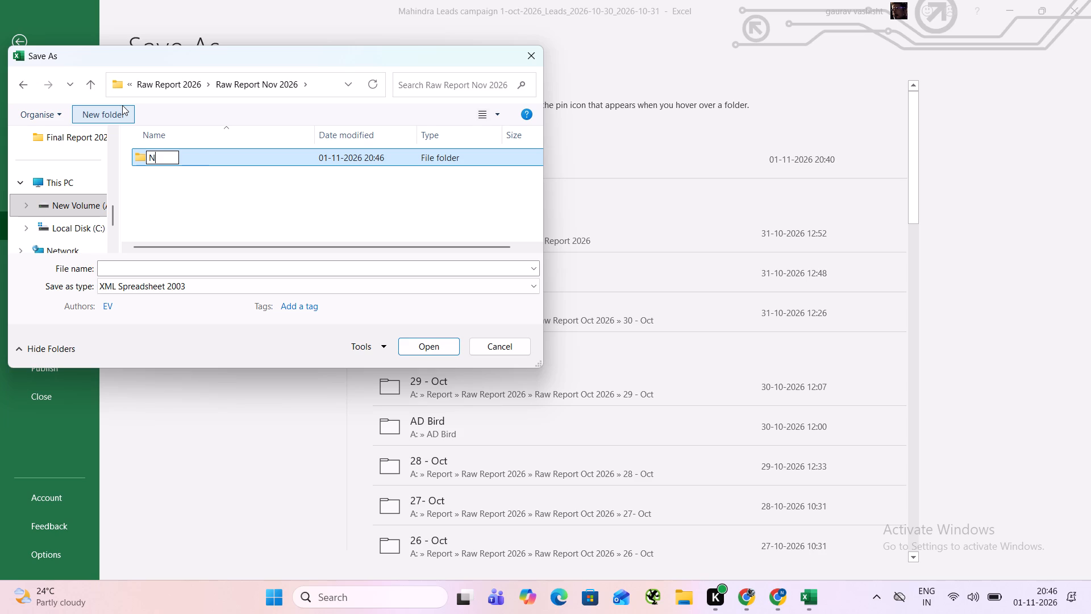
type("ov")
key("space")
type("- 1")
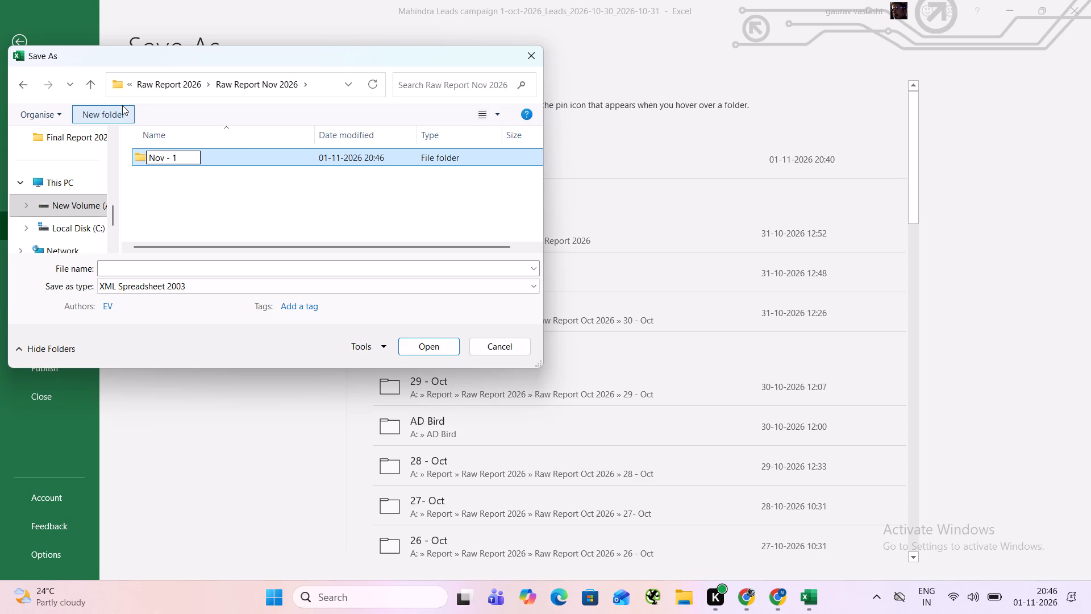
double_click(430, 346)
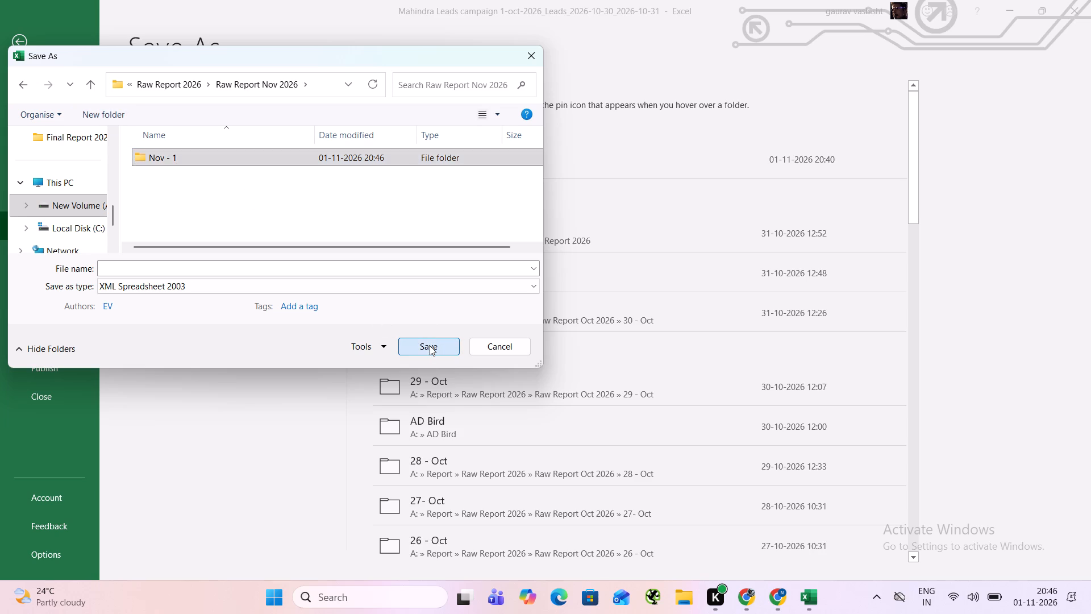
In File Explorer, copy the file name of today's Mahindra leads file in Downloads.
left_click(682, 603)
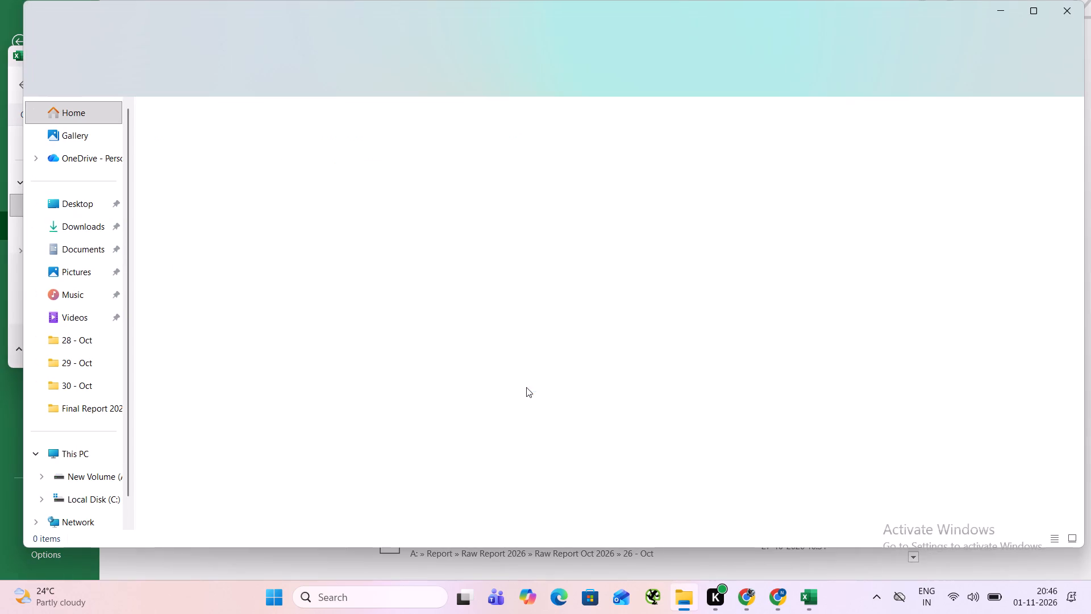
left_click(66, 222)
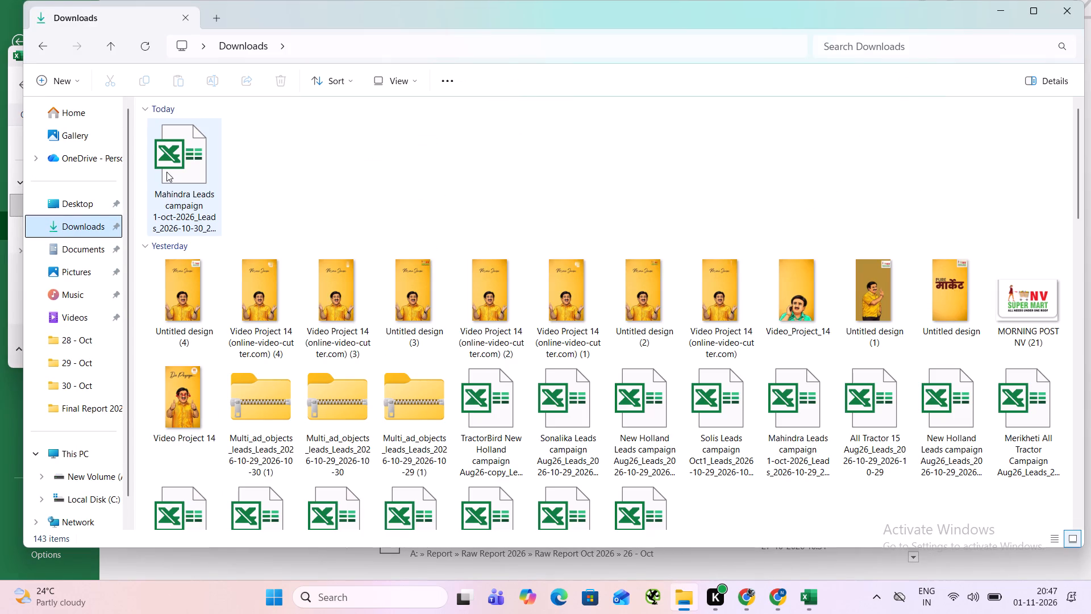
left_click(166, 169)
left_click(208, 74)
key("ctrl+c")
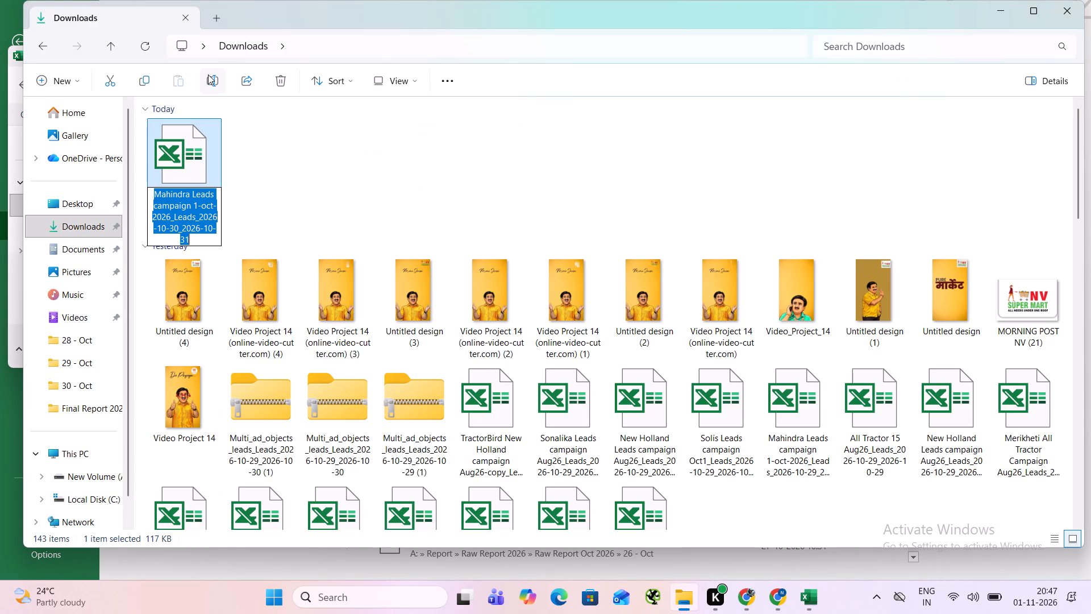
key("ctrl+c")
Back in Excel, save the workbook in Nov - 1 under the copied Mahindra leads file name, as type Excel Workbook.
left_click(817, 591)
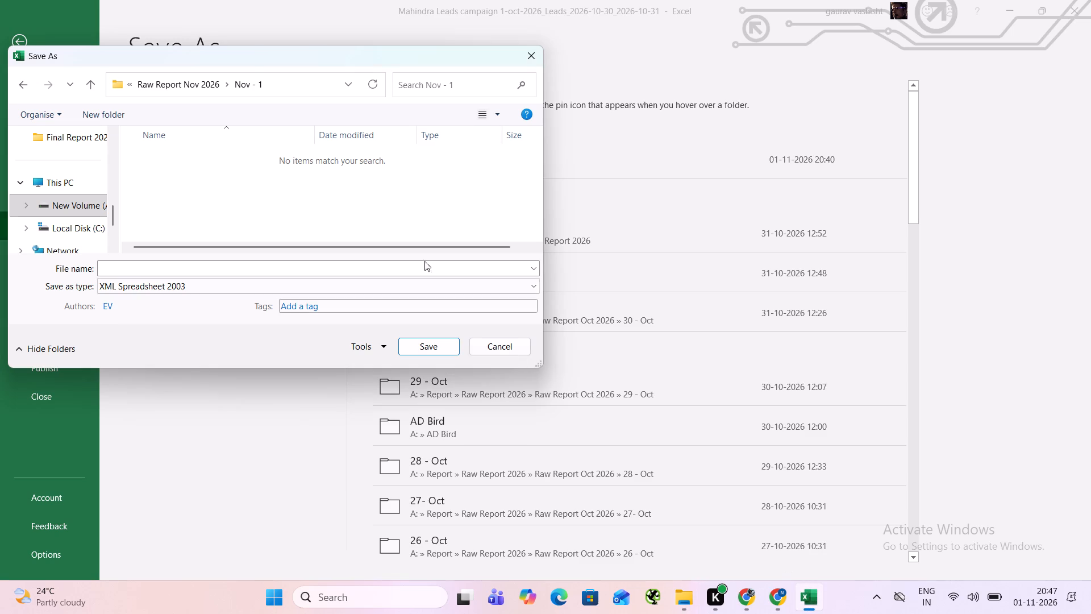
left_click(399, 264)
key("ctrl+v")
left_click(394, 285)
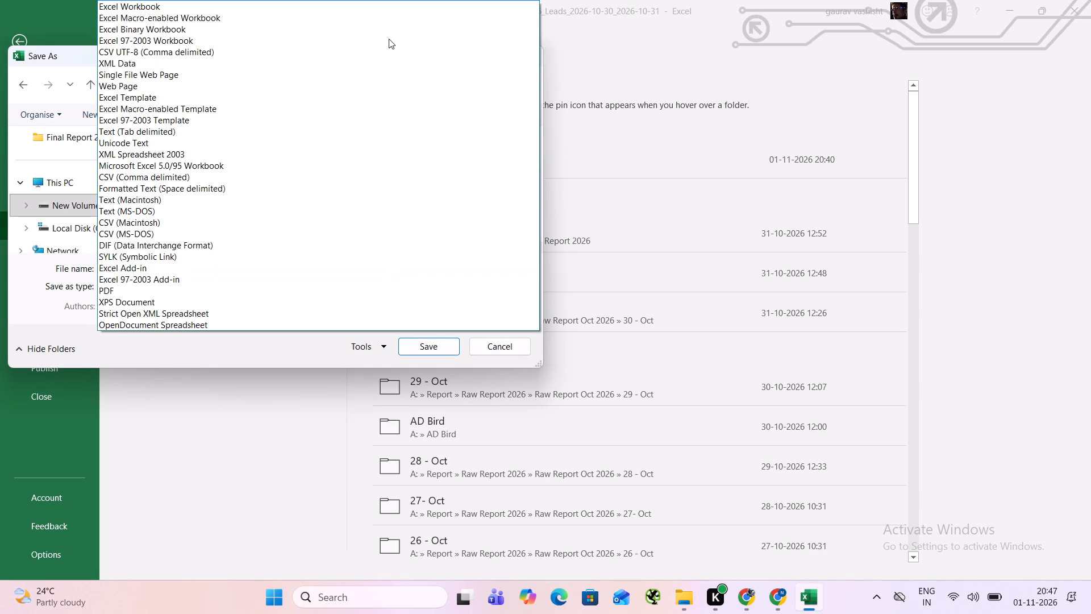
left_click(399, 13)
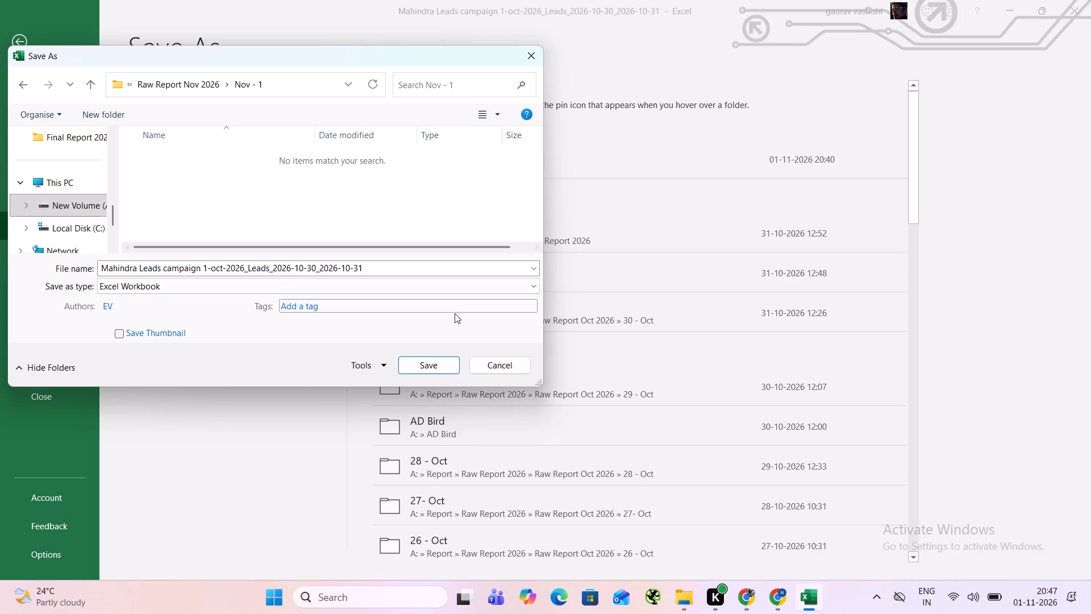
left_click(430, 363)
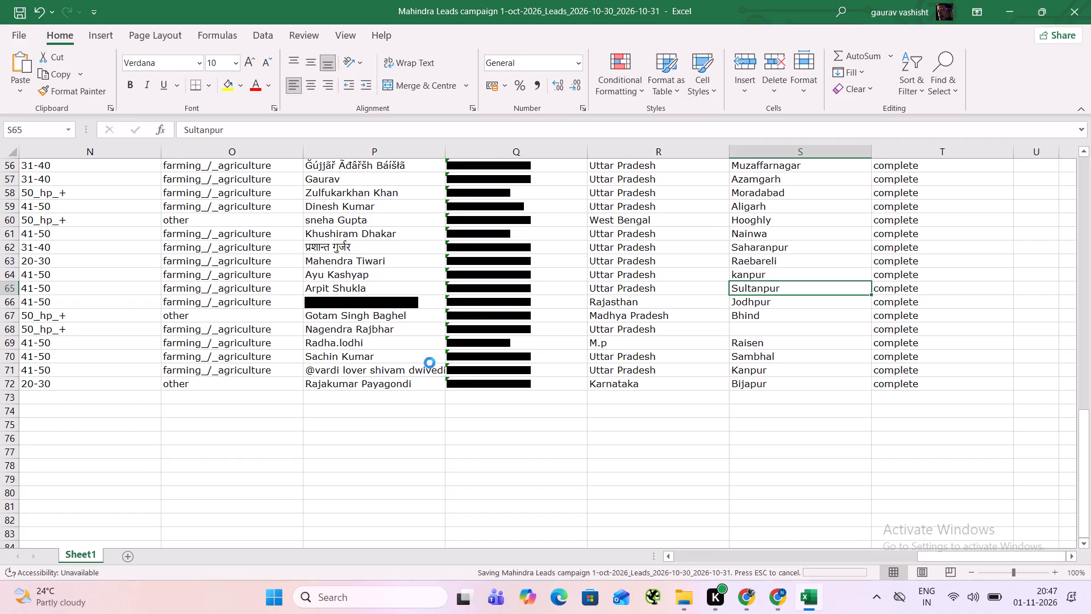
key("ctrl+s")
Close the saved Mahindra workbook and the Downloads folder window.
left_click(1089, 0)
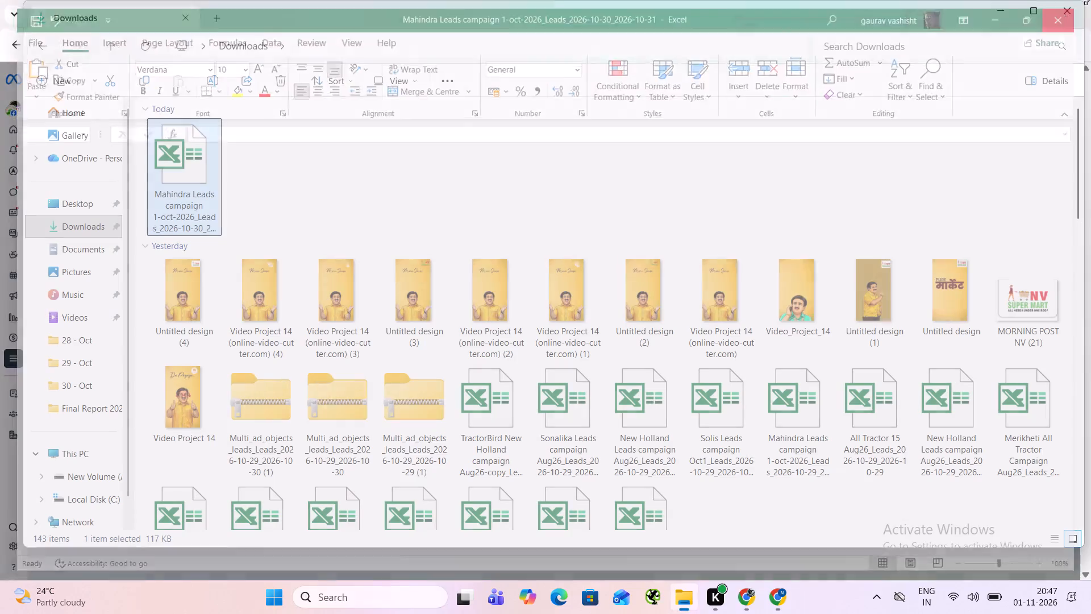
left_click(1075, 7)
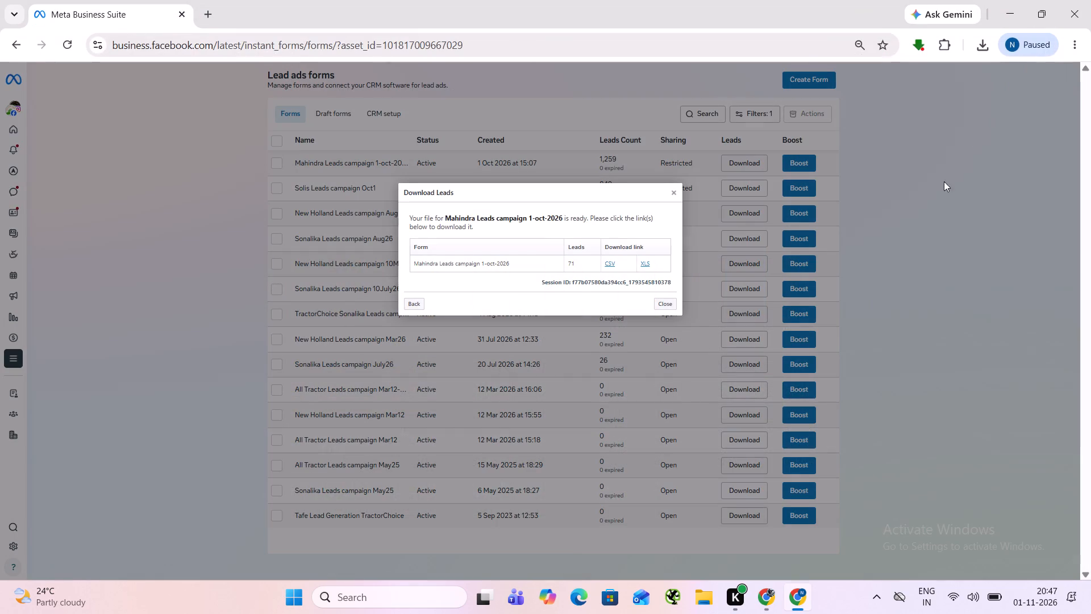
In Meta Business Suite, download the new leads of the Solis Leads campaign Oct1 form as an XLS file.
left_click(743, 190)
left_click(740, 186)
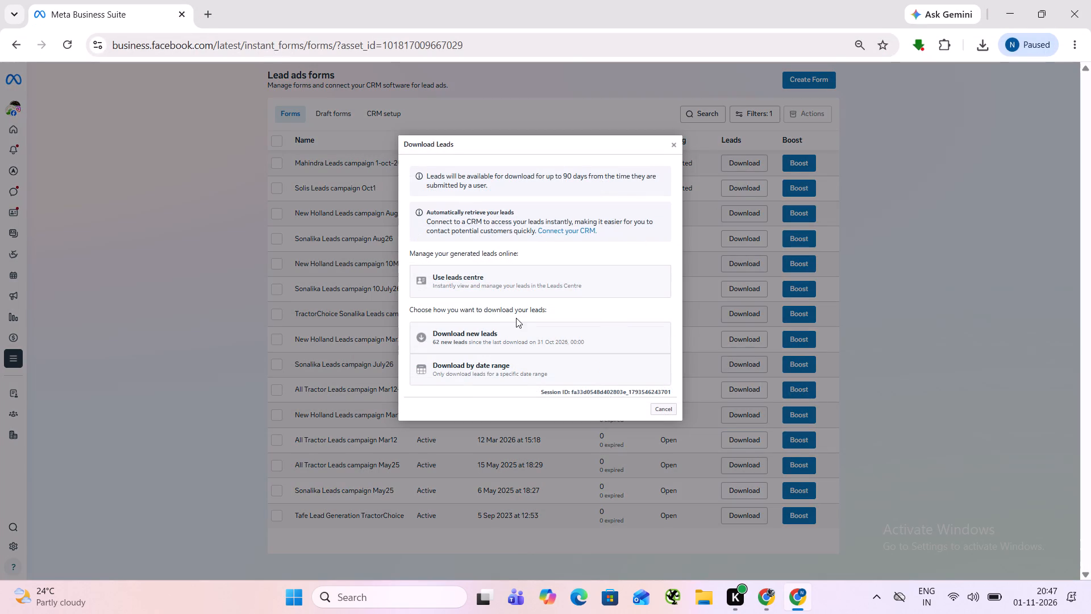
left_click(505, 336)
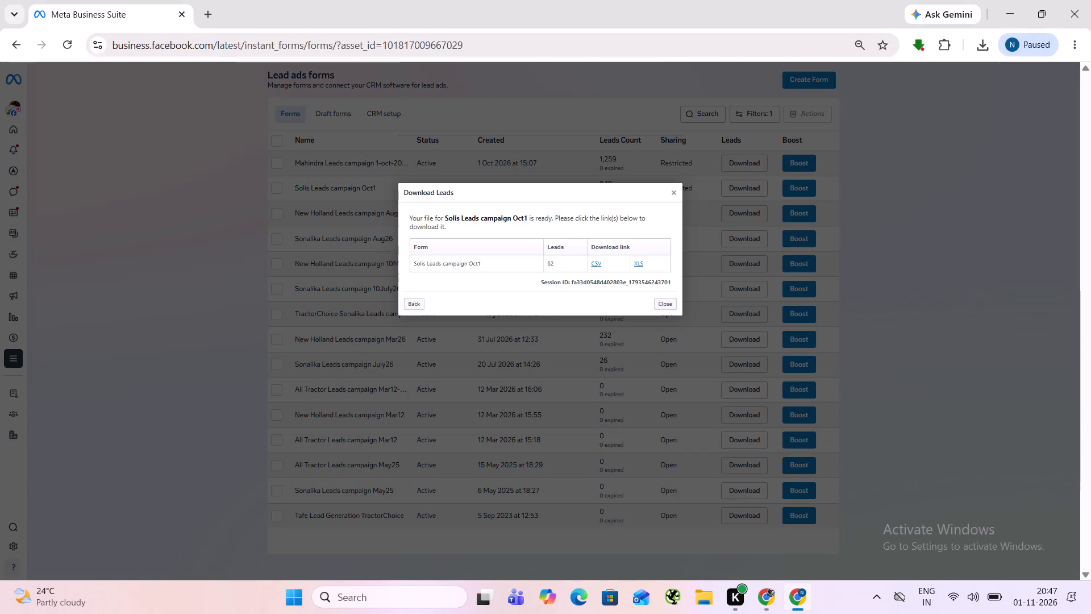
left_click(636, 264)
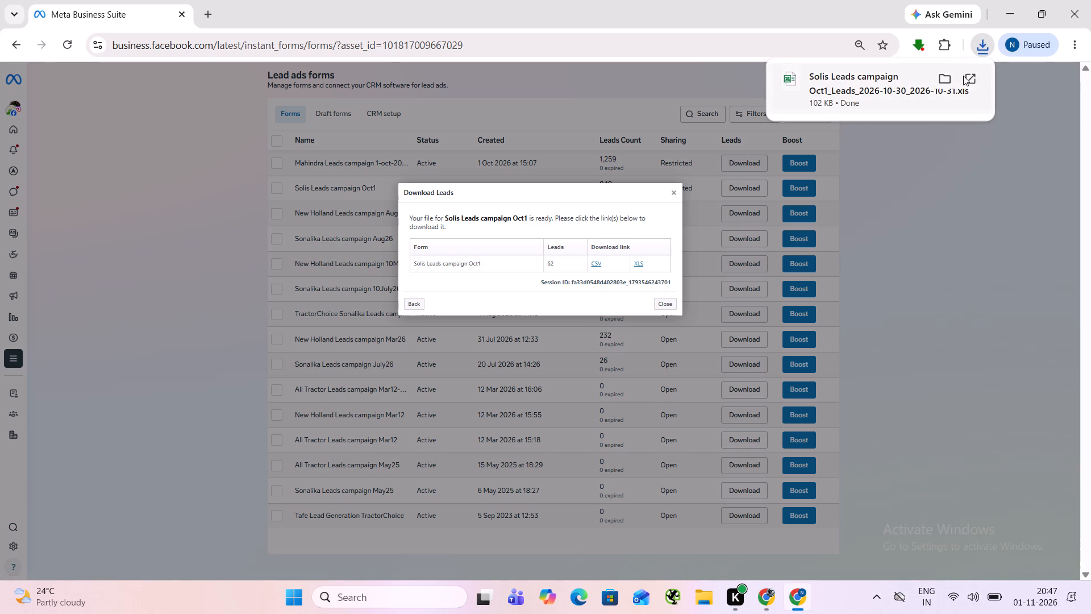
Open the downloaded Solis leads file in Excel despite the format mismatch and enable editing.
left_click(972, 82)
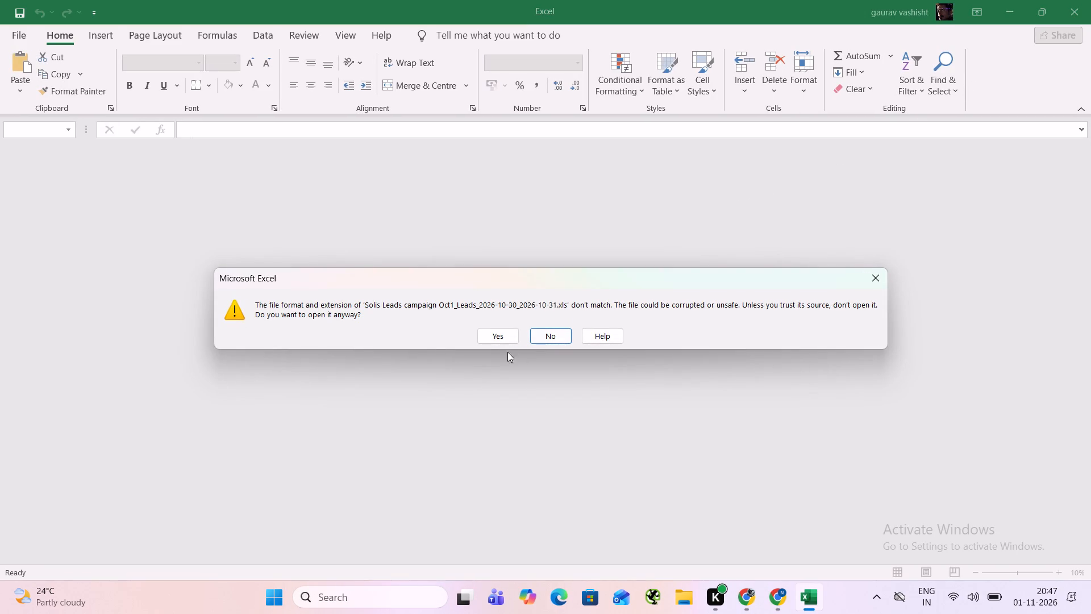
left_click(488, 337)
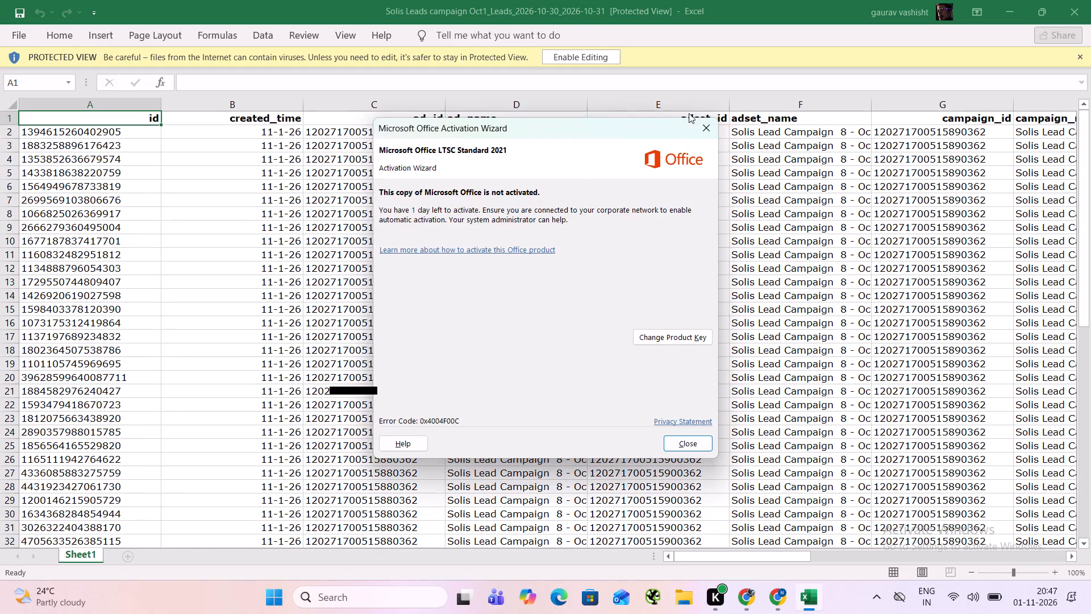
left_click(715, 126)
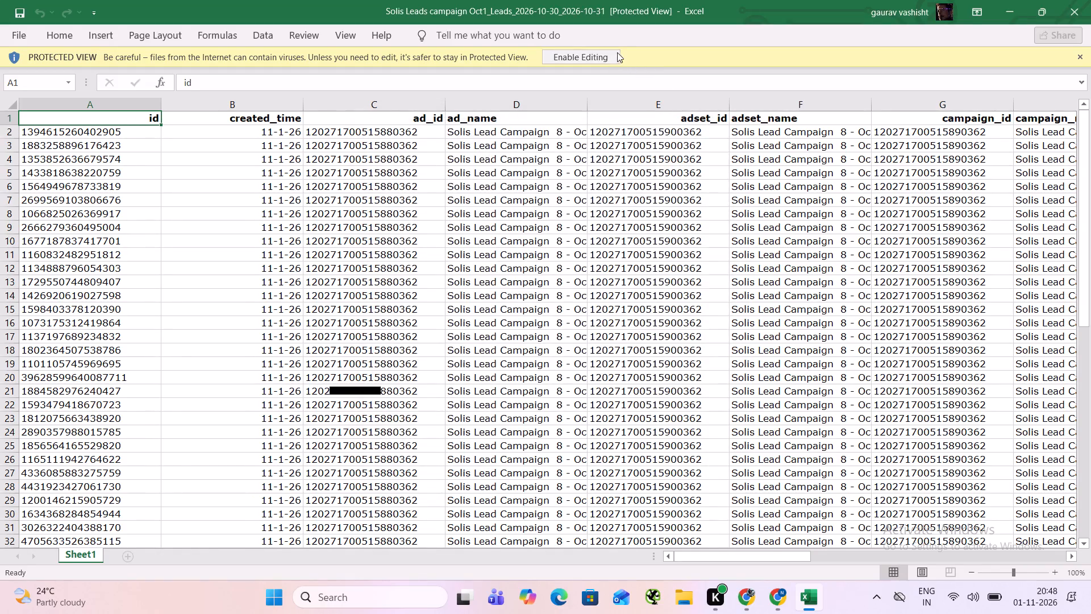
left_click(613, 53)
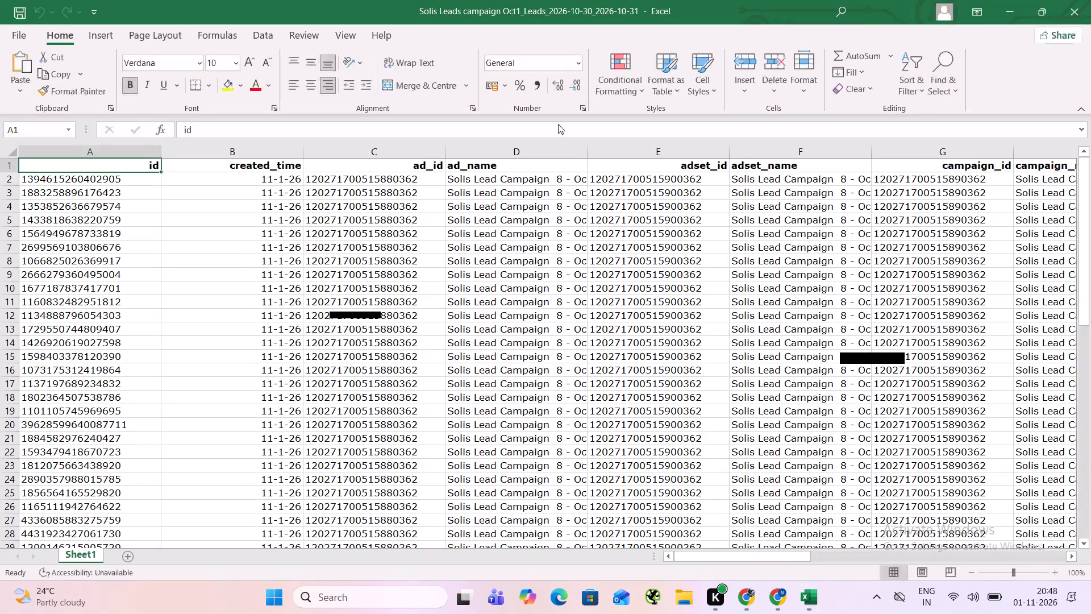
left_click(474, 227)
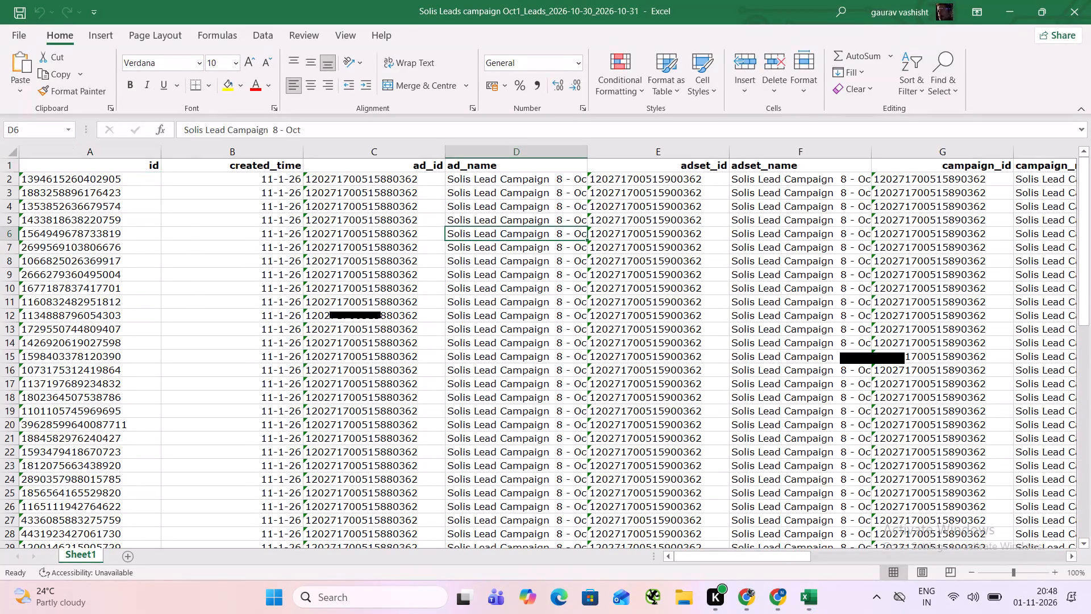
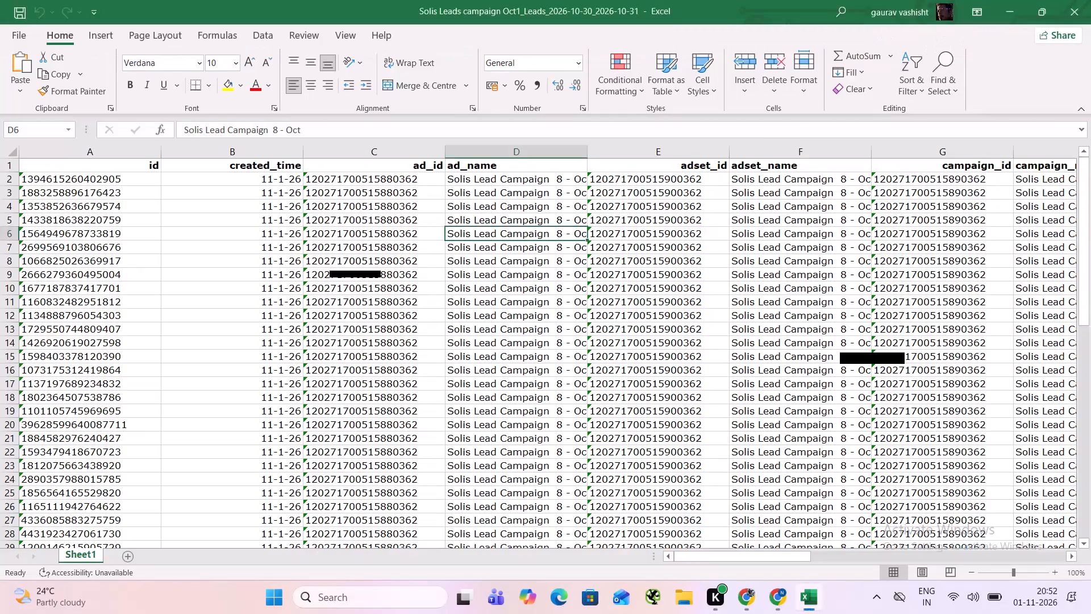
Correct the state of the first lead, in row 2, to Gujarat.
key("ctrl+Right")
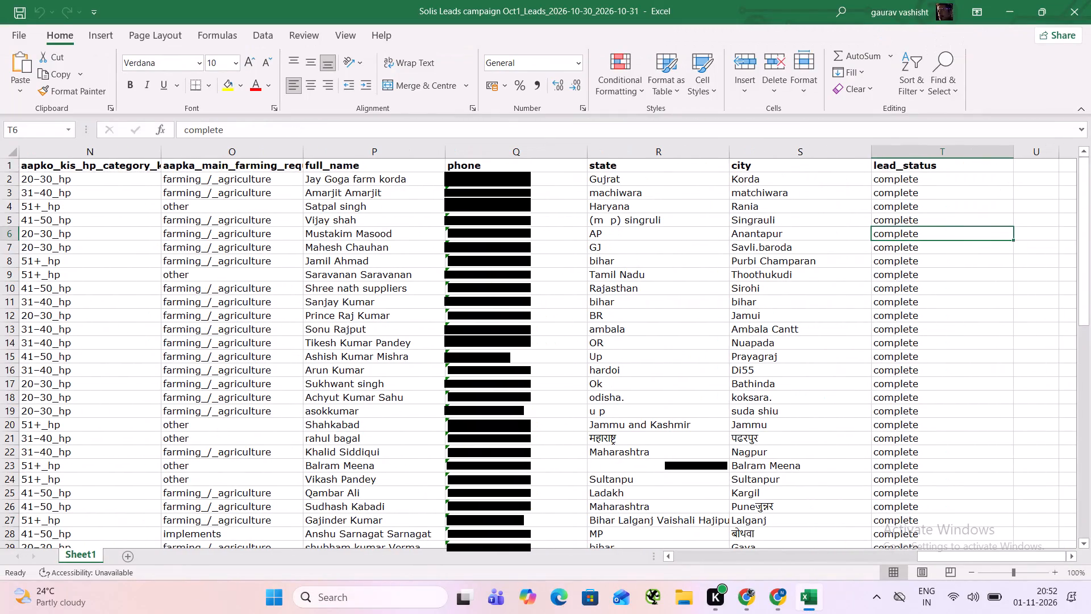
left_click(643, 176)
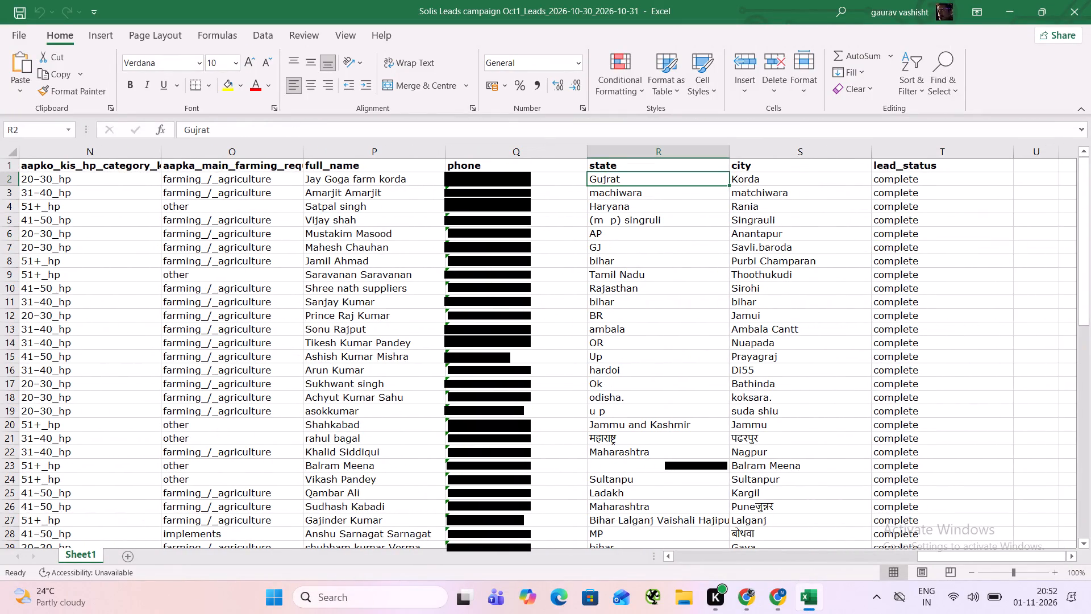
type("Gujarat")
key("Right")
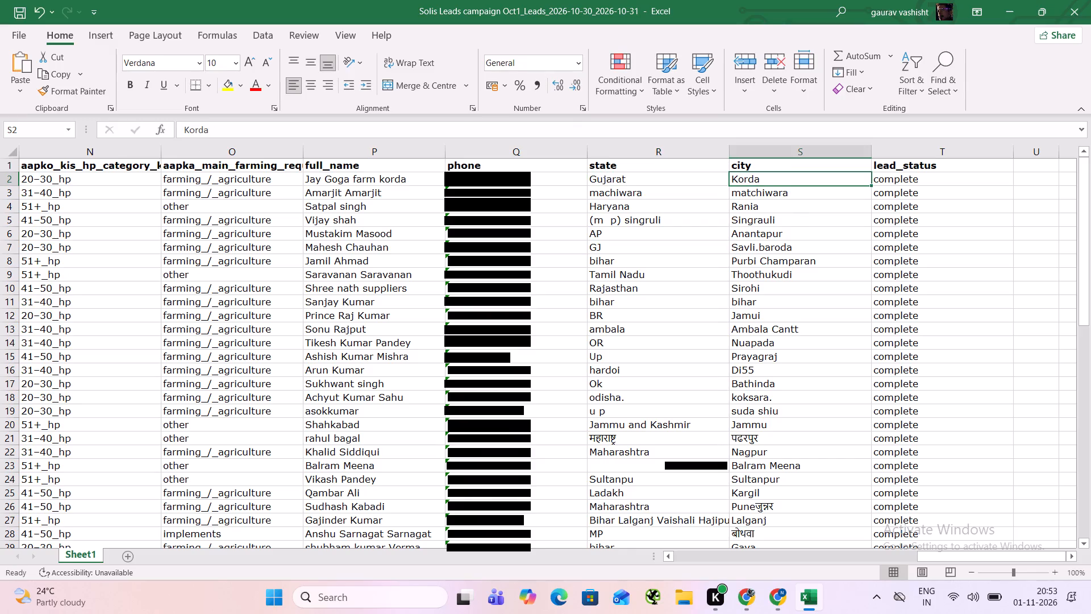
In row 3, clear the city and set the state to Uttar Pradesh.
key("Down")
key("BackSpace")
key("Left")
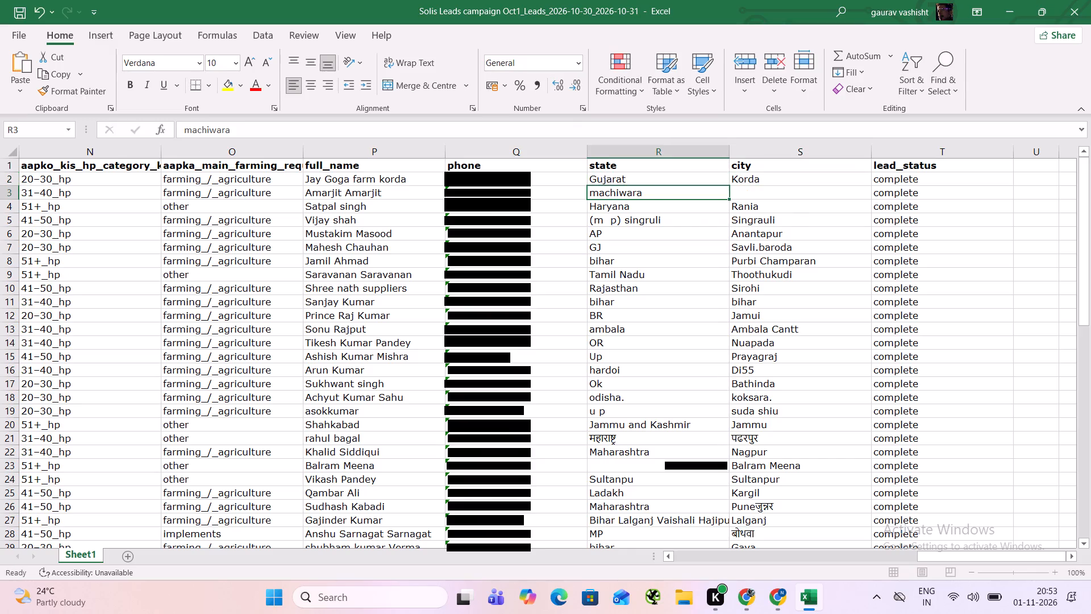
type("Uttar")
key("space")
key("Return")
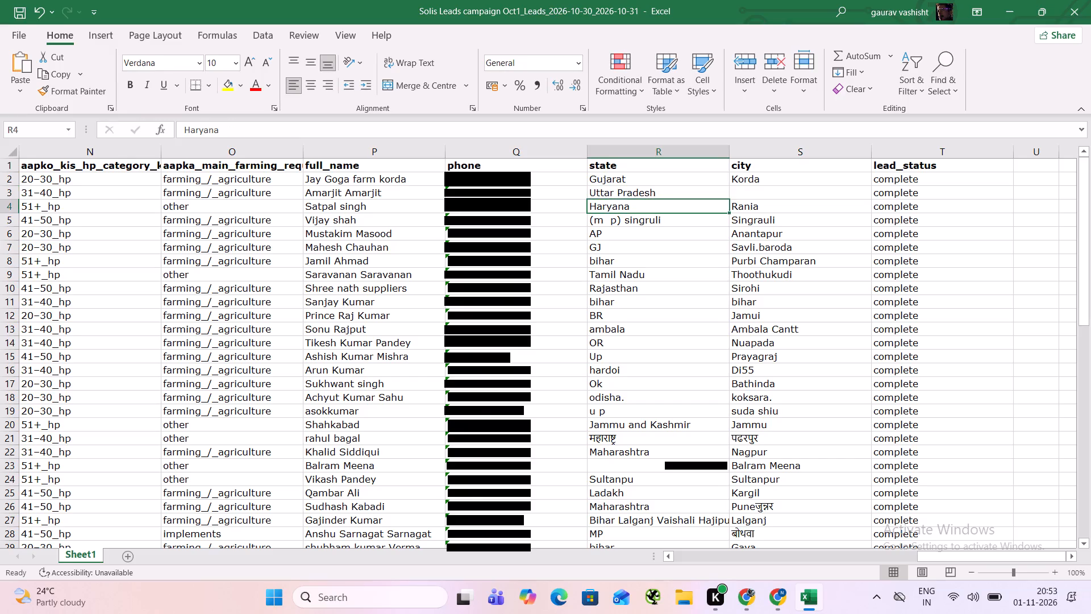
Set the state to Madhya Pradesh in row 5 and to Andhra Pradesh in row 6.
key("Right")
key("Down")
key("Left")
type("Madhya")
key("space")
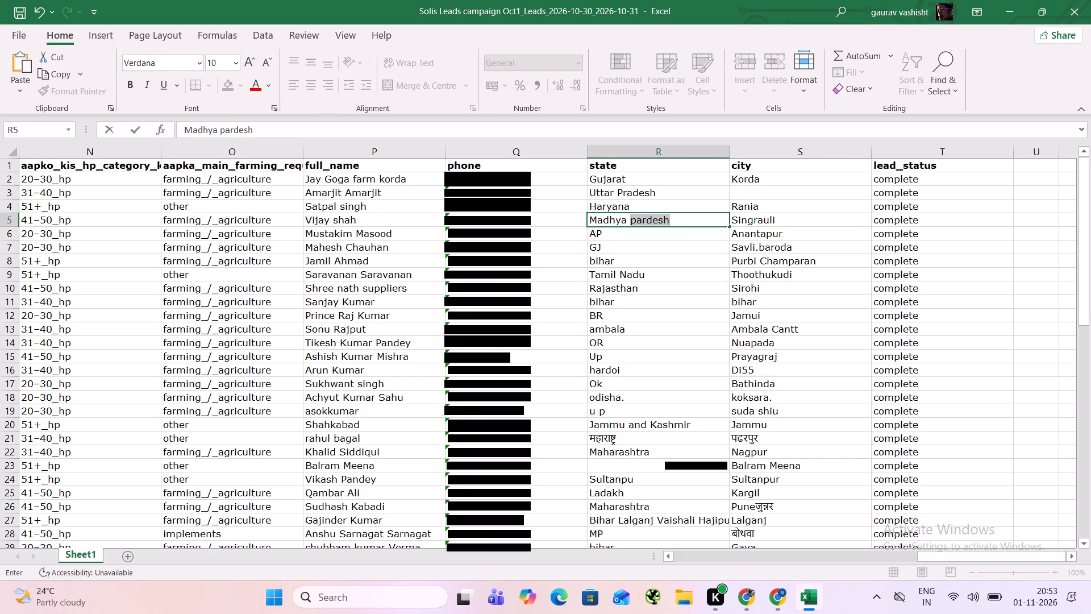
type("Pradesh")
key("Right")
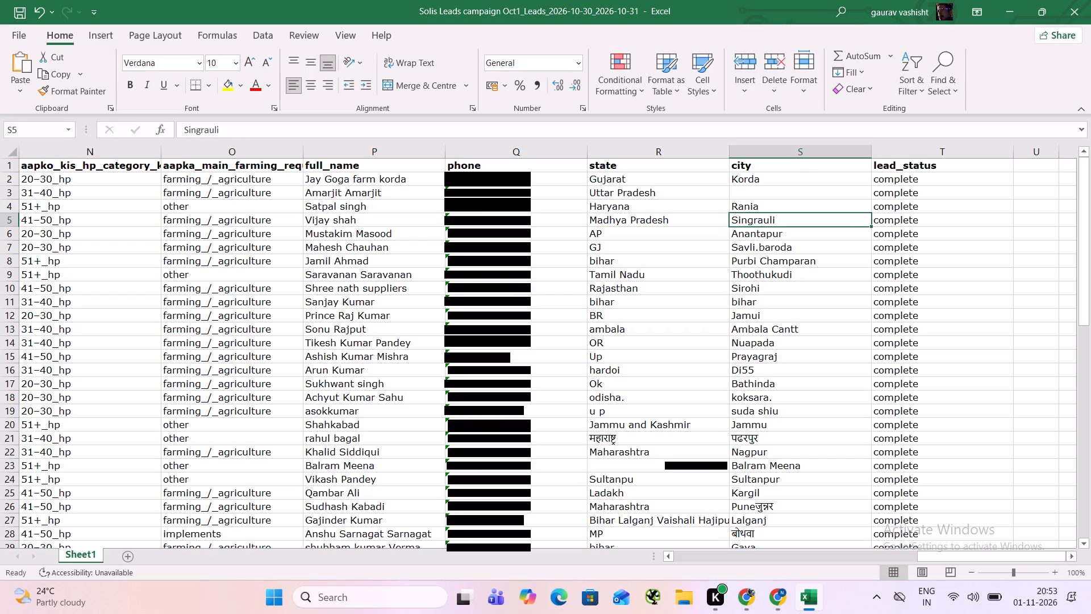
key("Down")
key("Left")
type("Andhra")
key("space")
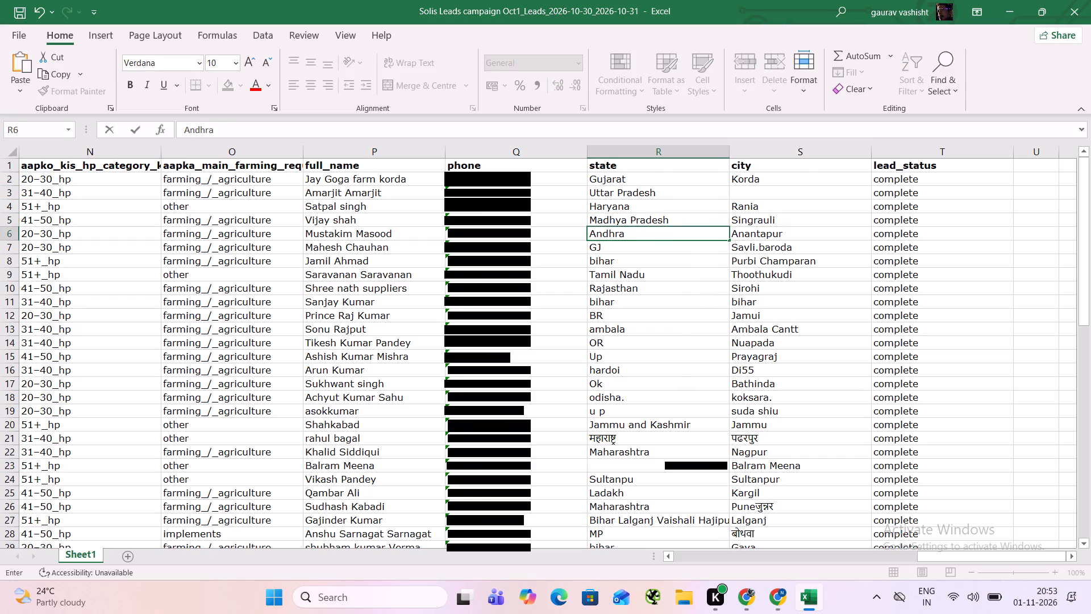
type("Pradesh")
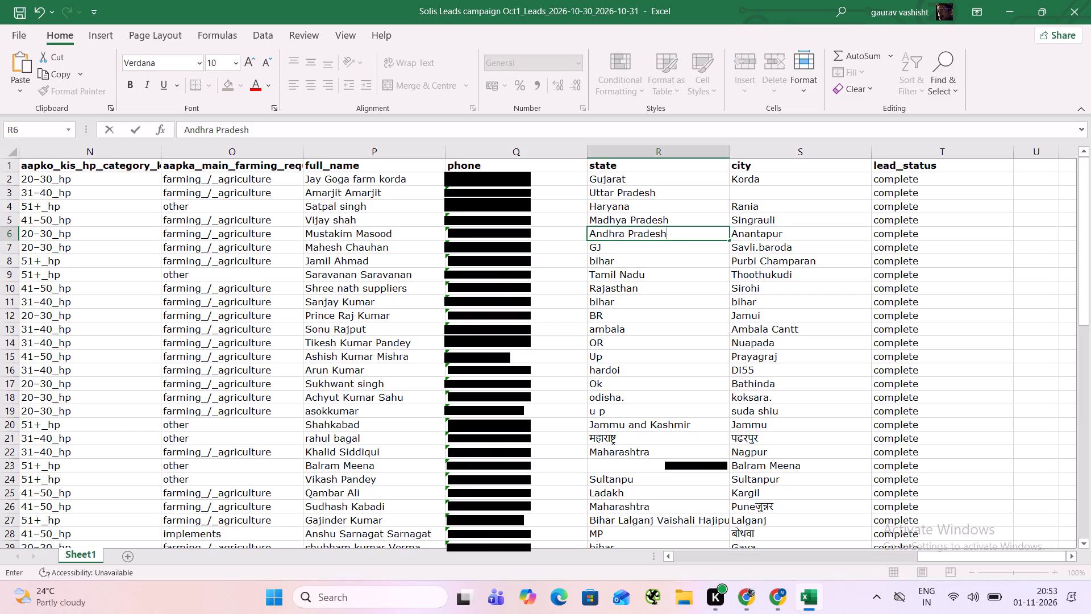
key("Down")
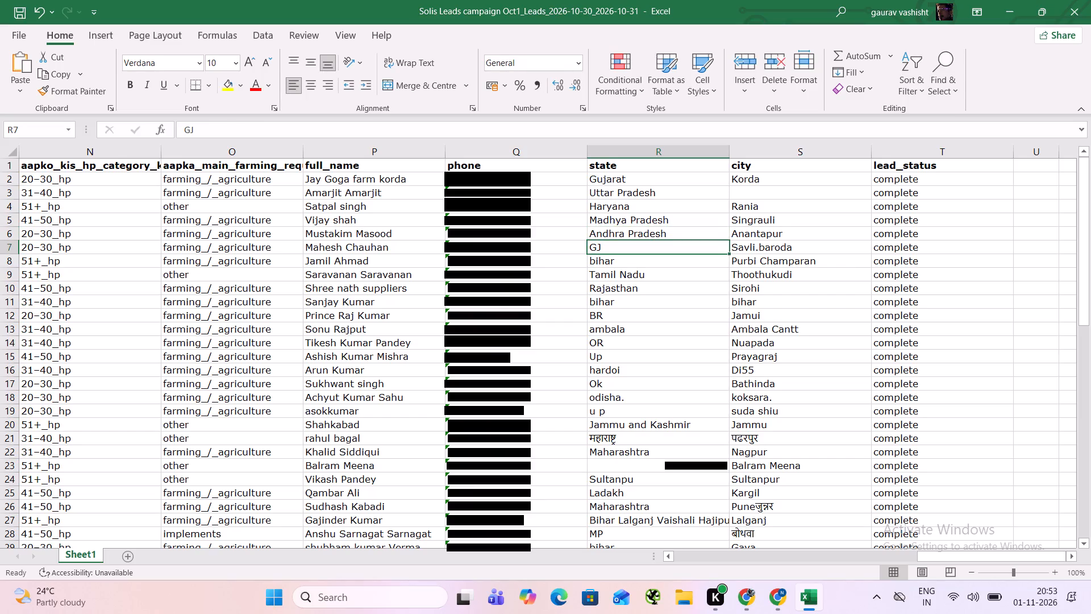
Set the state to Gujarat in row 7 and to Bihar in row 8.
type("Gujarat")
key("Right")
key("Down")
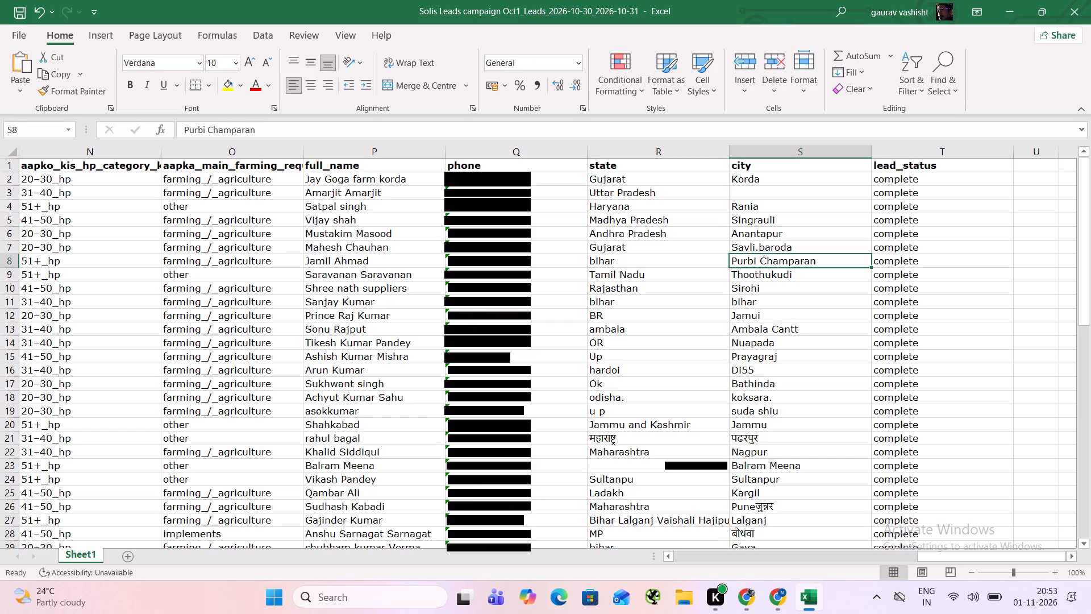
key("Left")
type("Bihar")
key("Down")
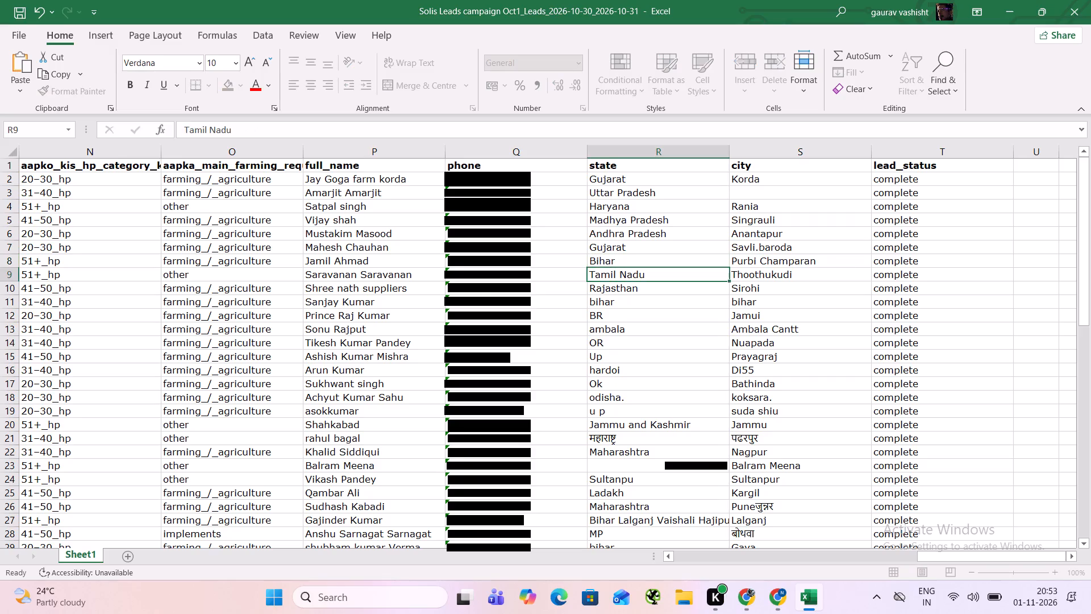
In row 11, set the state to Bihar and clear the city.
key("Down")
key("Down")
type("Bihar")
key("Right")
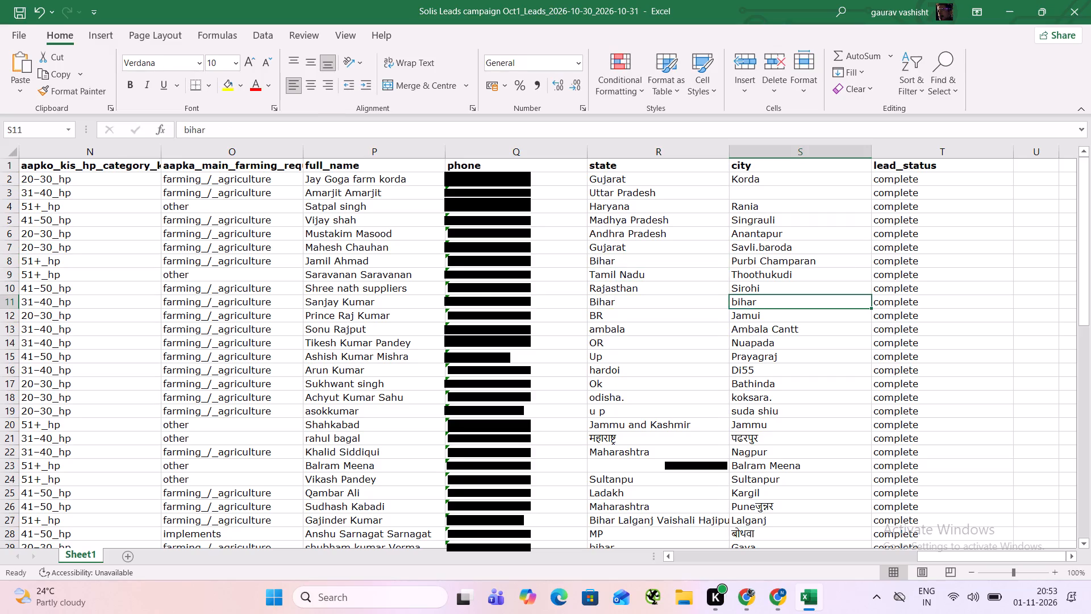
key("BackSpace")
Copy the state Bihar from row 11 into the state cell of row 12.
key("Down")
key("Left")
key("Up")
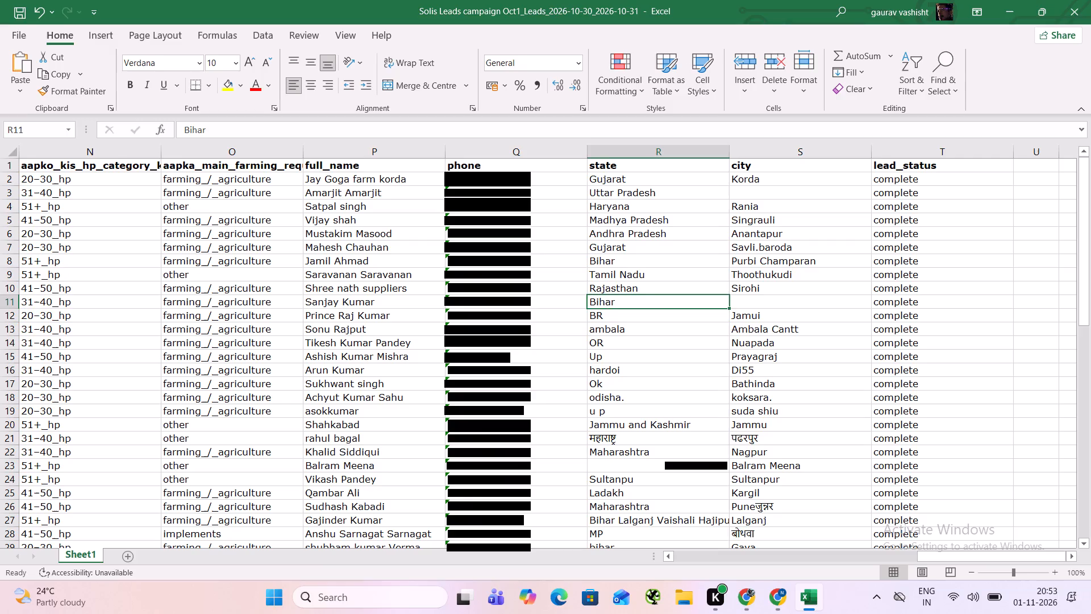
key("ctrl+c")
key("Down")
key("ctrl+v")
key("Down")
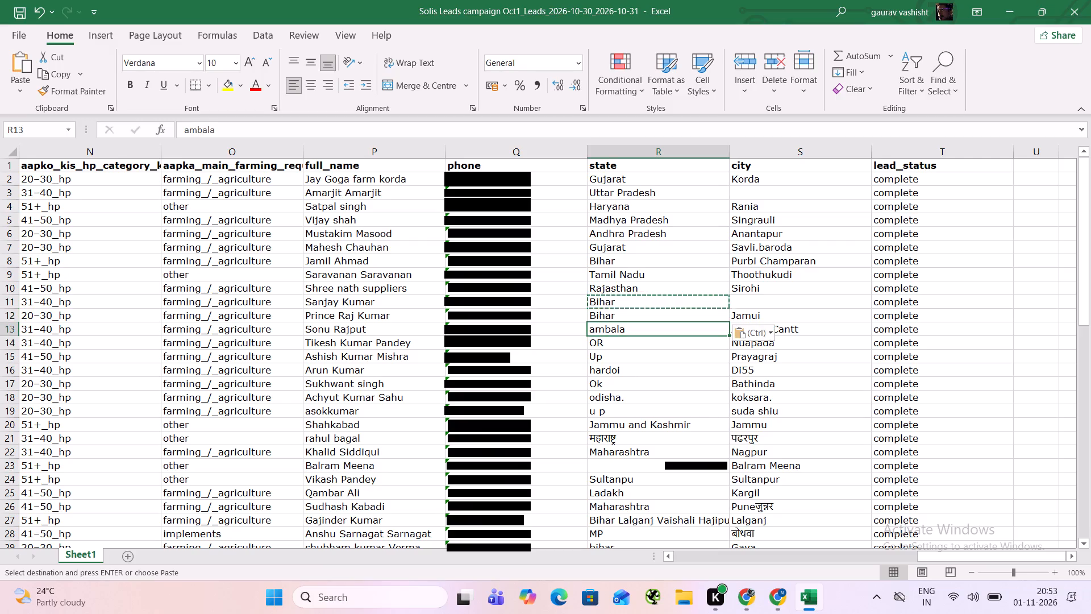
In row 13, set the state to Punjab and the city to Ambala.
type("Punjab")
key("Right")
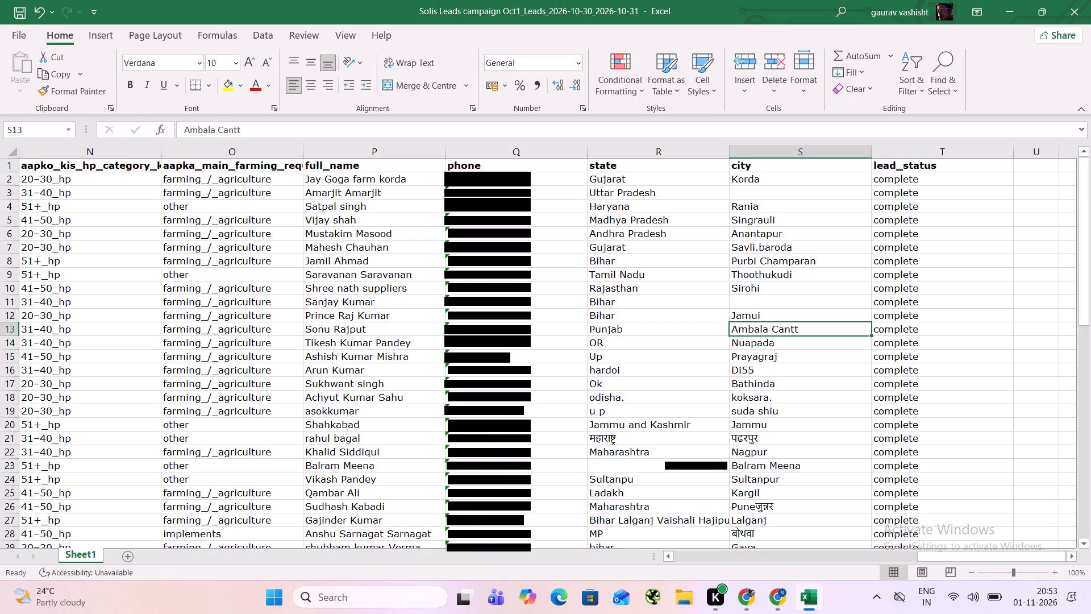
type("Ambala")
key("Down")
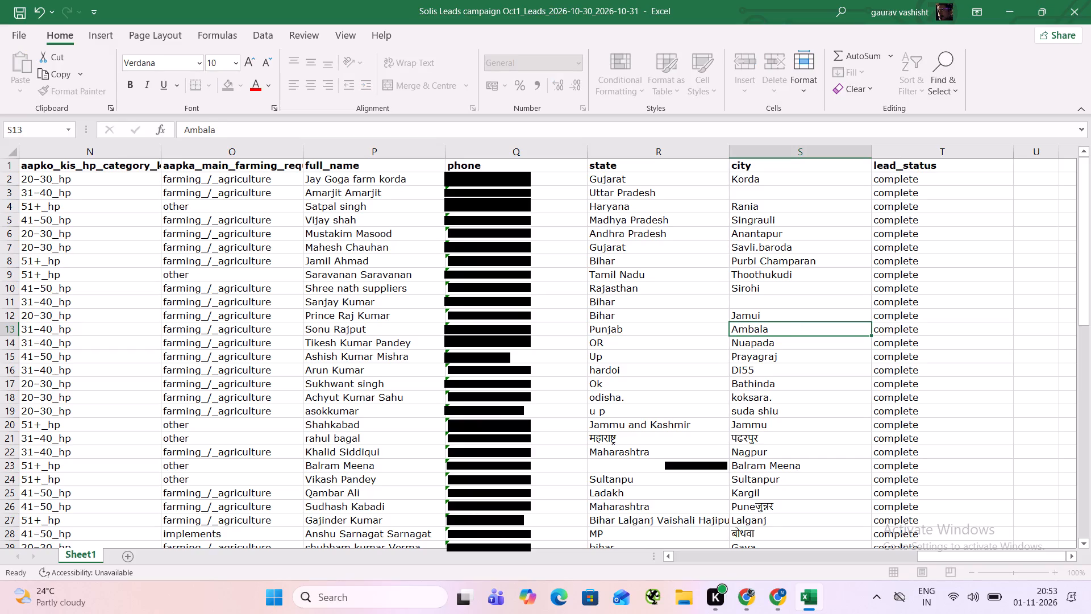
Clear both the state and the city of the lead in row 14.
key("Left")
key("BackSpace")
key("Right")
key("BackSpace")
key("Down")
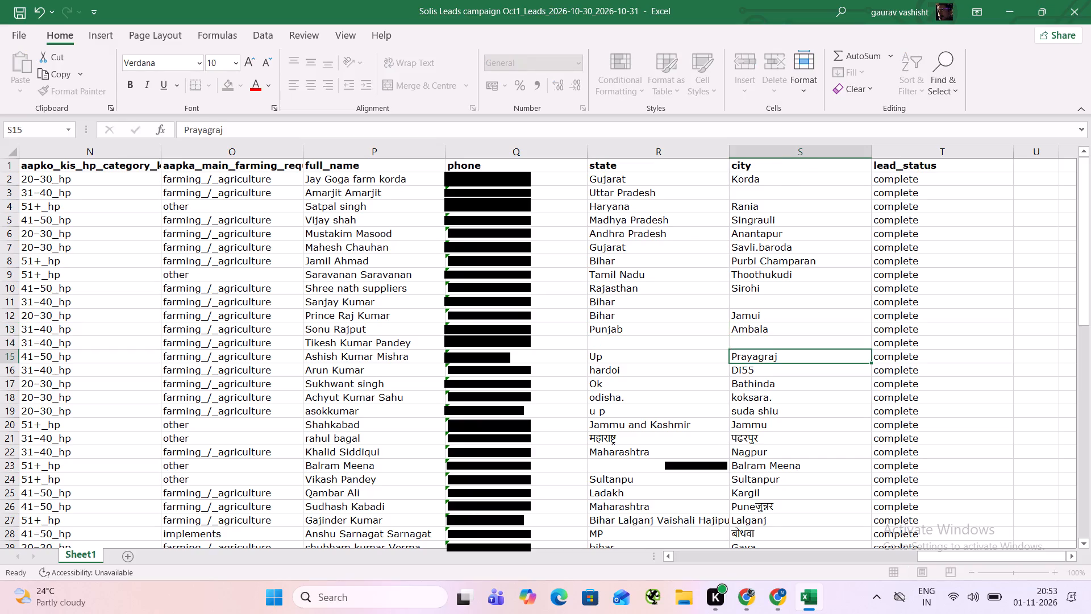
Set the state of the lead in row 15 to Uttar Pradesh.
key("Left")
type("Utt")
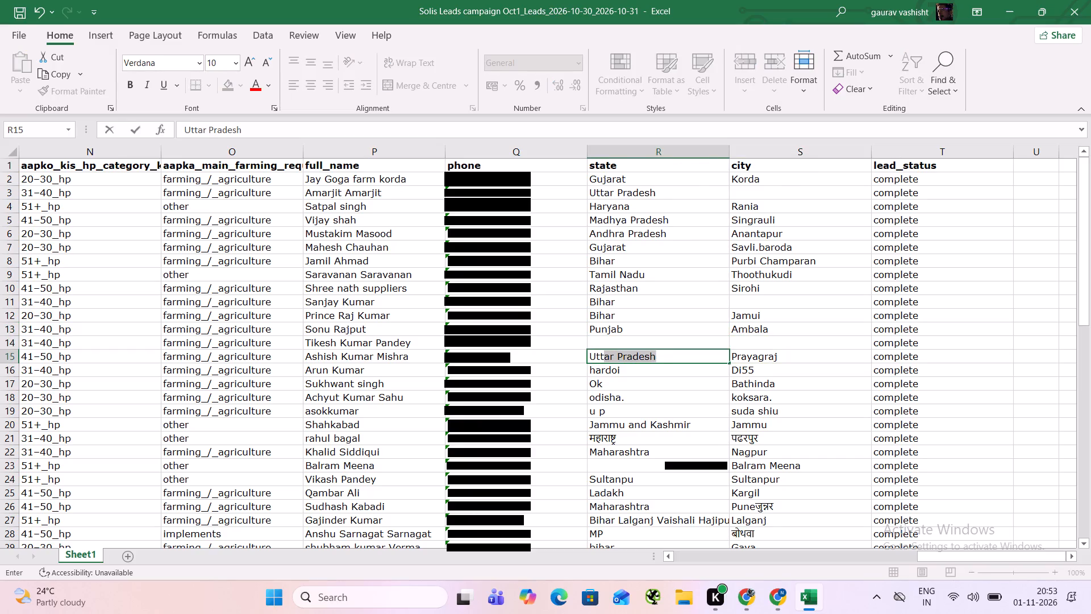
key("Return")
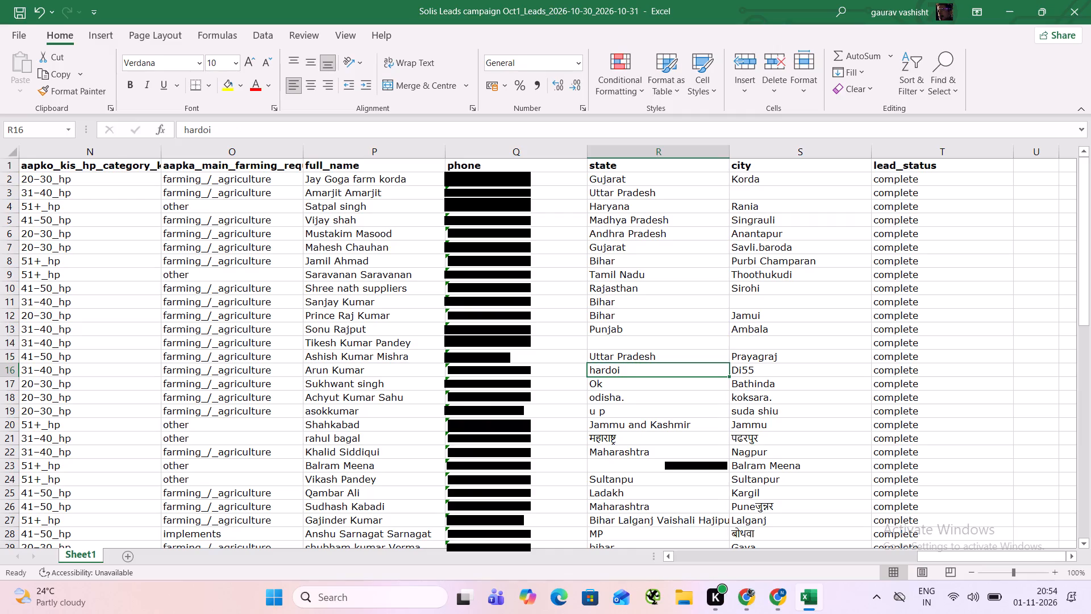
In row 16, set the state to Gujarat and clear the city.
type("Gujarat")
key("Right")
key("BackSpace")
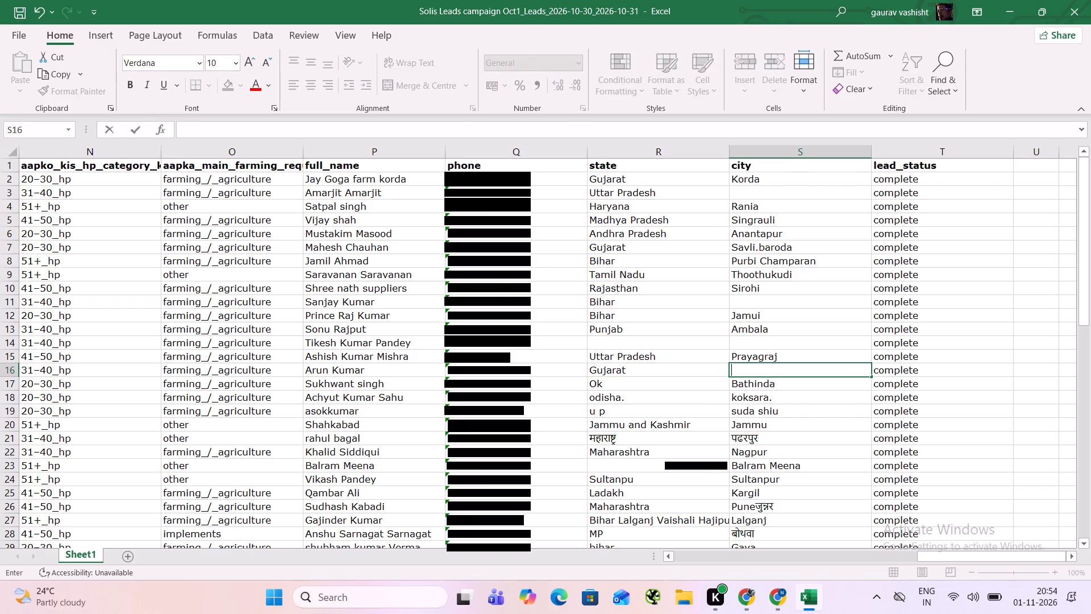
key("Down")
Copy the state Punjab from row 13 into the state cell of row 17.
key("Left")
key("Up")
key("Up")
key("Up")
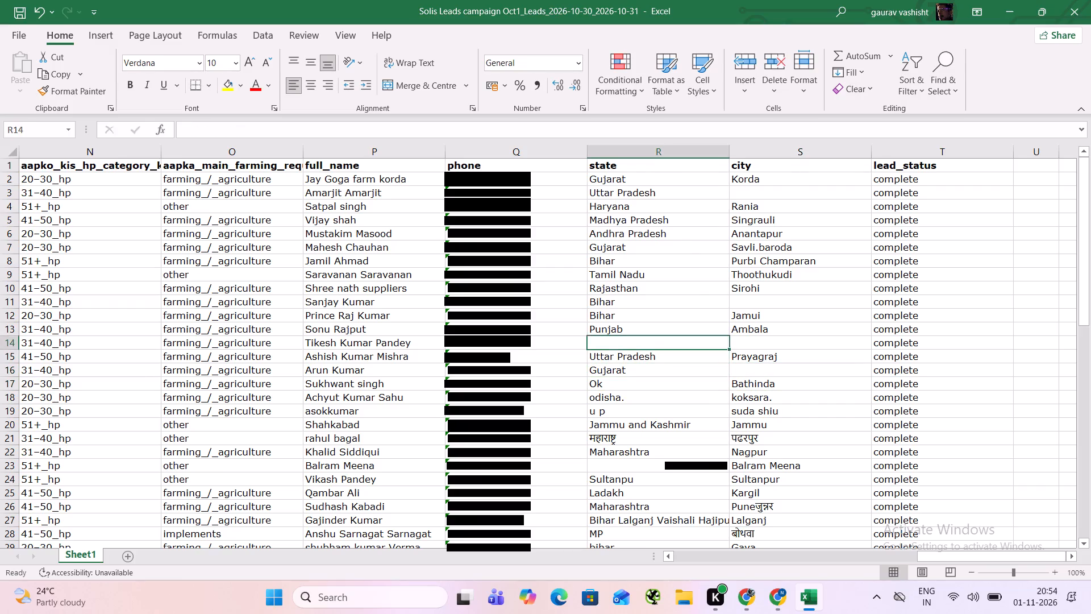
key("Up")
key("ctrl+c")
key("Down")
key("Down")
key("Down")
key("Down")
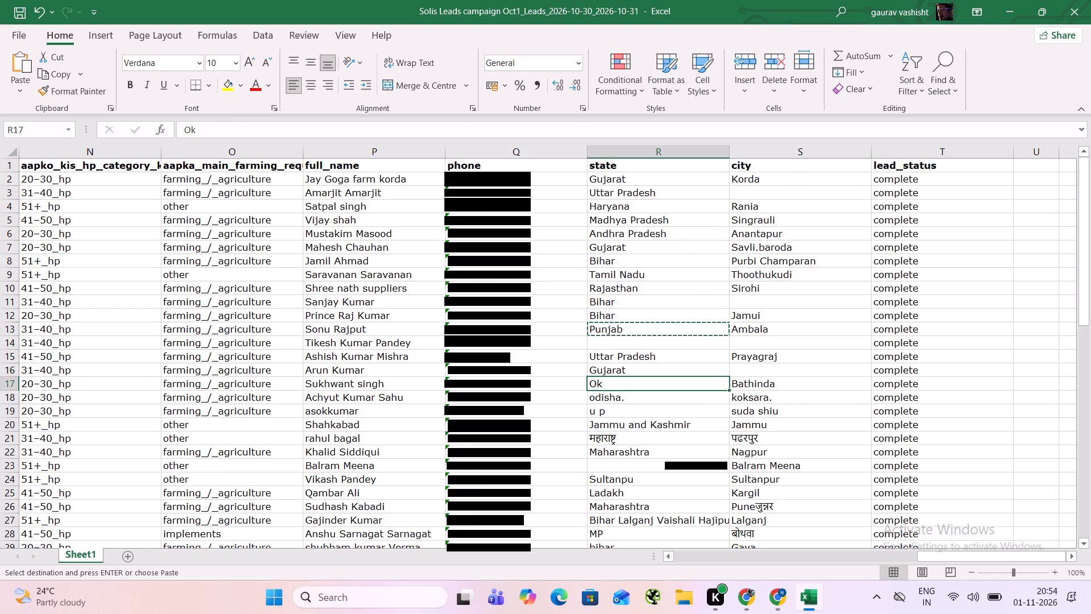
key("ctrl+v")
Set the state of the lead in row 18 to Odisha.
key("Down")
key("Down")
key("Up")
type("Odisah")
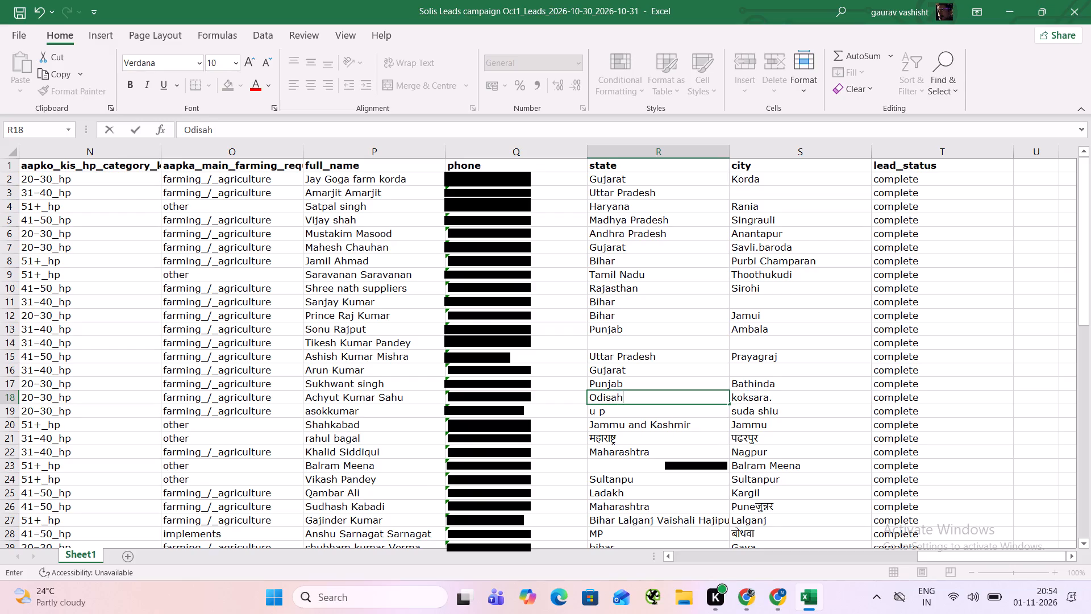
key("BackSpace")
key("BackSpace")
type("ha")
Copy the state Uttar Pradesh from row 15 into the state cell of row 19.
key("Up")
key("Up")
key("Up")
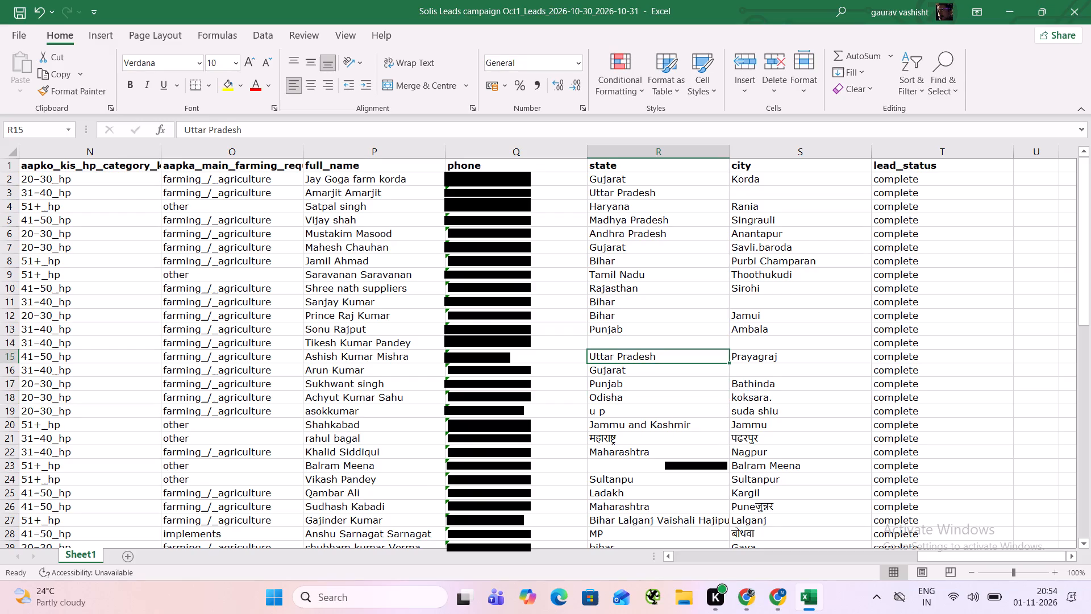
key("ctrl+c")
key("Down")
key("Down")
key("Down")
key("Down")
key("ctrl+v")
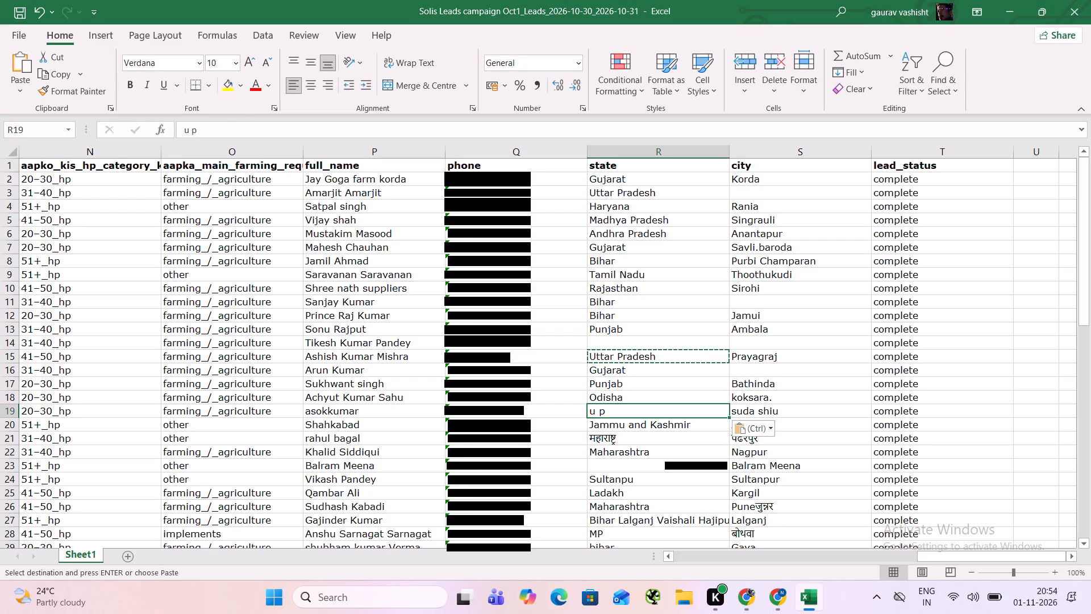
Clear the city entries of the leads in rows 19 and 18.
key("Right")
key("BackSpace")
key("Up")
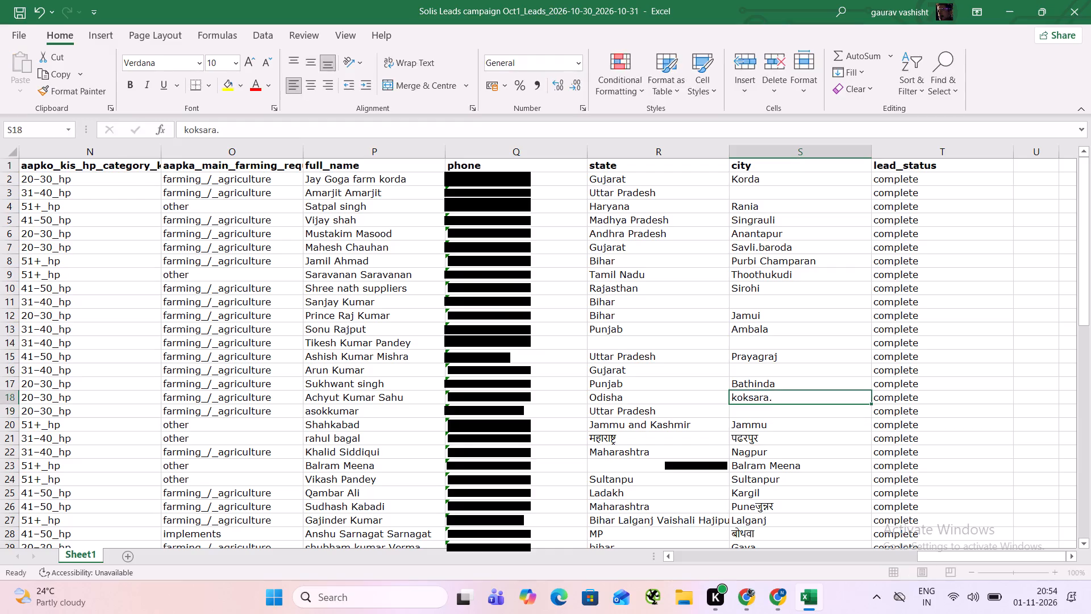
key("BackSpace")
In row 21, replace the Hindi state entry with Maharashtra and clear the Hindi city entry.
key("Down")
key("Down")
key("Left")
key("Down")
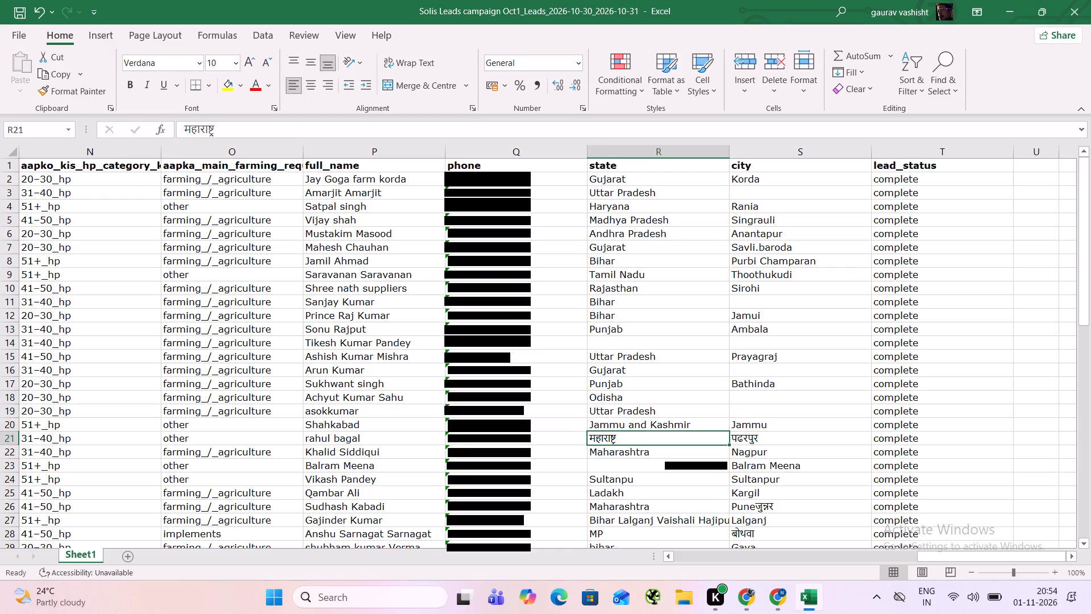
type("Maha")
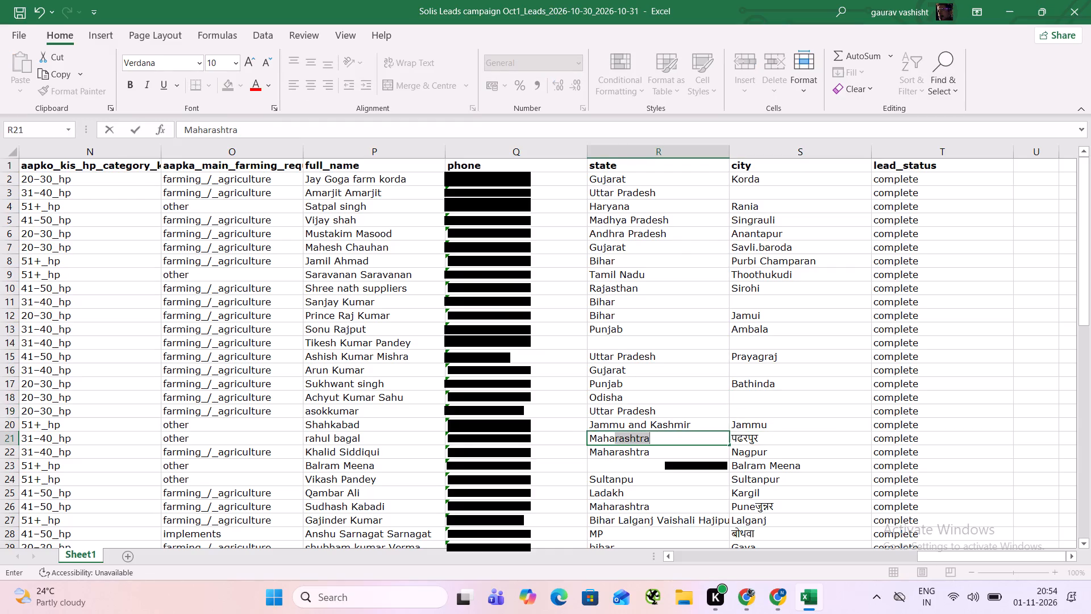
key("Return")
key("Right")
key("Up")
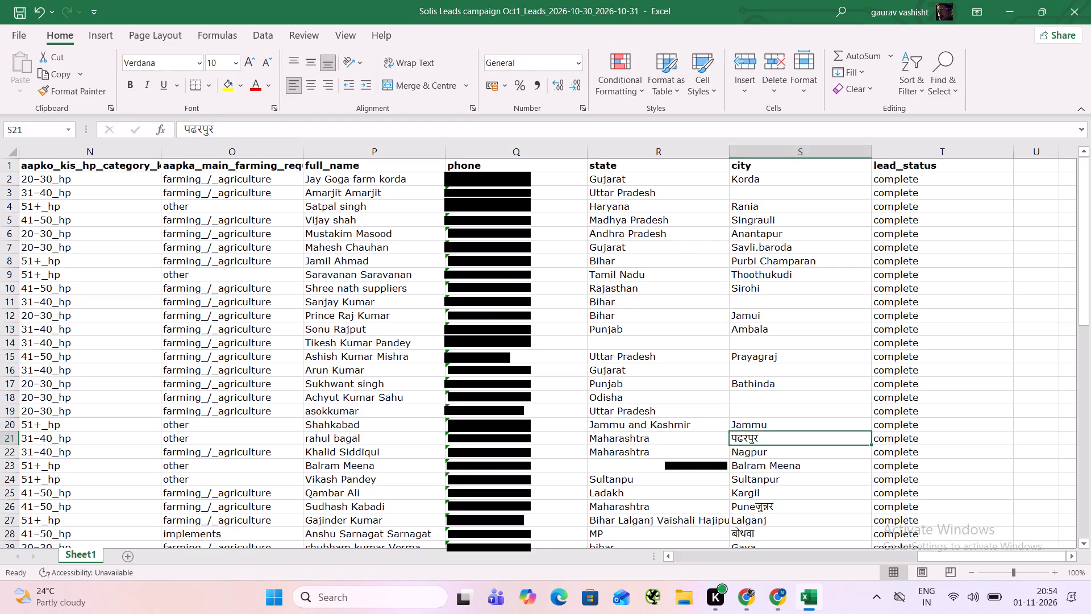
key("BackSpace")
In row 23, clear the number entered as the state and the name entered as the city.
key("Down")
key("Left")
key("Down")
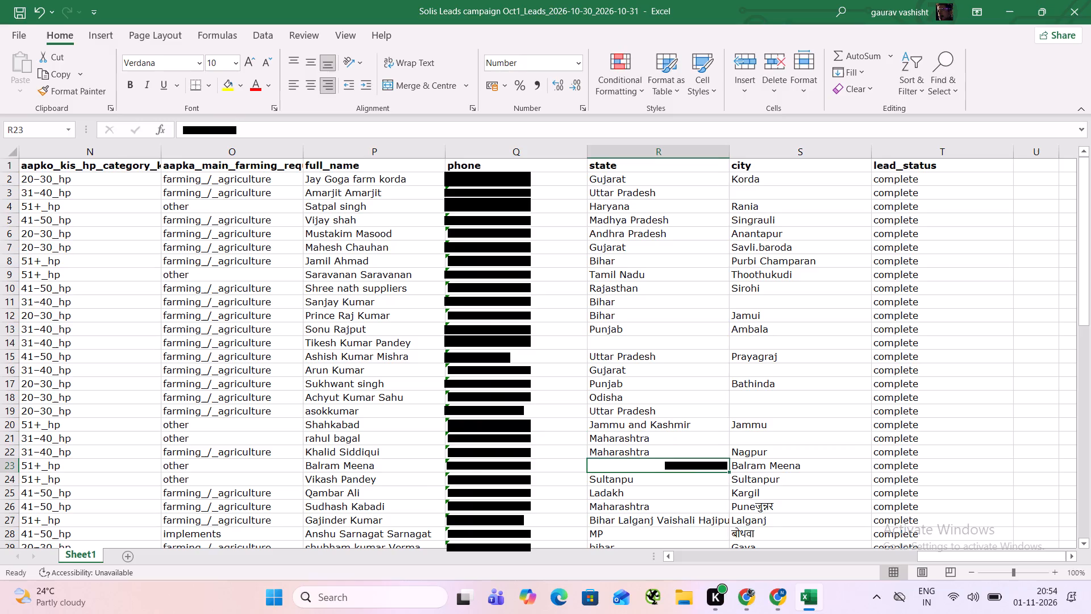
key("BackSpace")
key("Right")
key("BackSpace")
Examine the state and city entries from row 23 down to row 52 for values that need correcting.
key("Down")
key("Down")
key("Down")
key("Down")
key("Down")
key("Down")
key("Down")
key("Down")
key("Down")
key("Down")
key("Down")
key("Down")
key("Down")
key("Down")
key("Down")
key("Down")
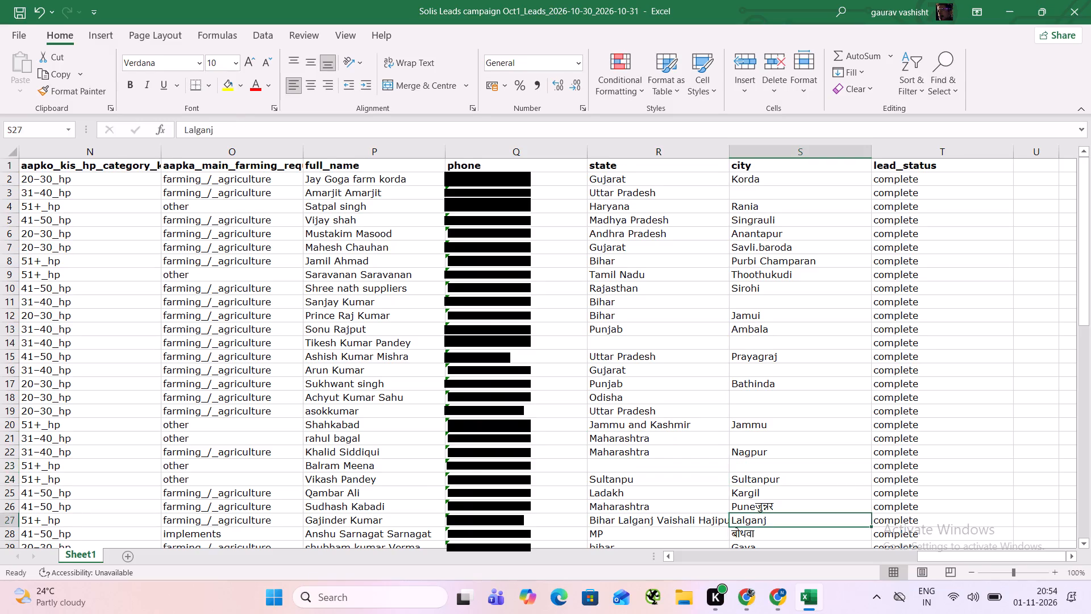
key("Down")
key("Down")
key("Down")
key("Down")
key("Down")
key("Down")
key("Down")
key("Down")
key("Down")
key("Down")
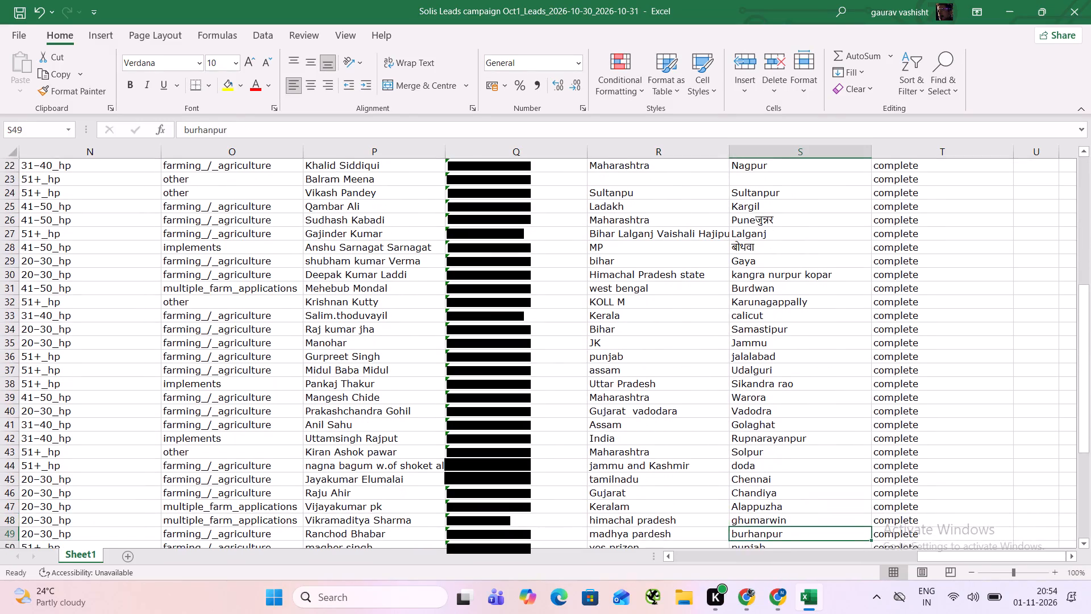
key("Down")
key("Down")
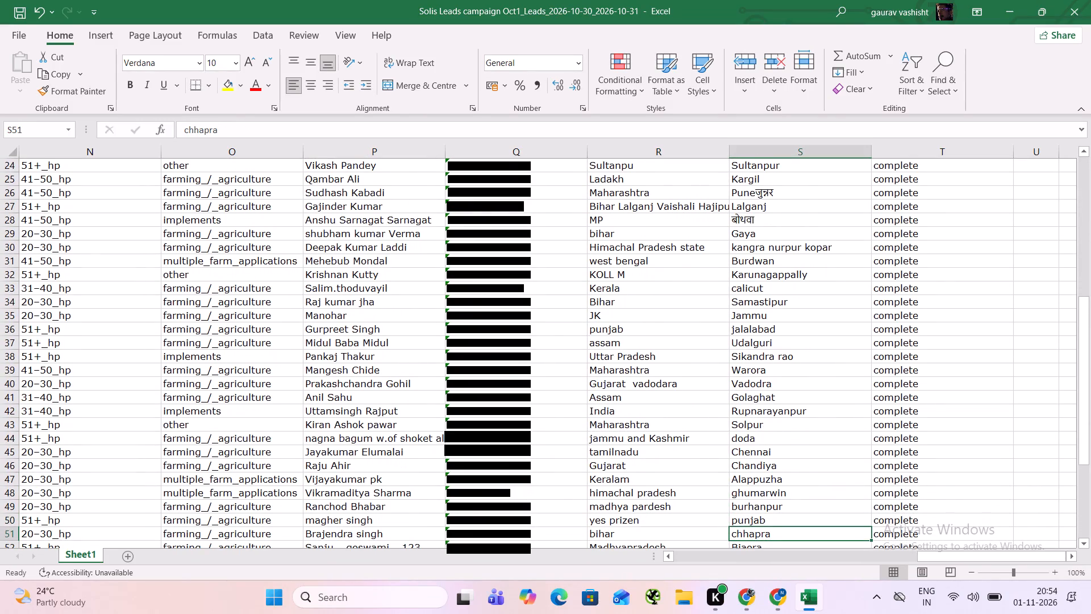
key("Left")
key("Down")
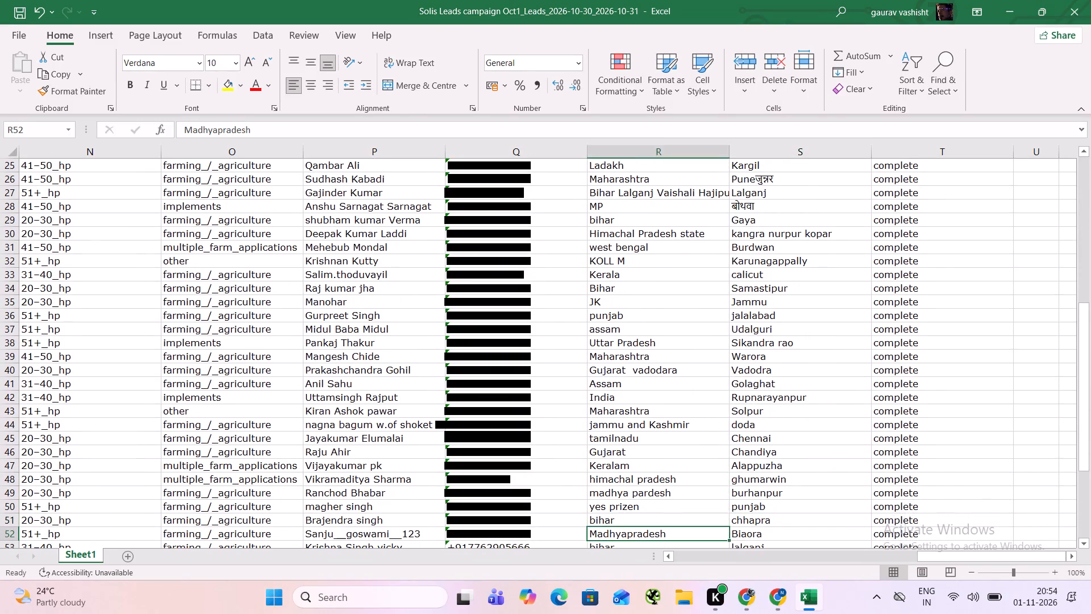
key("Up")
key("Up")
key("Up")
key("Up")
key("Up")
key("Up")
key("Up")
key("Up")
key("Up")
key("Up")
key("Up")
key("Up")
key("Up")
key("Up")
key("Up")
key("Up")
key("Up")
key("Up")
key("Up")
key("Up")
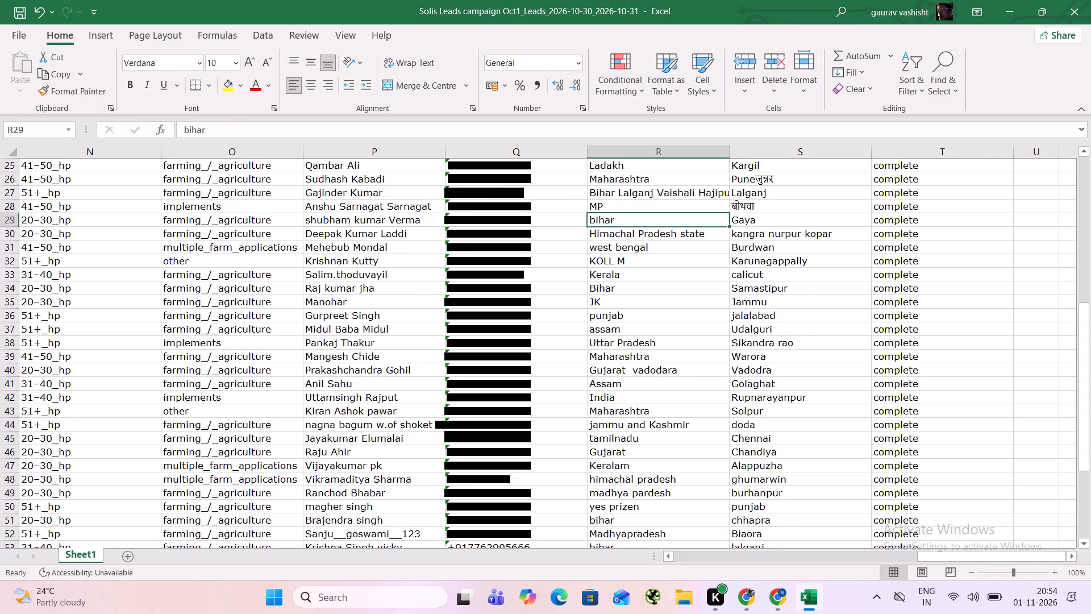
Set the state in row 25 to Punjab and the city in row 26 to Pune.
key("Down")
key("Down")
key("Down")
key("Down")
key("Down")
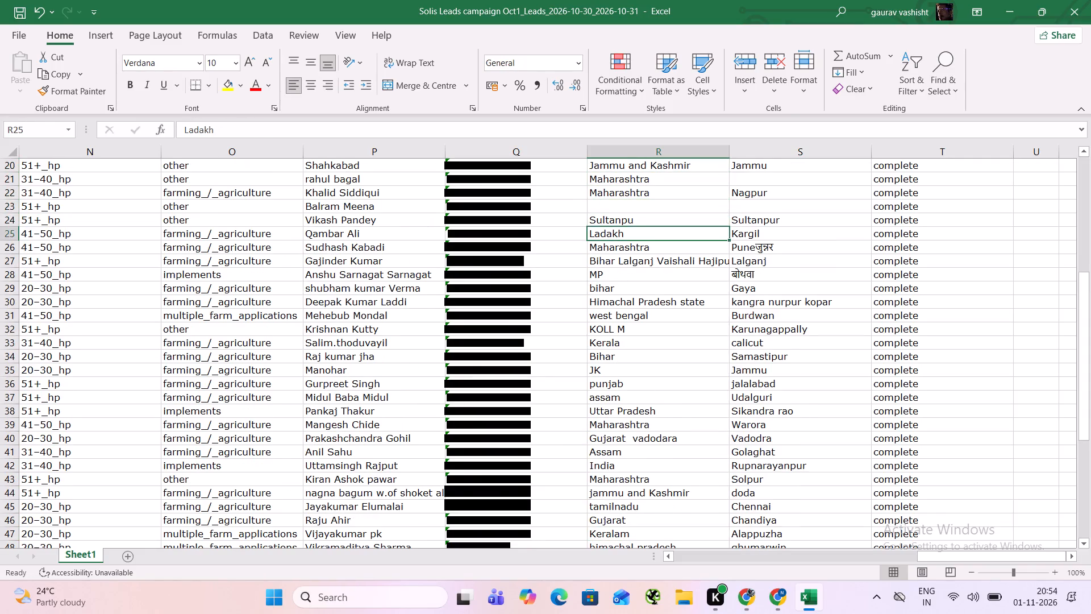
type("Punjab")
key("Right")
key("Down")
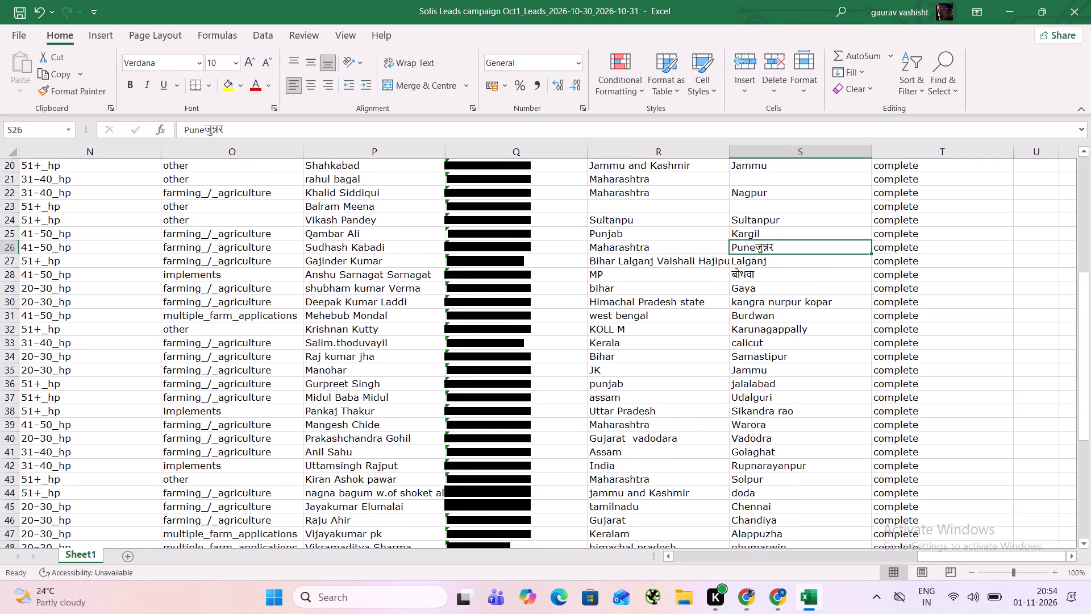
type("Pune")
In row 27, clear the city and replace the long state entry with Uttar Pradesh.
key("Down")
key("BackSpace")
key("Left")
key("Left")
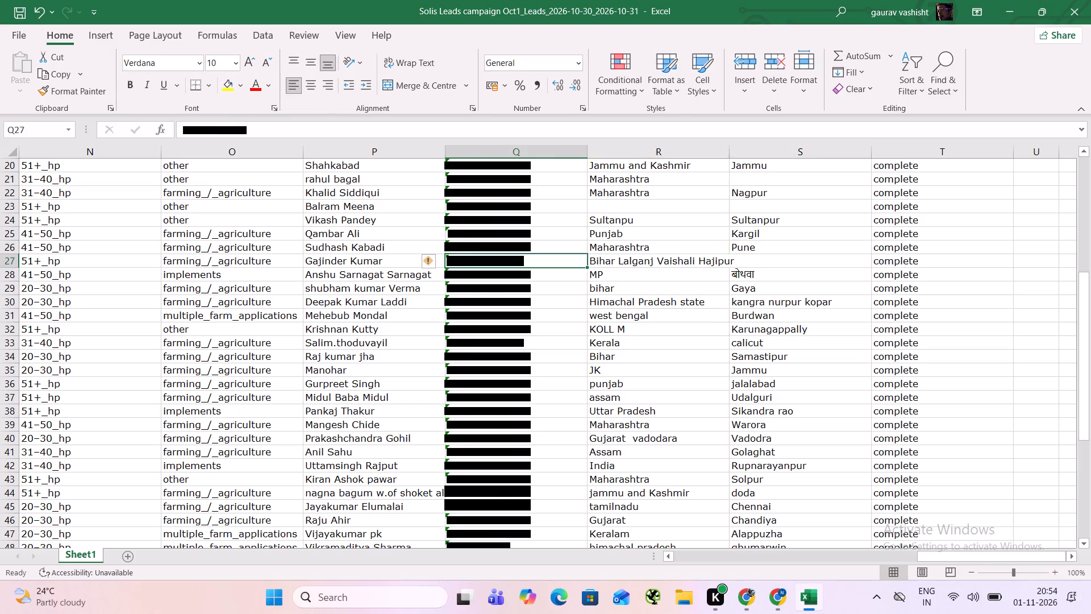
key("Right")
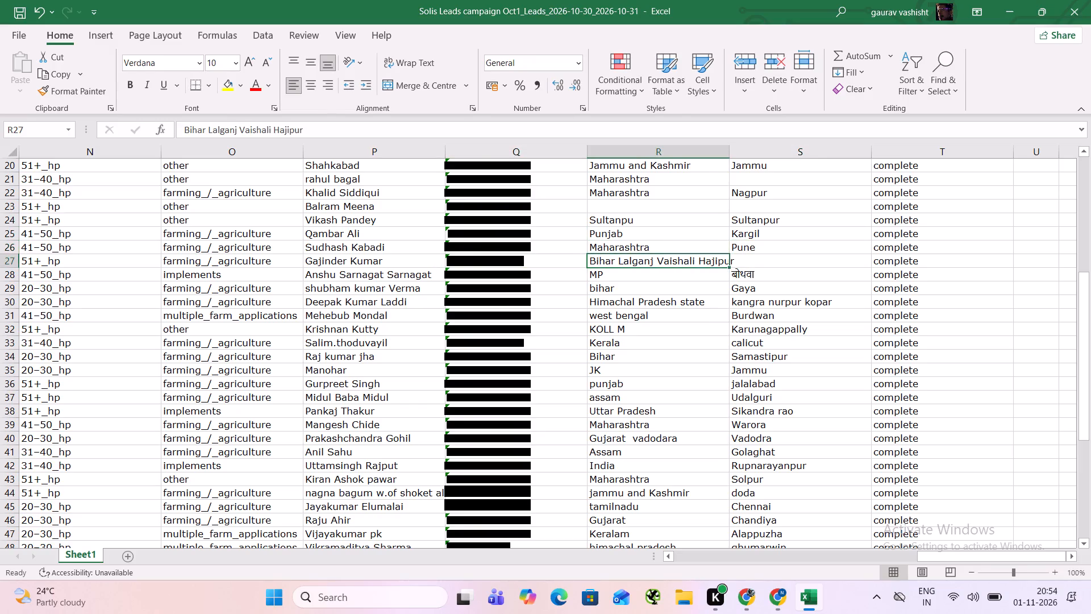
type("Ut")
key("Return")
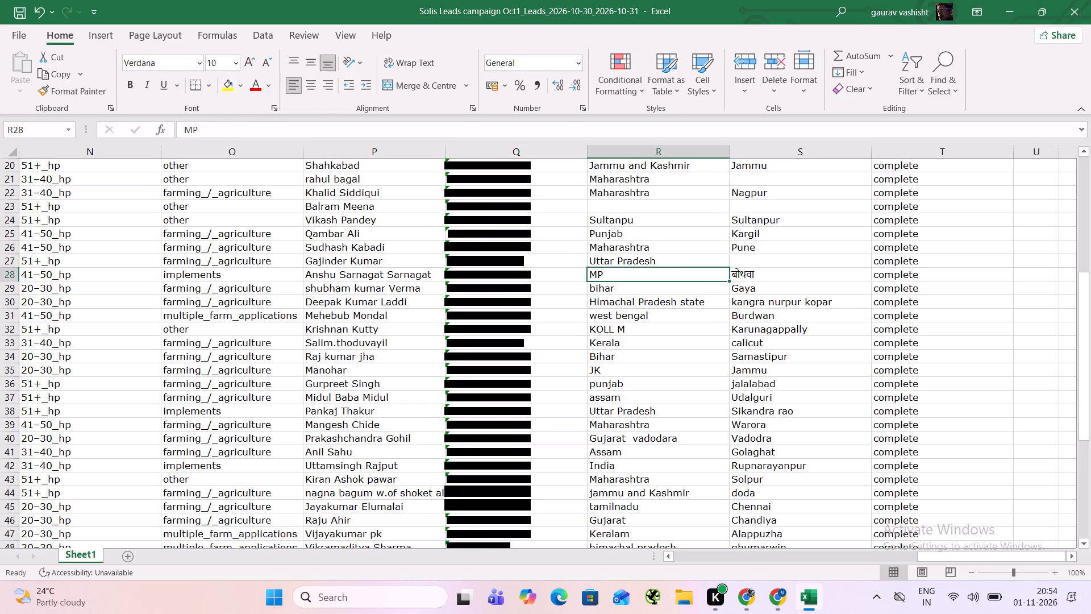
In row 28, set the state to Madhya Pradesh and clear the Hindi city entry.
type("Mad")
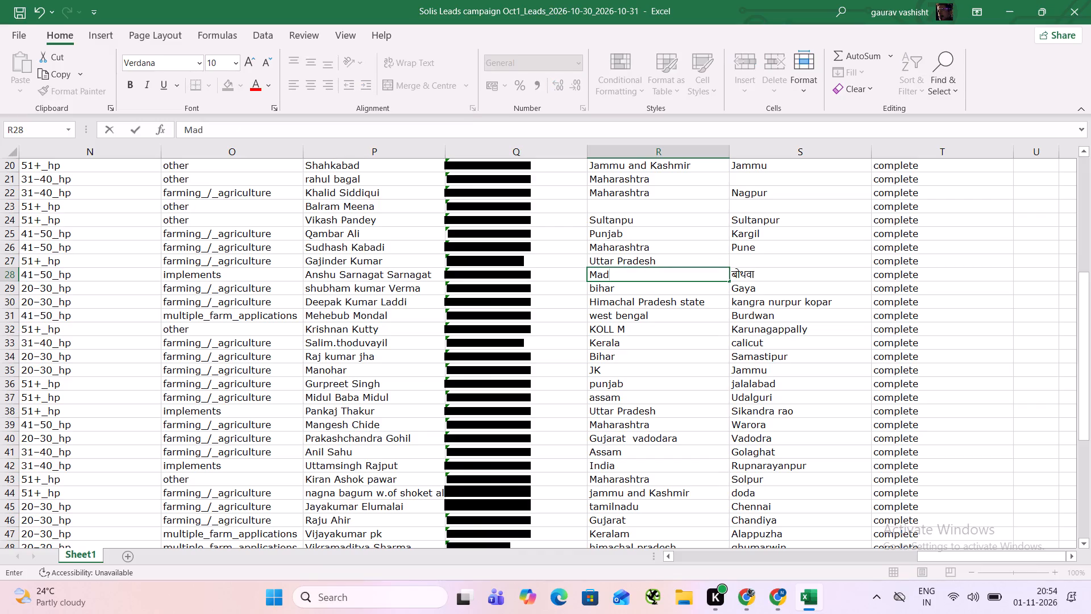
type("hya")
key("space")
type("Pradesh")
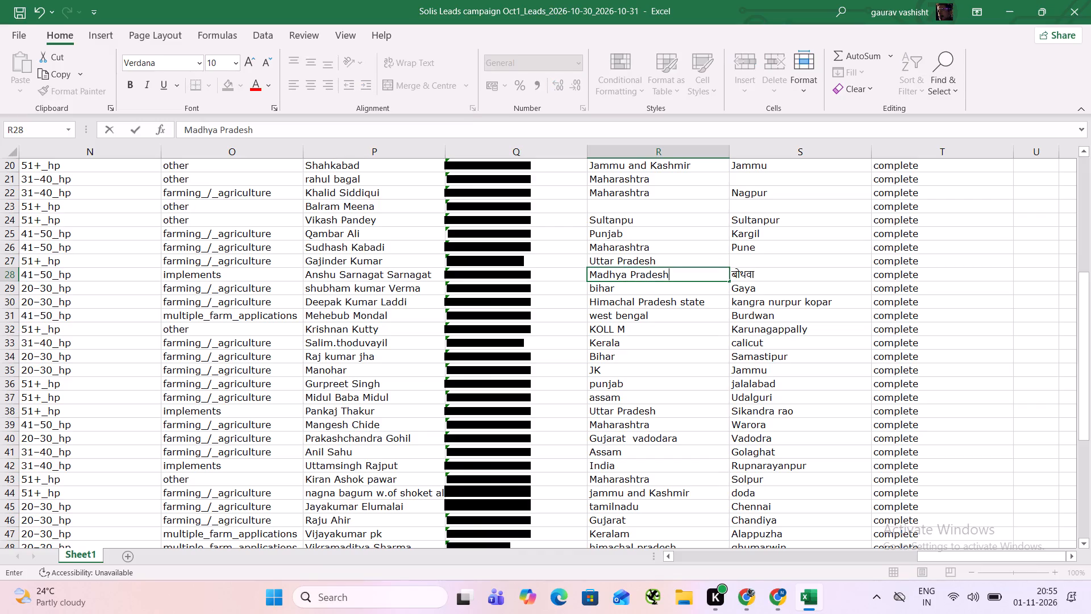
key("Right")
key("BackSpace")
Set the state in row 29 to Bihar with a capital B.
key("Down")
key("Left")
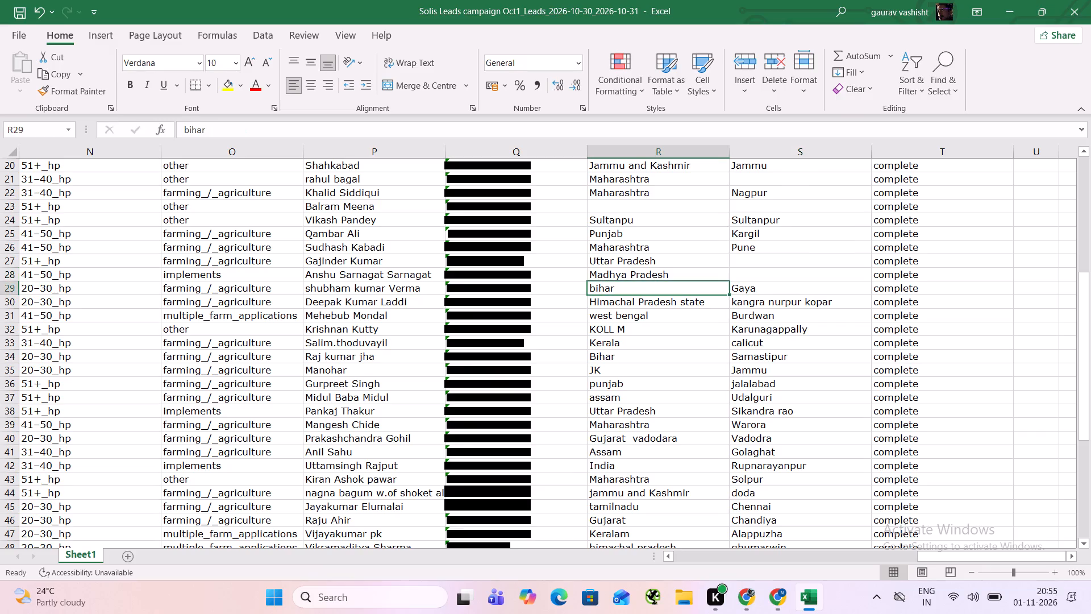
key("shift+b")
type("ihar")
key("Down")
Set the state in row 24 to Uttar Pradesh.
key("Up")
key("Up")
key("Up")
key("Up")
key("Up")
key("Up")
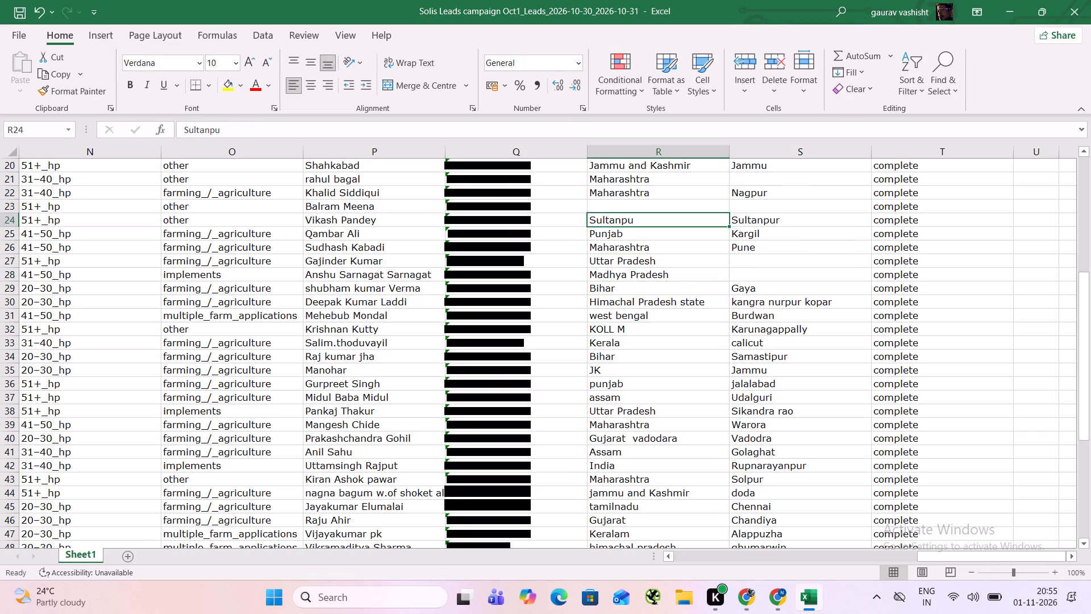
type("Uttar")
key("space")
key("Return")
In row 30, set the city to Kanpur and the state to Himichal Pradesh.
key("Down")
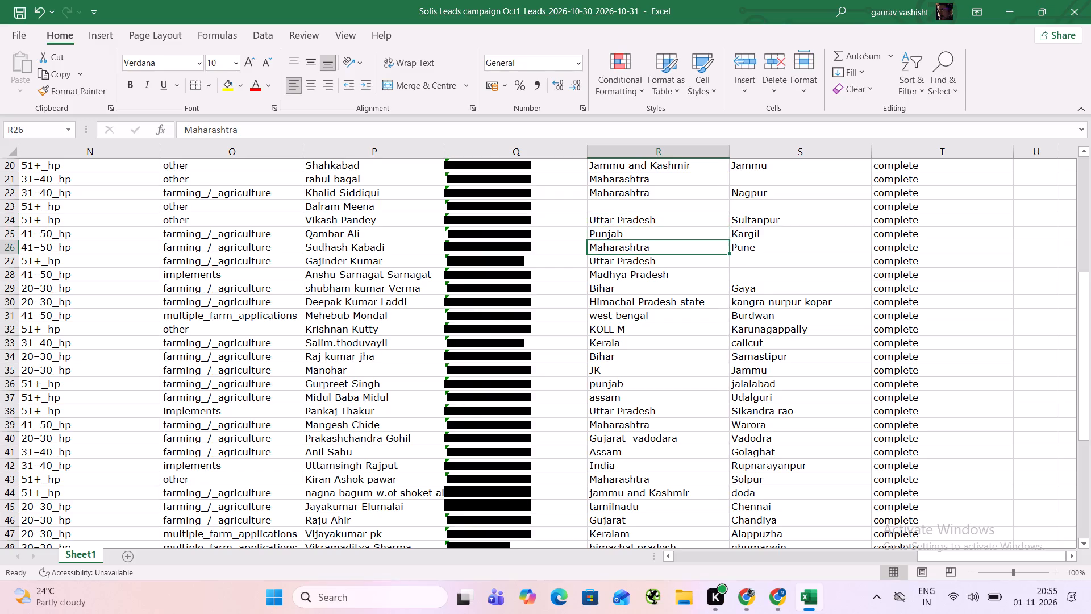
key("Down")
key("Down")
key("Down")
key("Down")
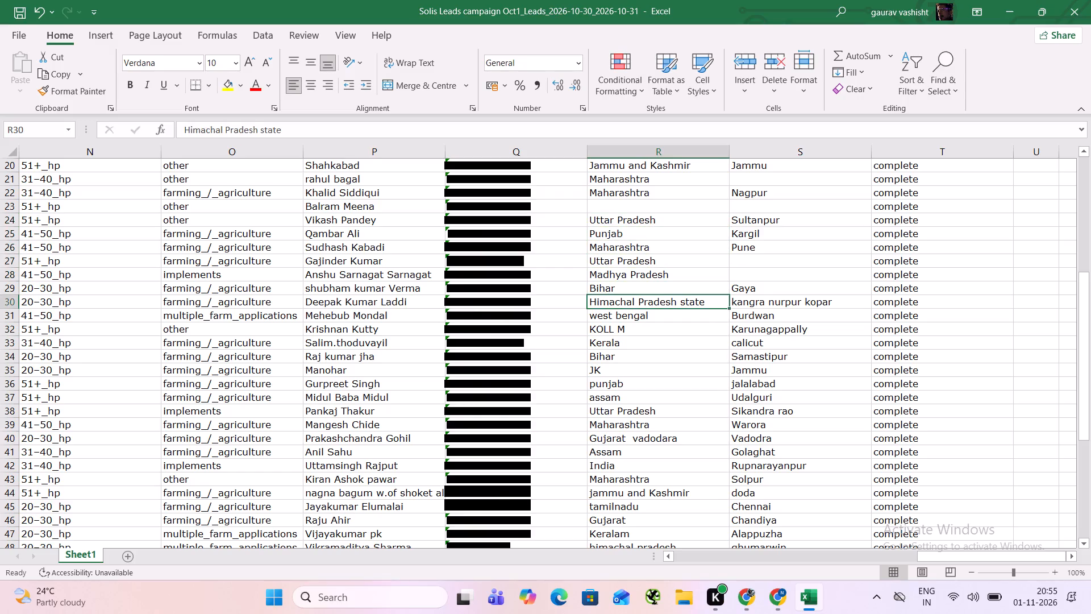
key("Right")
type("Kan")
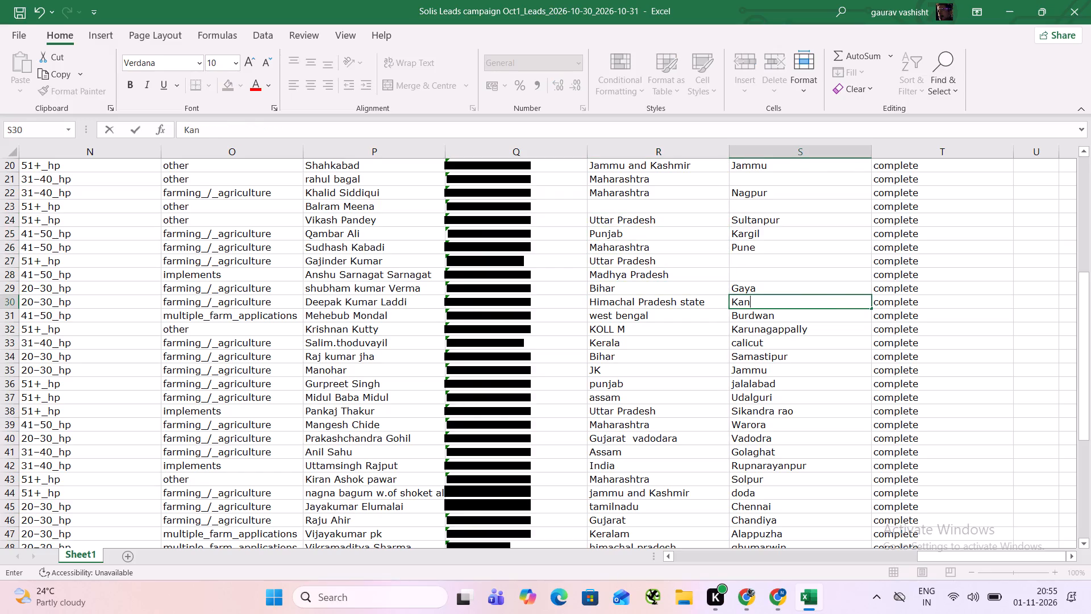
type("pur")
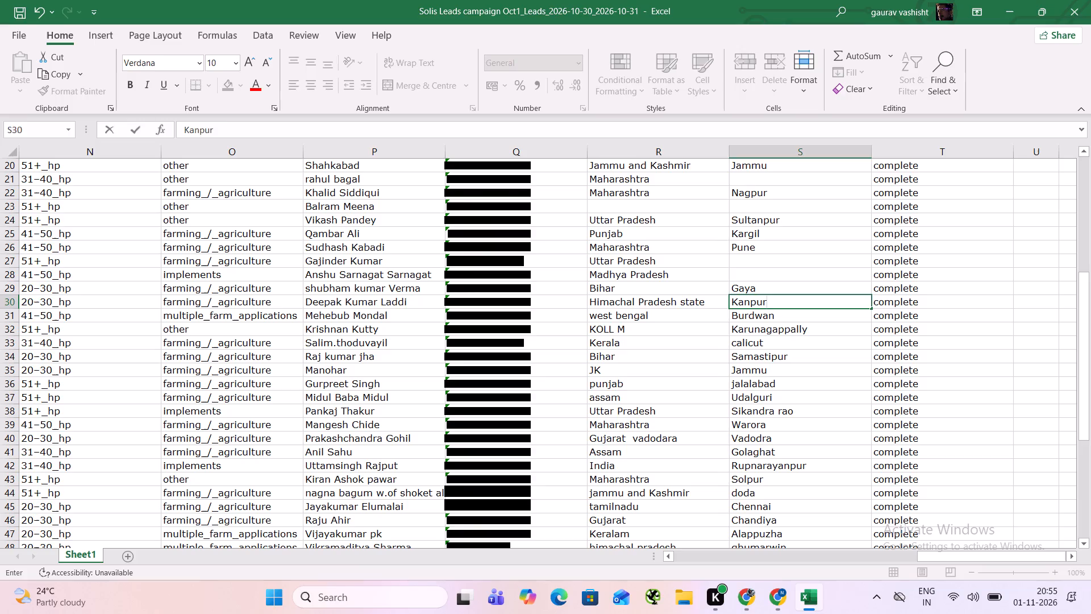
key("Left")
type("Himichal Pradesh")
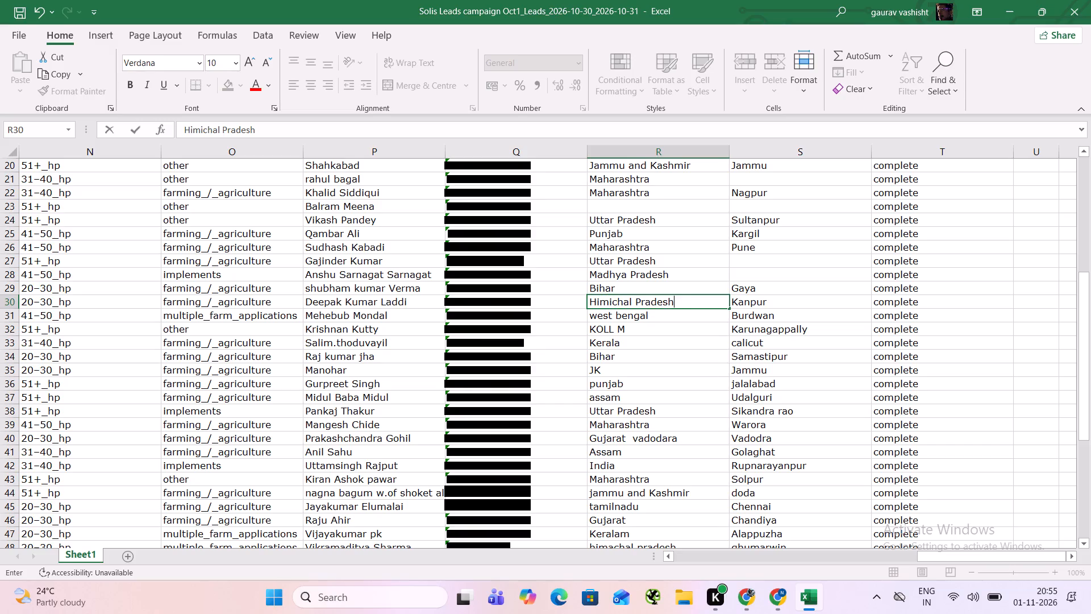
Set the state in row 31 to West Bengal and the state in row 32 to Uttar Pradesh.
key("Down")
type("West Bengal")
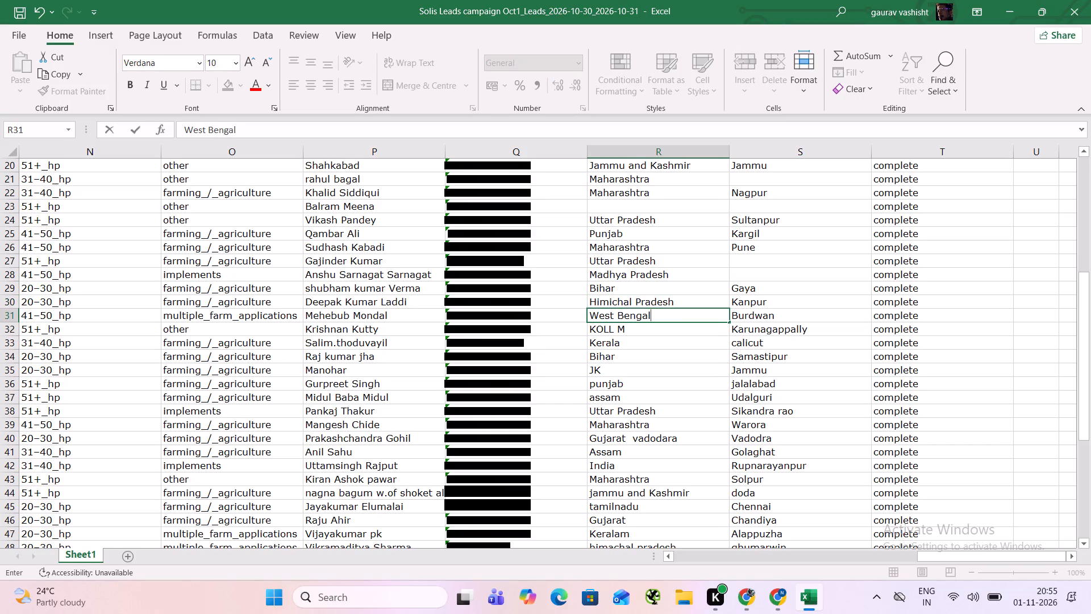
key("Right")
key("Down")
key("Left")
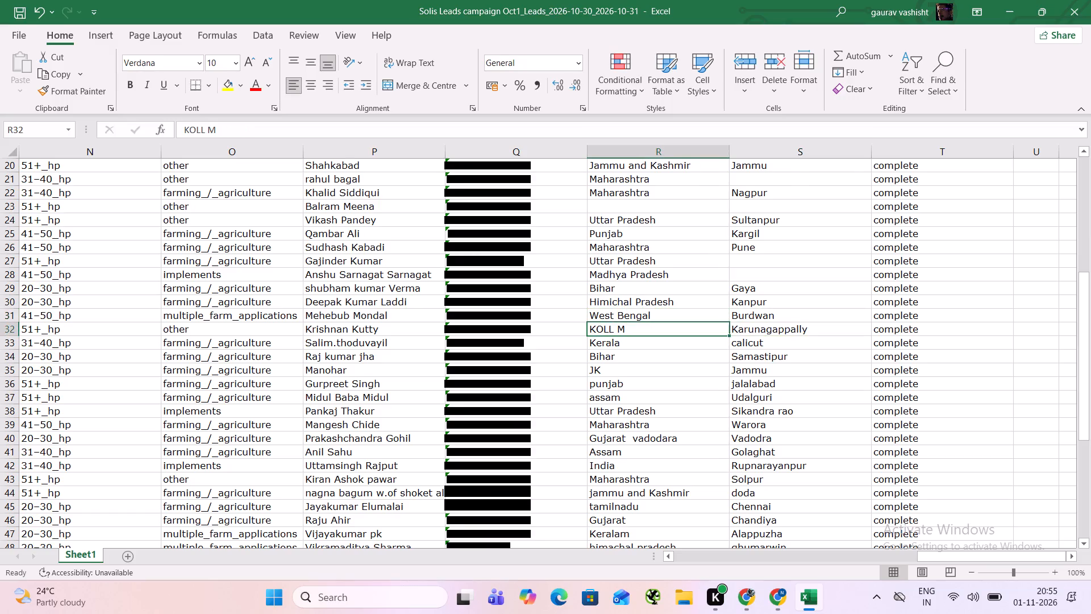
type("Utt")
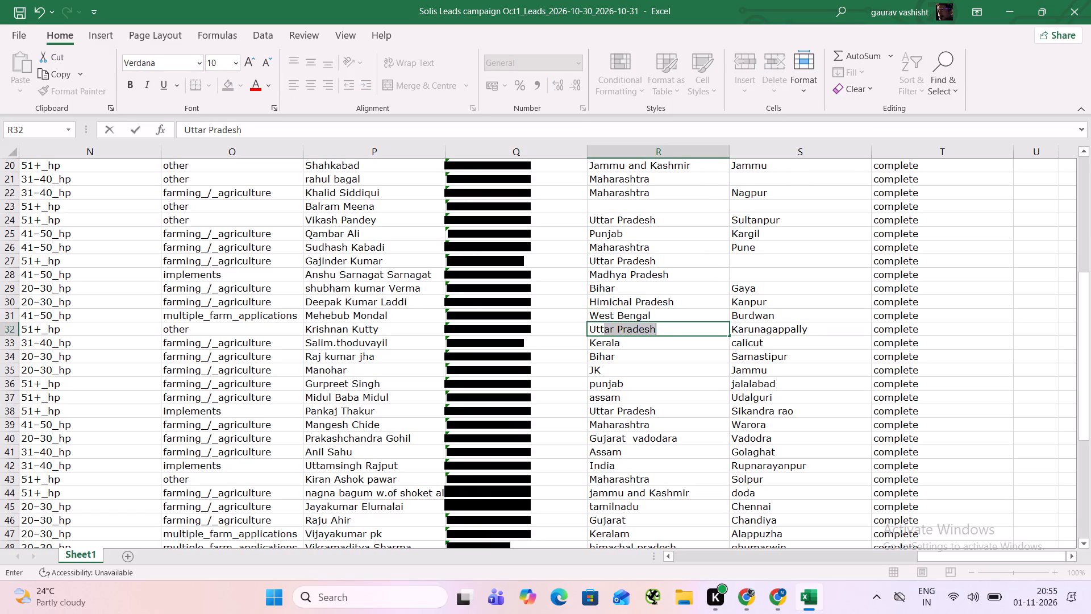
key("Return")
Clear the city entry of the Kerala lead in row 33.
key("Right")
key("BackSpace")
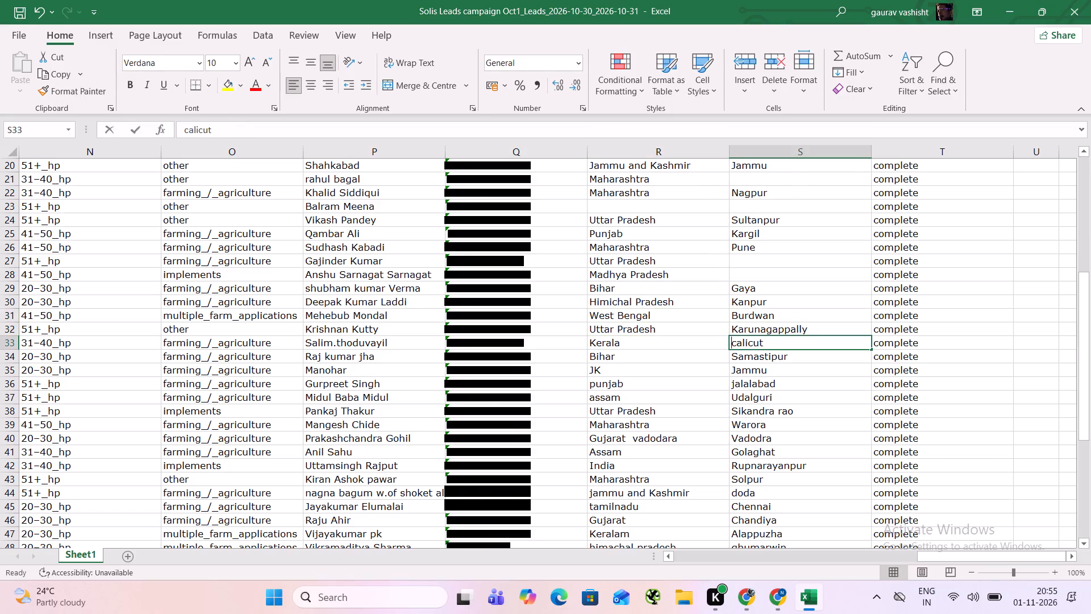
key("Down")
Replace the abbreviated state in row 35 with Jammu And Kashmir.
key("Left")
key("Down")
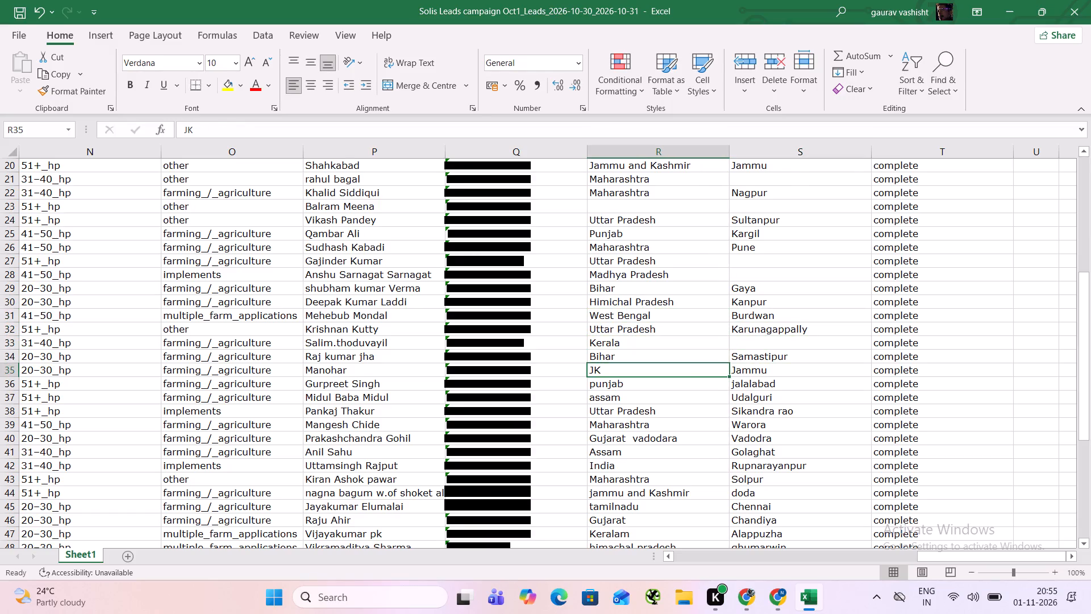
type("Jammu And Kashmir")
key("Right")
In row 36, clear the city entry and set the state to Punjab with a capital P.
key("Down")
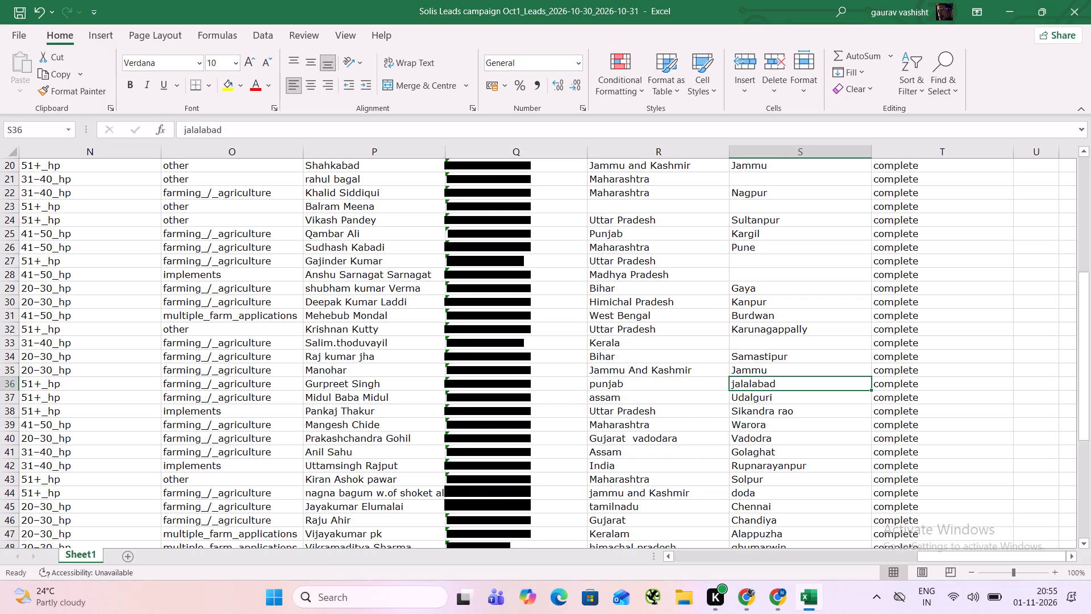
key("BackSpace")
key("Left")
type("Punjab")
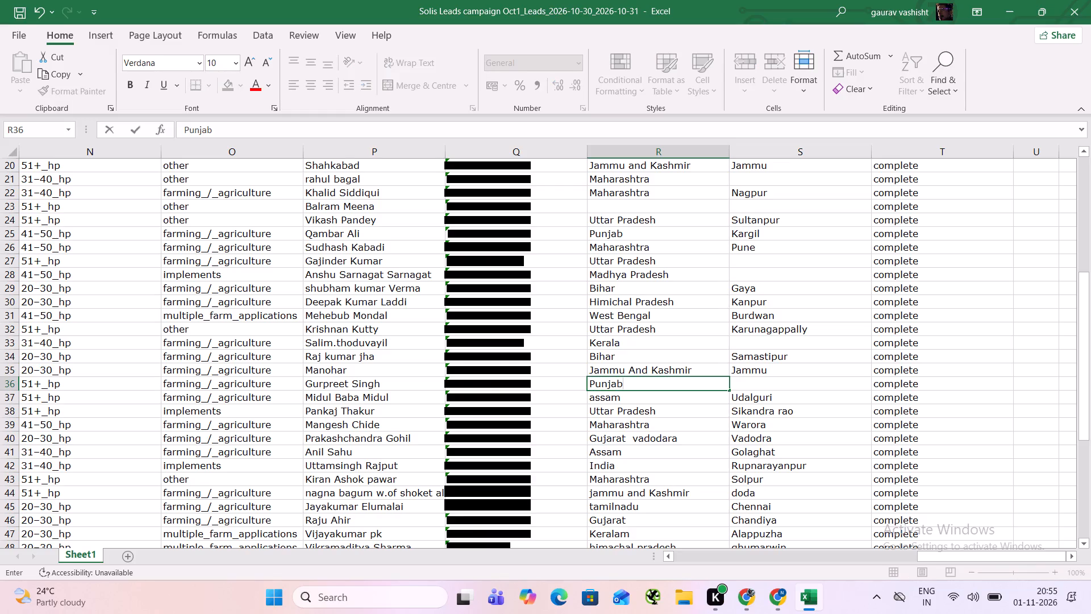
Set the state in row 37 to Assam with a capital A.
key("Down")
type("Assam")
key("Right")
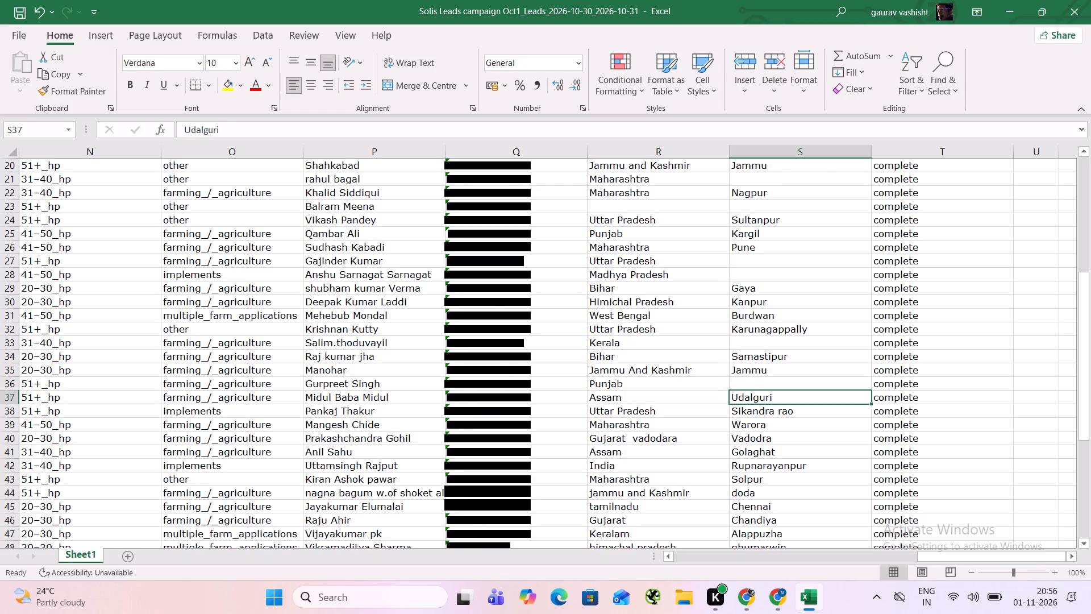
Set the state in row 40 to Gujarat, dropping the city name from that cell.
key("Down")
key("Left")
key("Down")
key("Right")
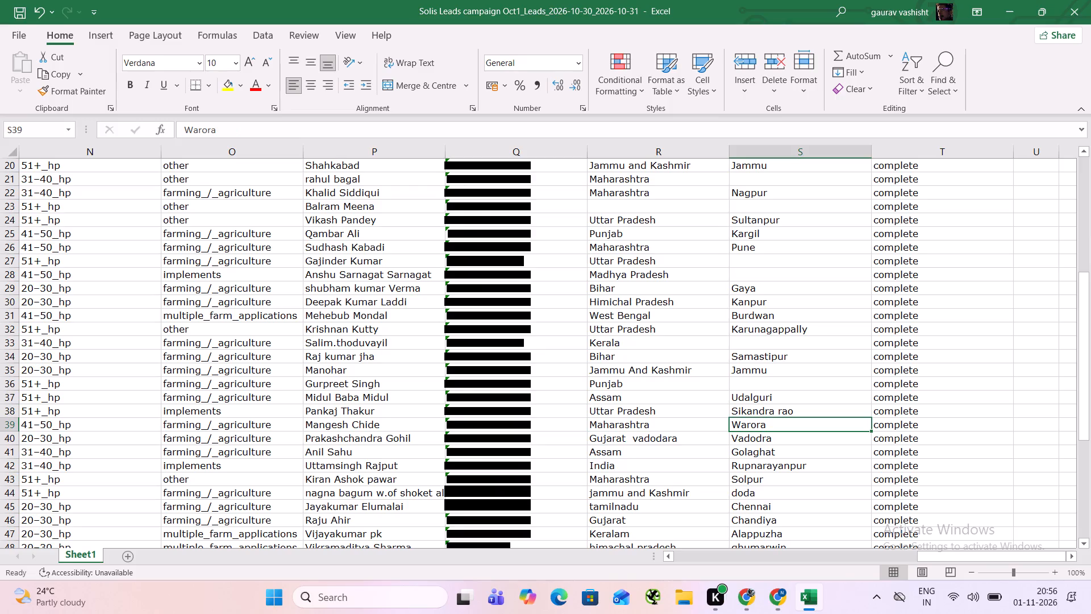
key("Down")
key("Left")
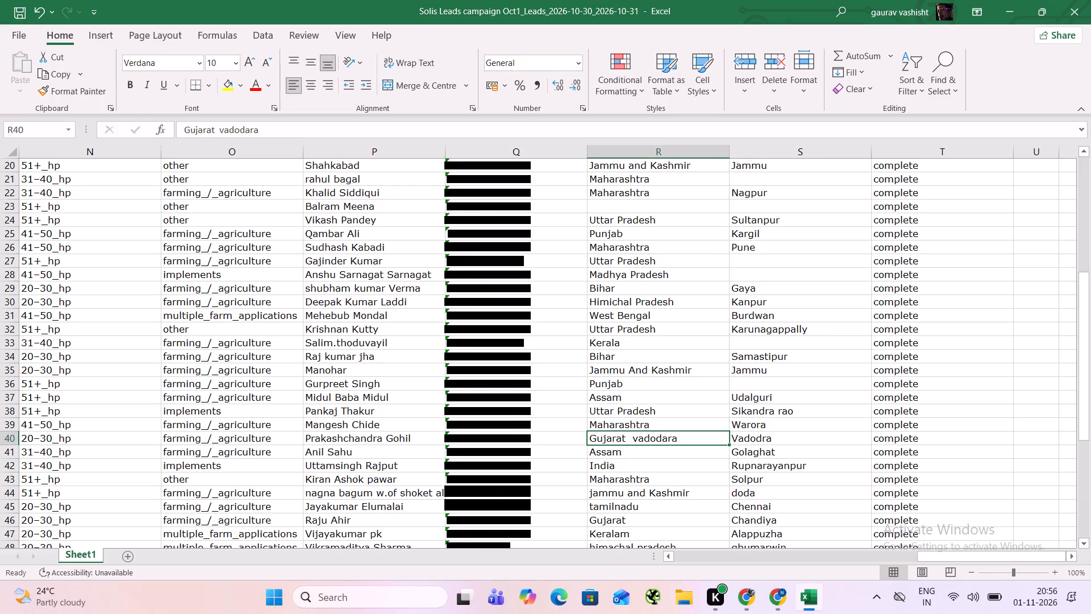
type("Gujarat")
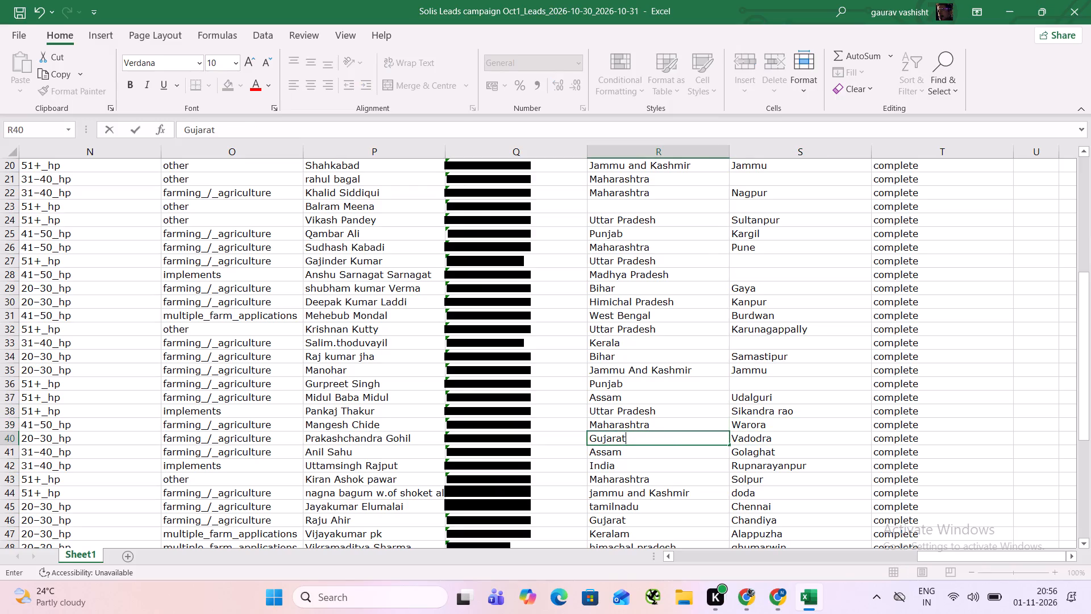
key("Down")
Copy the state Uttar Pradesh from row 38 into the state cell of row 42.
key("Right")
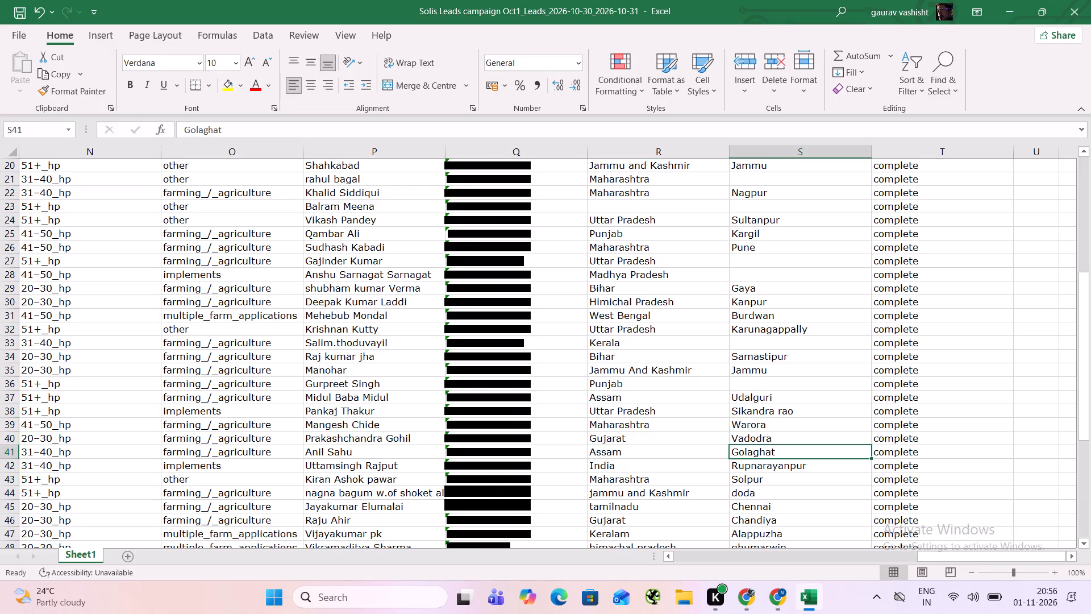
key("Down")
key("Left")
key("Up")
key("Up")
key("Up")
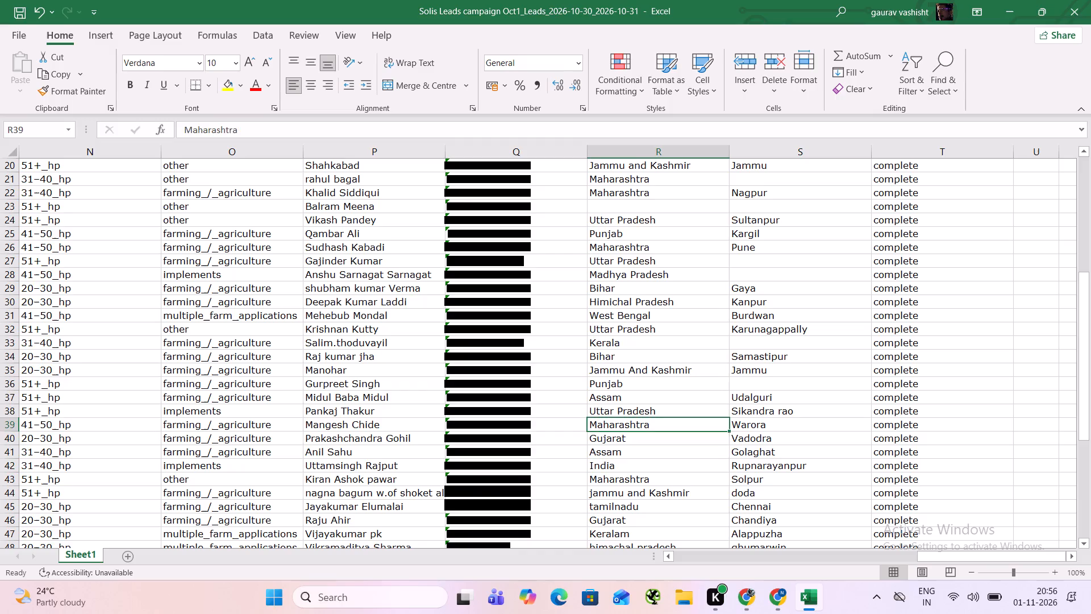
key("Up")
key("ctrl+c")
key("Down")
key("Down")
key("Down")
key("Down")
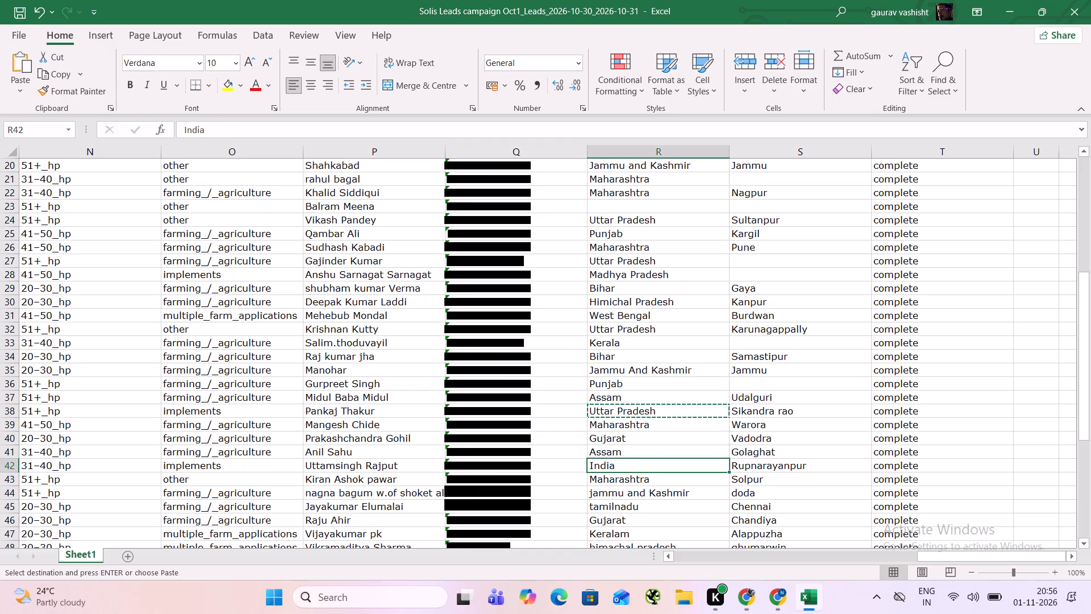
key("ctrl+v")
In row 44, set the state to Jammu and Kashmir with a capital J and clear the city entry.
key("Down")
key("Down")
type("Jam")
type("u")
key("space")
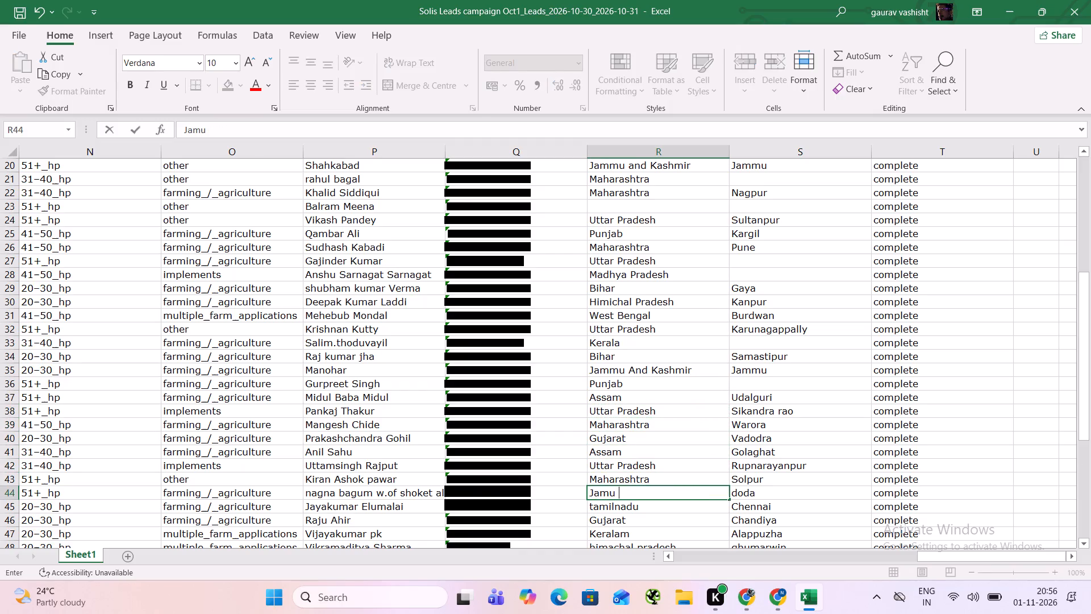
key("BackSpace")
key("BackSpace")
key("m")
type("u")
key("space")
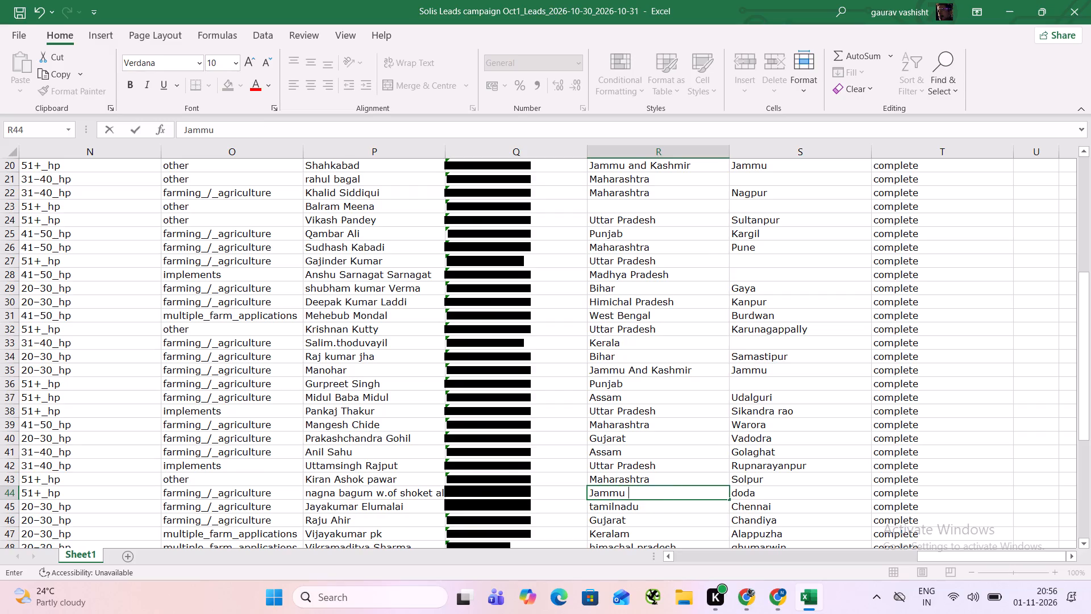
key("Return")
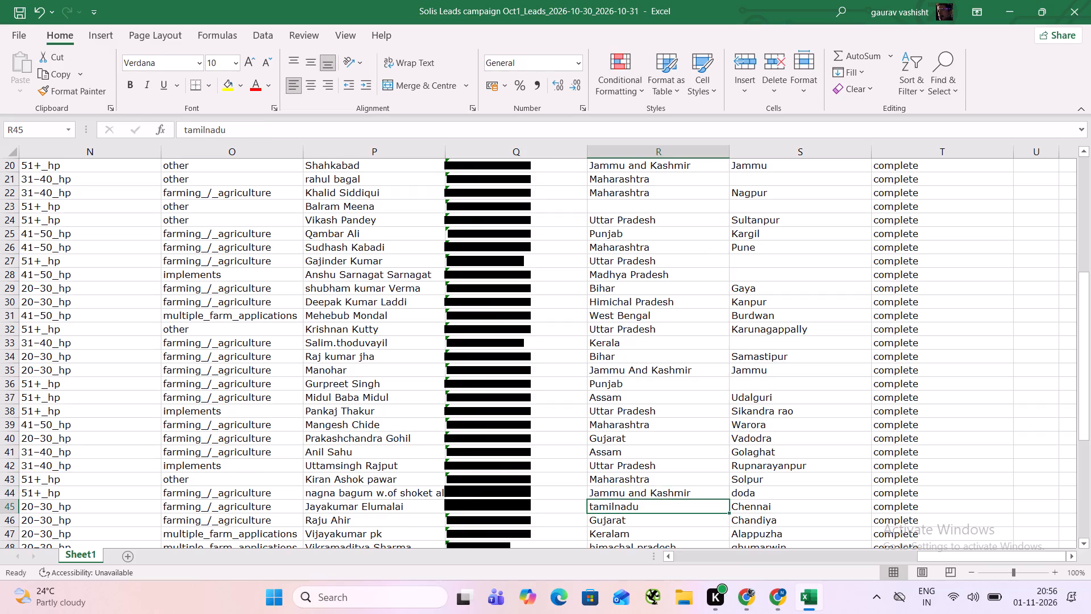
key("Right")
key("Up")
key("BackSpace")
Set the state in row 45 to Tamil Nadu, written as two capitalised words.
key("Down")
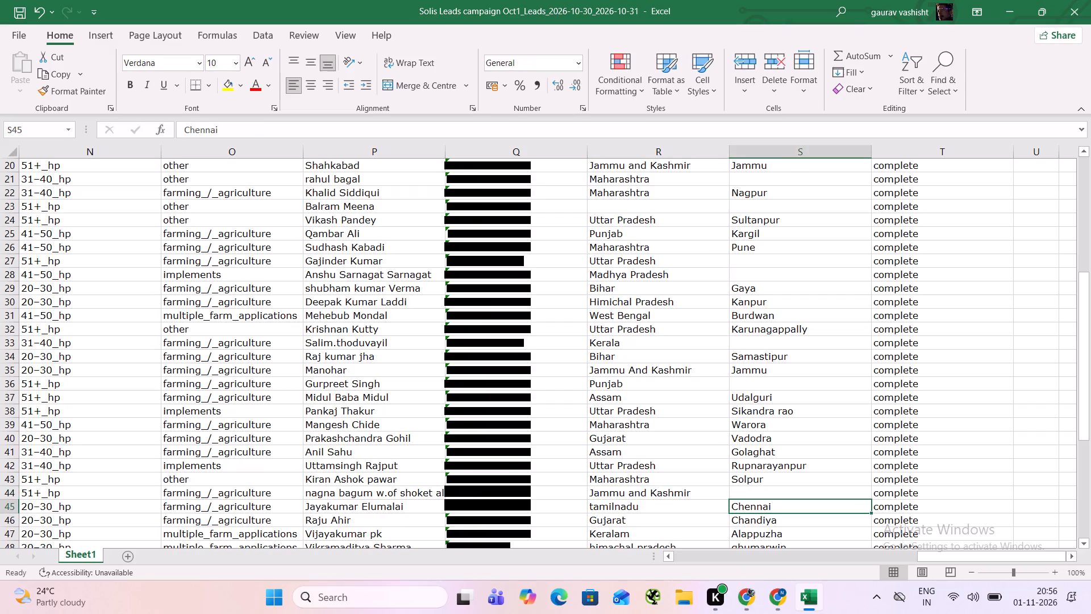
key("Left")
type("Tamil Nadu")
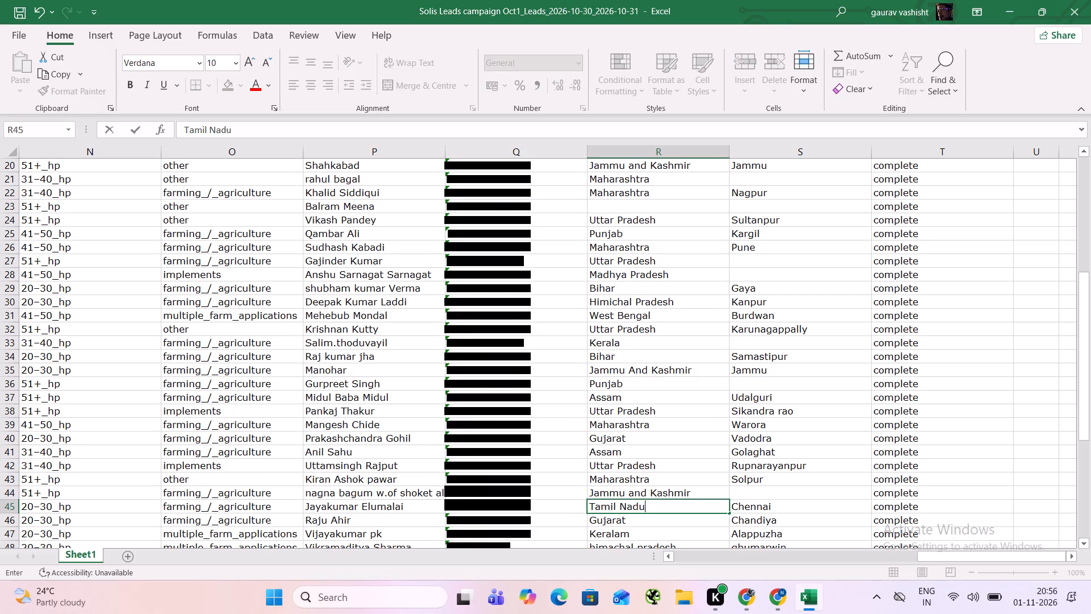
key("Right")
Look through the remaining state and city entries from row 46 to the end of the leads list.
key("Down")
key("Left")
key("Down")
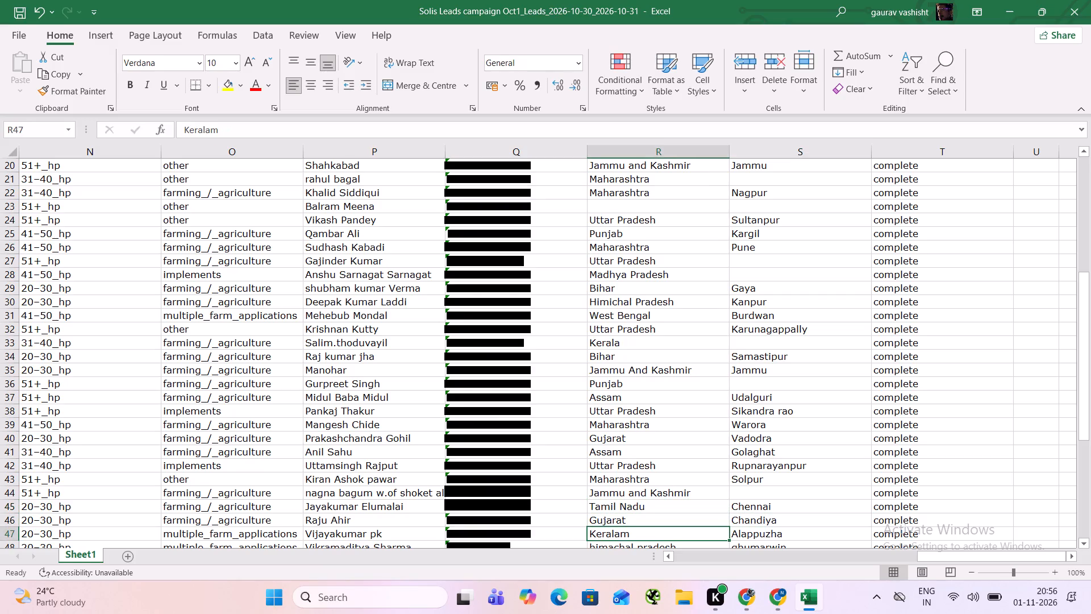
key("Down")
key("Down")
key("Down")
key("Down")
key("Down")
key("Down")
key("Down")
key("Down")
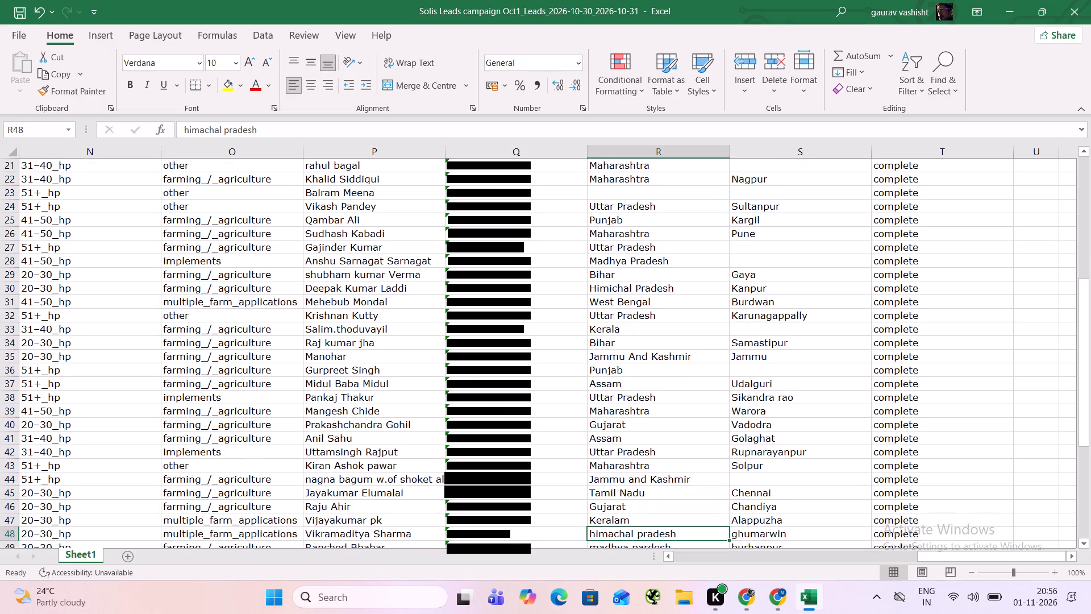
key("Down")
key("Down")
key("Down")
key("Down")
key("Down")
key("Down")
key("Down")
key("Down")
key("Down")
key("Down")
key("Down")
key("Down")
key("Down")
key("Down")
key("Down")
key("Down")
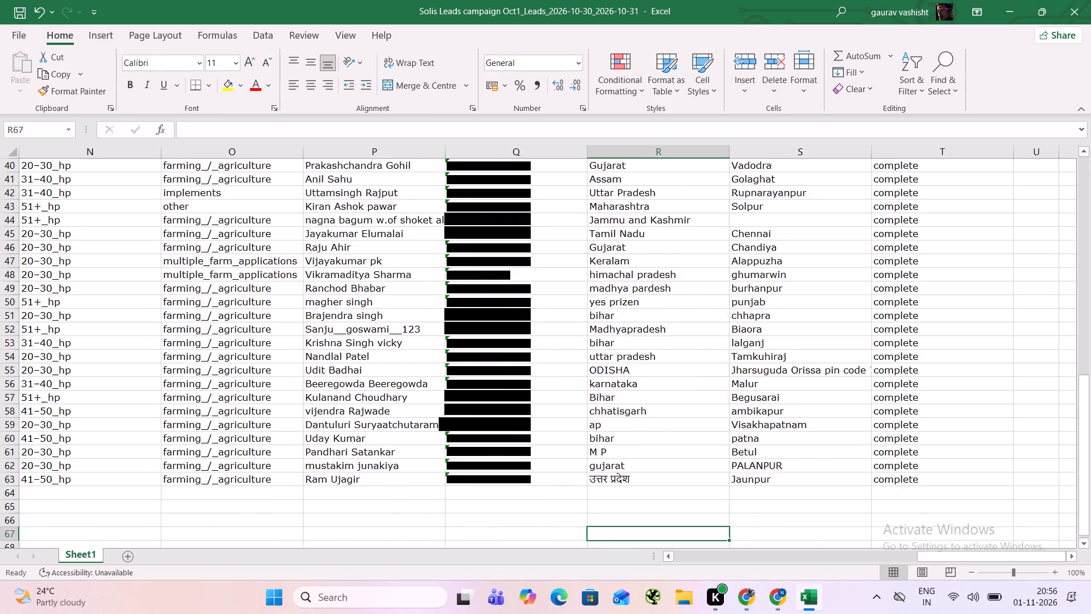
key("Up")
key("Up")
key("Up")
key("Up")
key("Up")
key("Up")
key("Up")
key("Up")
key("Up")
key("Up")
key("Up")
key("Up")
key("Up")
key("Up")
key("Up")
key("Up")
key("Up")
key("Up")
key("Up")
key("Up")
key("Up")
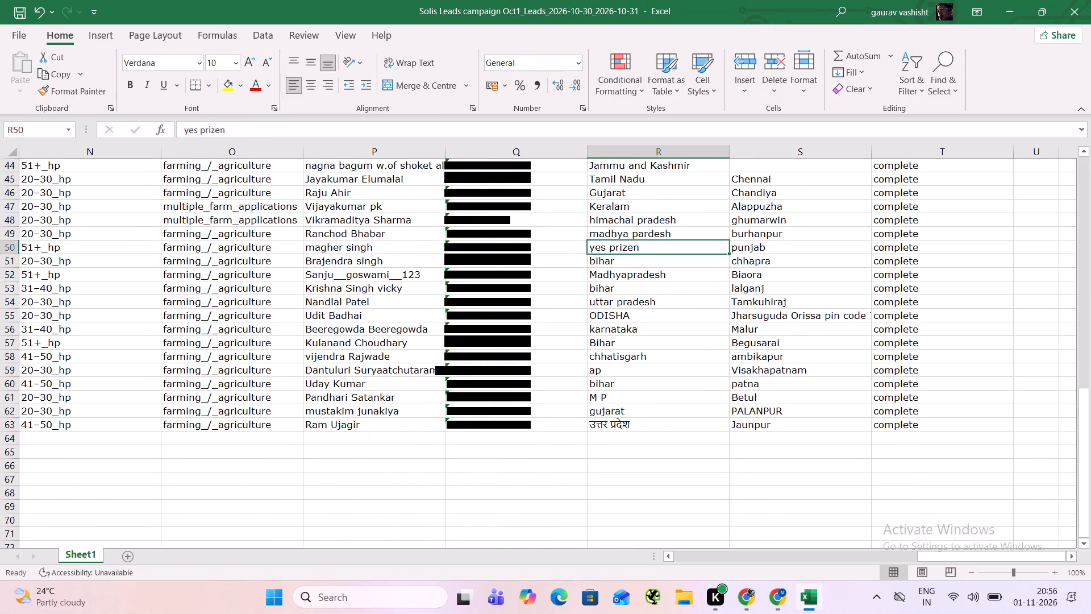
In row 48, set the state to Himichal Pradesh and clear the city entry.
key("Up")
key("Up")
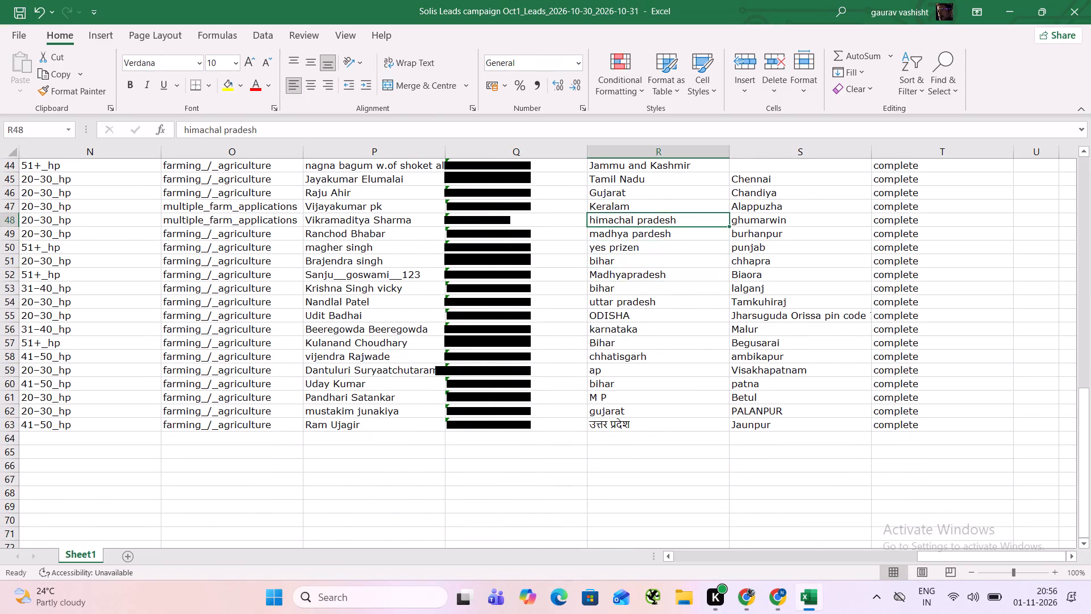
type("Himichal")
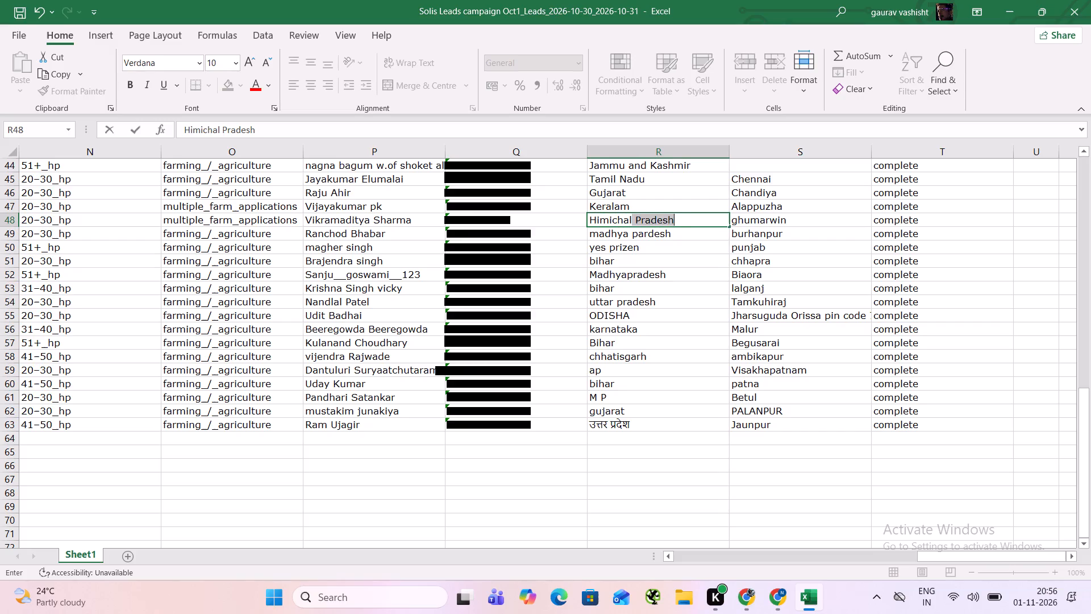
key("Return")
key("Right")
key("Up")
key("BackSpace")
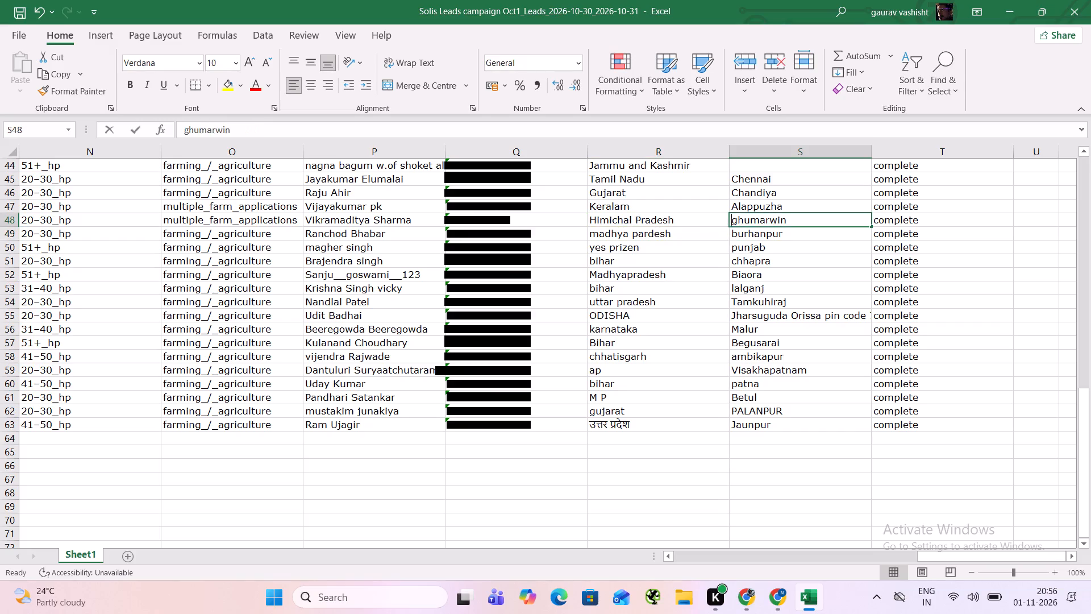
In row 49, clear the city entry and set the state to Madhya Pradesh.
key("Down")
key("BackSpace")
key("Left")
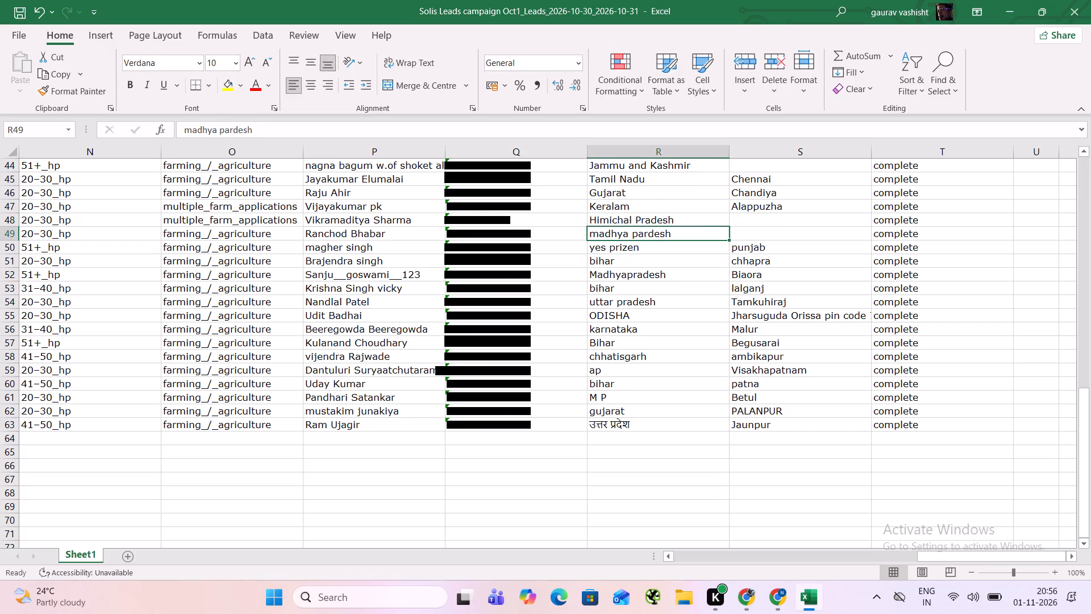
type("madhya")
key("space")
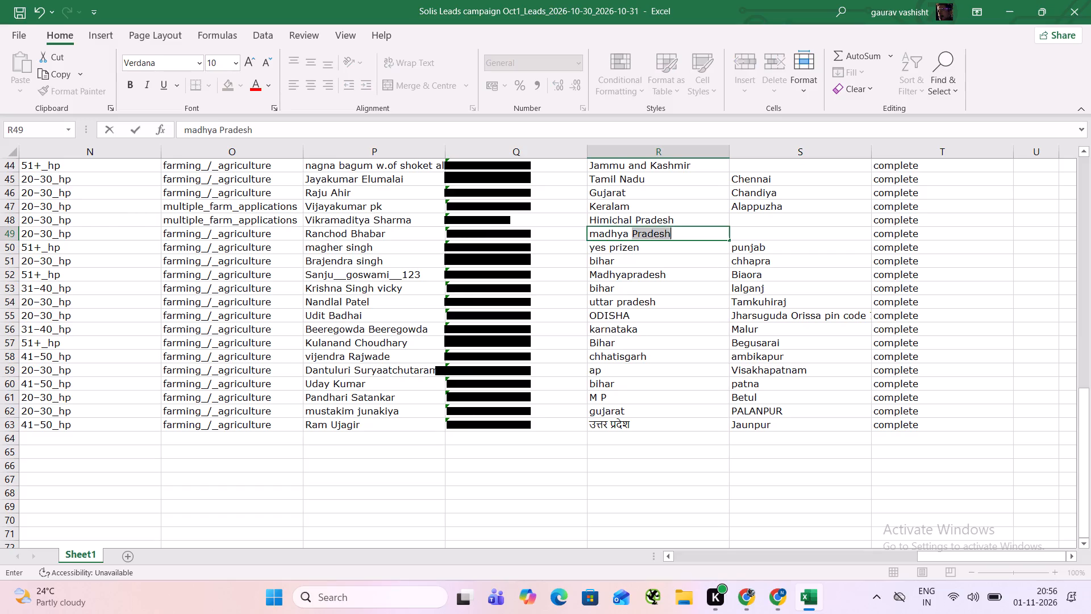
key("Return")
In row 50, clear the state and city entries and enter Punjab as the state.
key("BackSpace")
key("Right")
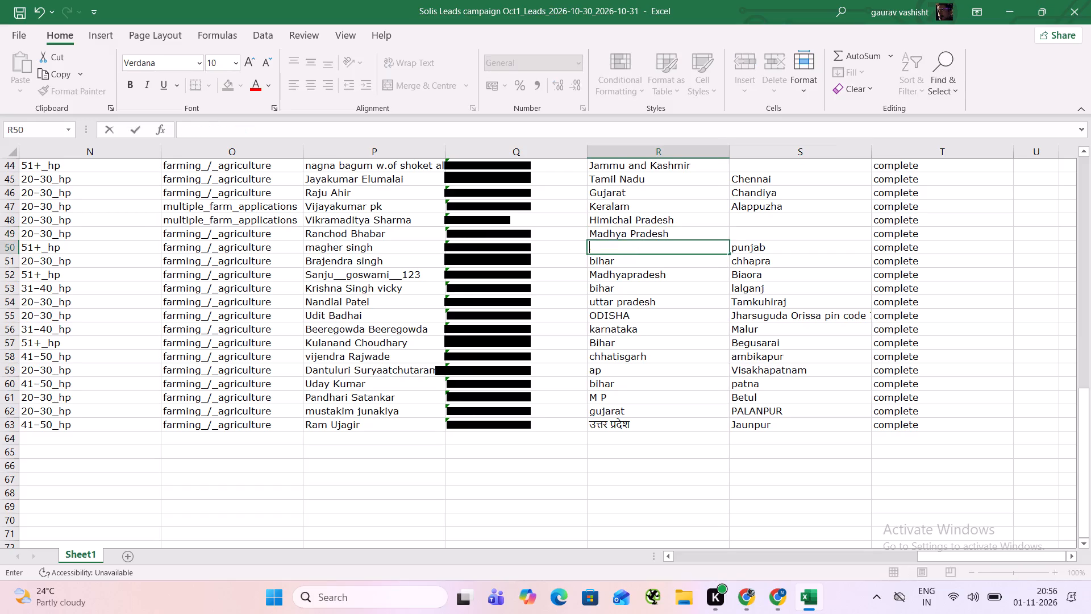
key("BackSpace")
key("Left")
type("Punjab")
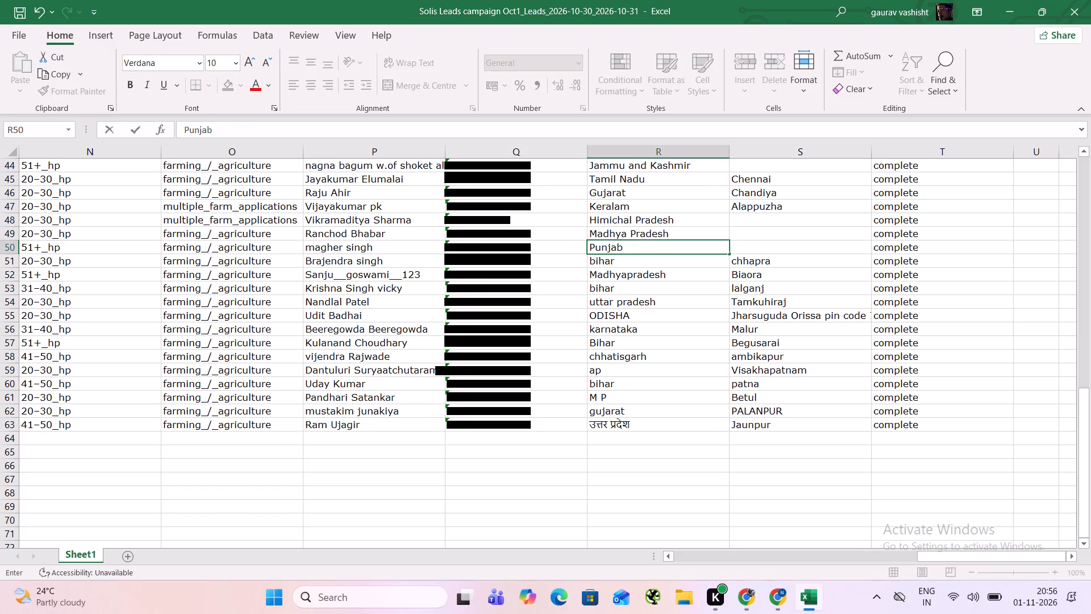
In row 51, set the state to Bihar with a capital B and clear the city entry.
key("Down")
type("Bihar")
key("Right")
key("BackSpace")
Copy the state Madhya Pradesh from row 49 into the state cell of row 52.
key("Down")
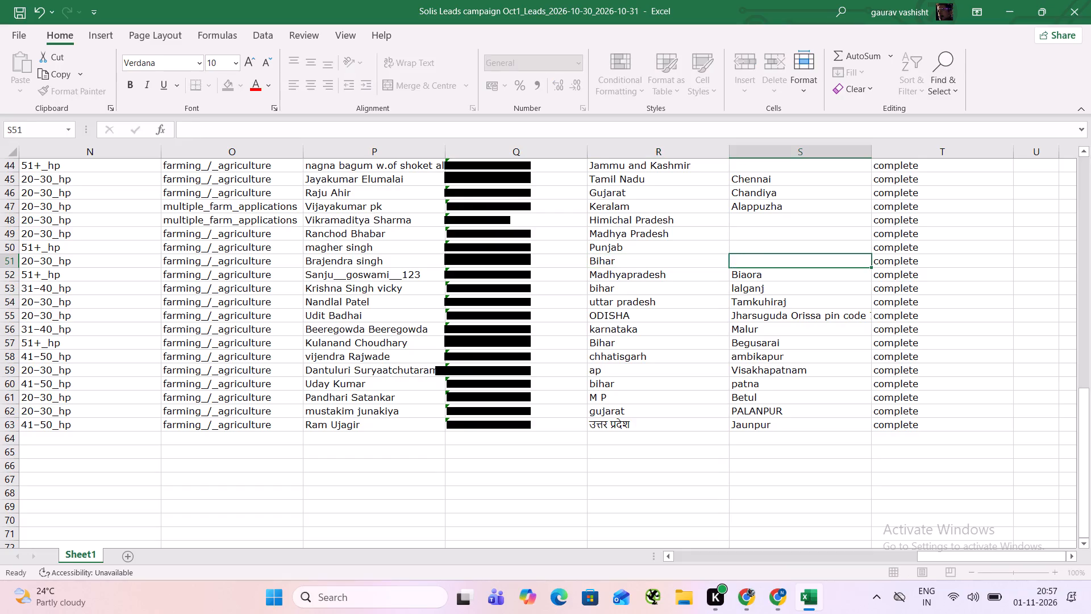
key("Left")
key("Up")
key("Up")
key("Up")
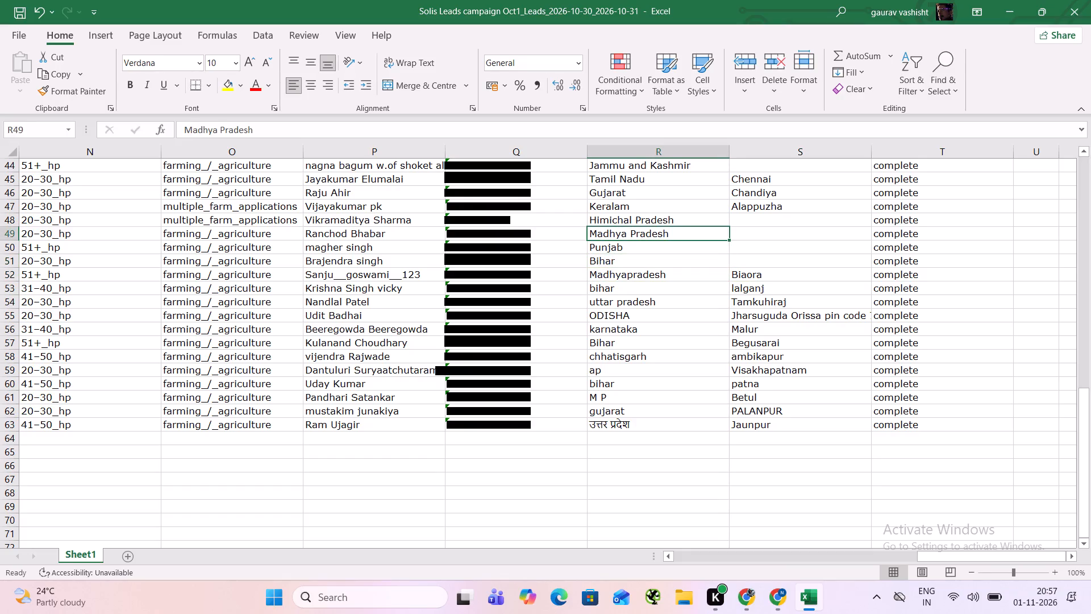
key("ctrl+c")
key("Down")
key("Down")
key("Down")
key("ctrl+v")
Copy the state Bihar from row 51 into the state cell of row 53.
key("Down")
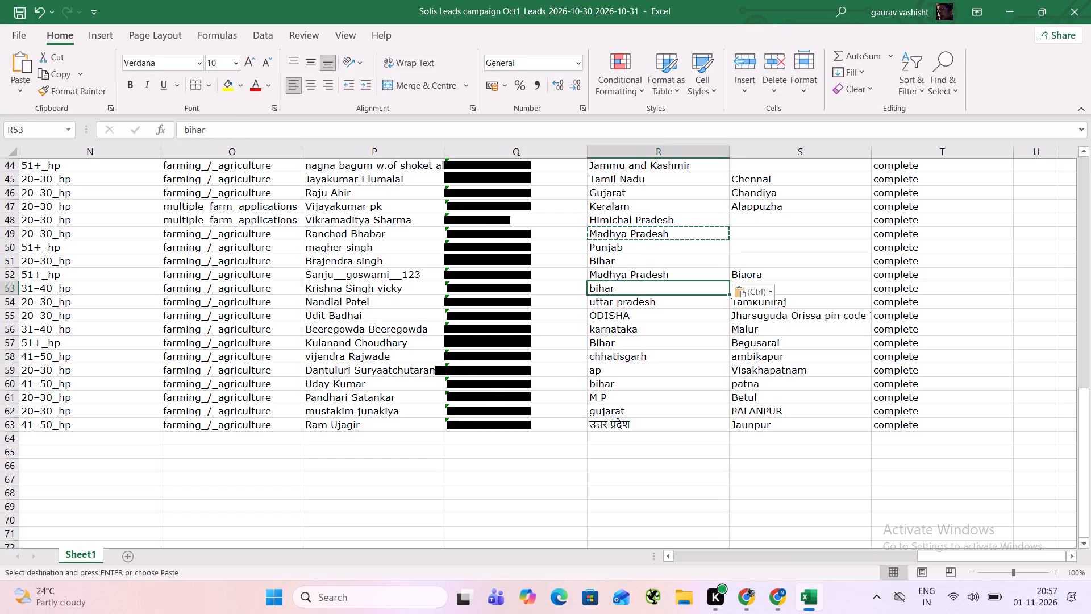
key("Up")
key("Up")
key("ctrl+c")
key("Down")
key("Down")
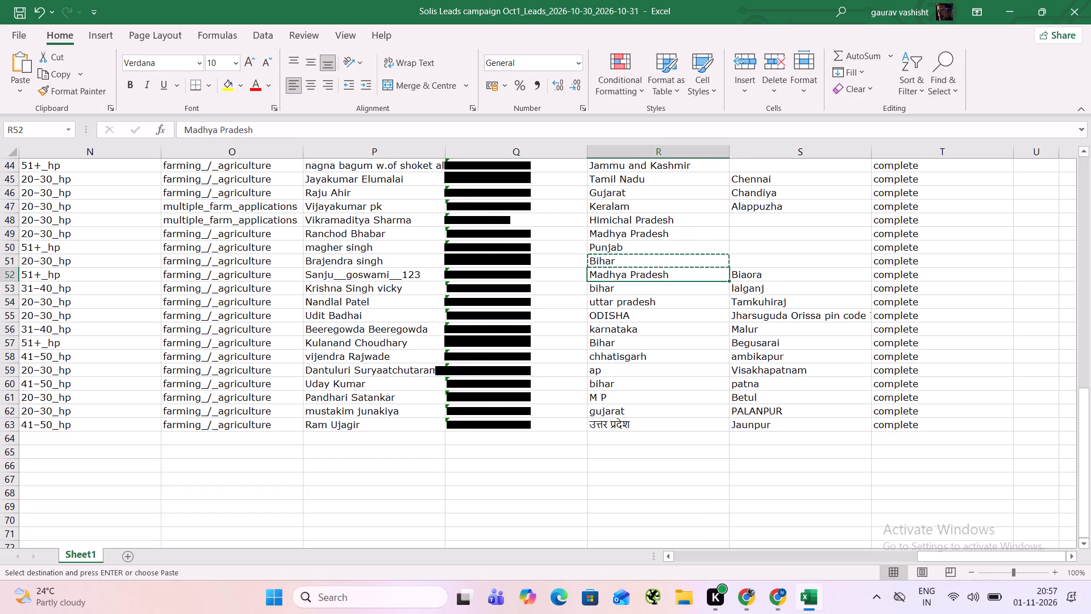
key("ctrl+v")
Set the state in row 54 to Uttar Pradesh with both words capitalised.
key("Down")
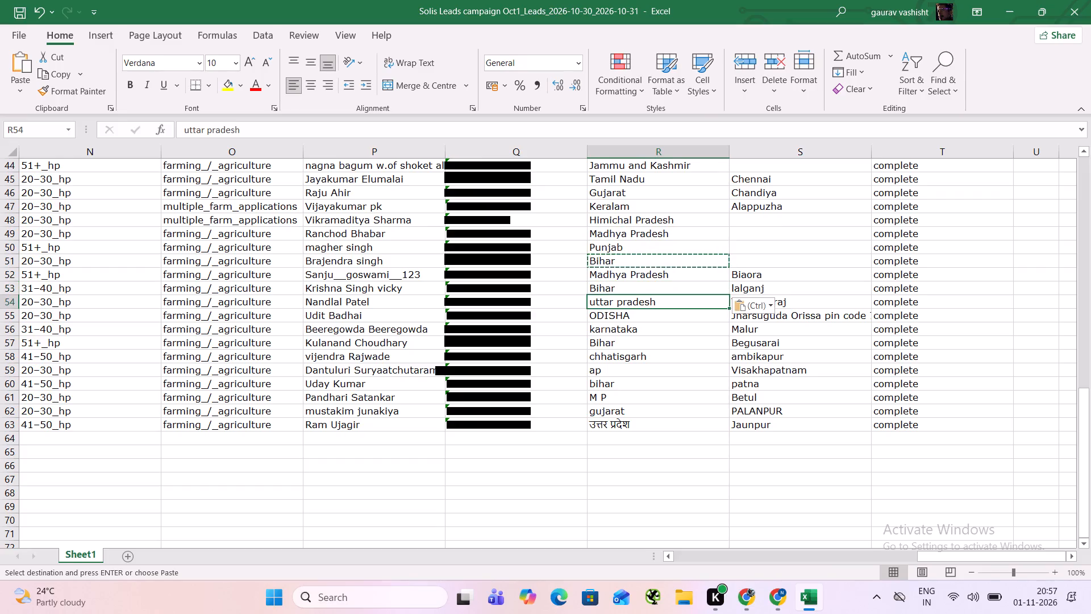
type("Utt")
key("Return")
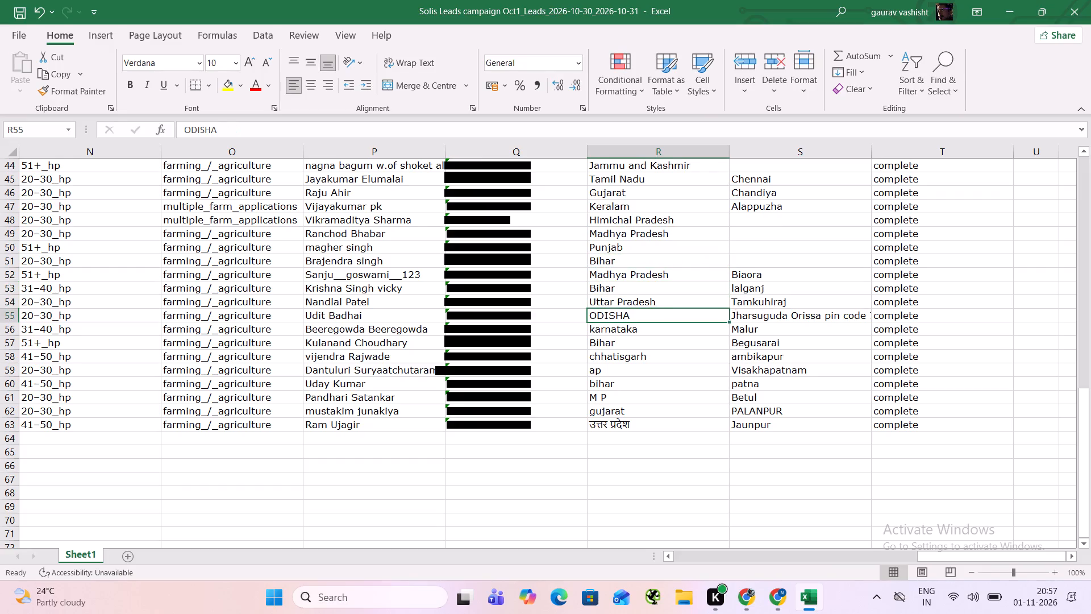
In row 55, set the state to Odisha in normal capitalisation and clear the city entry.
type("Odisha")
key("Right")
key("BackSpace")
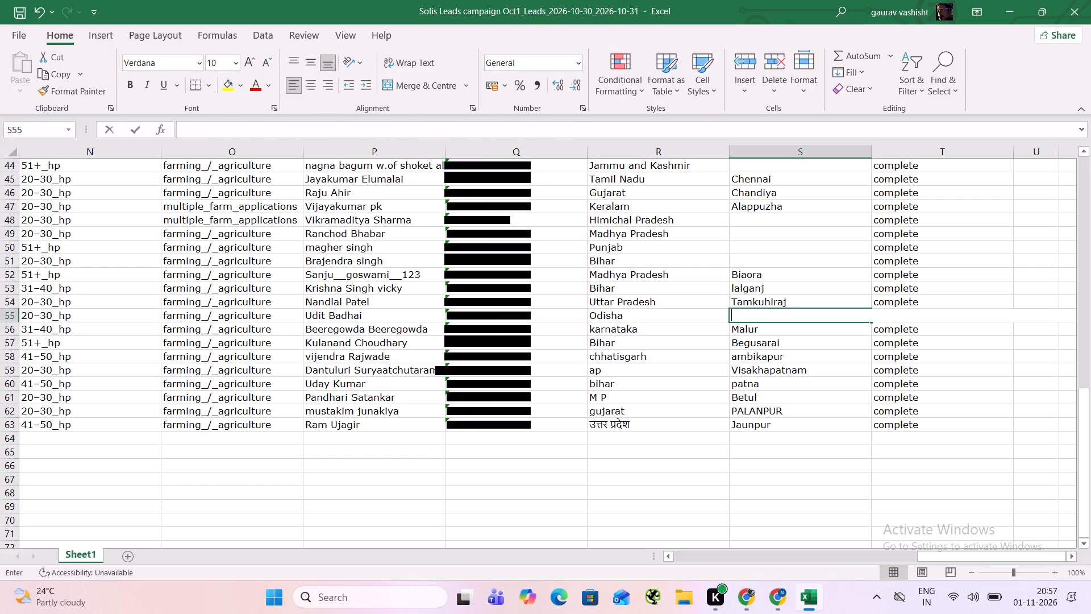
Set the state in row 56 to Karnataka with a capital K.
key("Down")
key("Left")
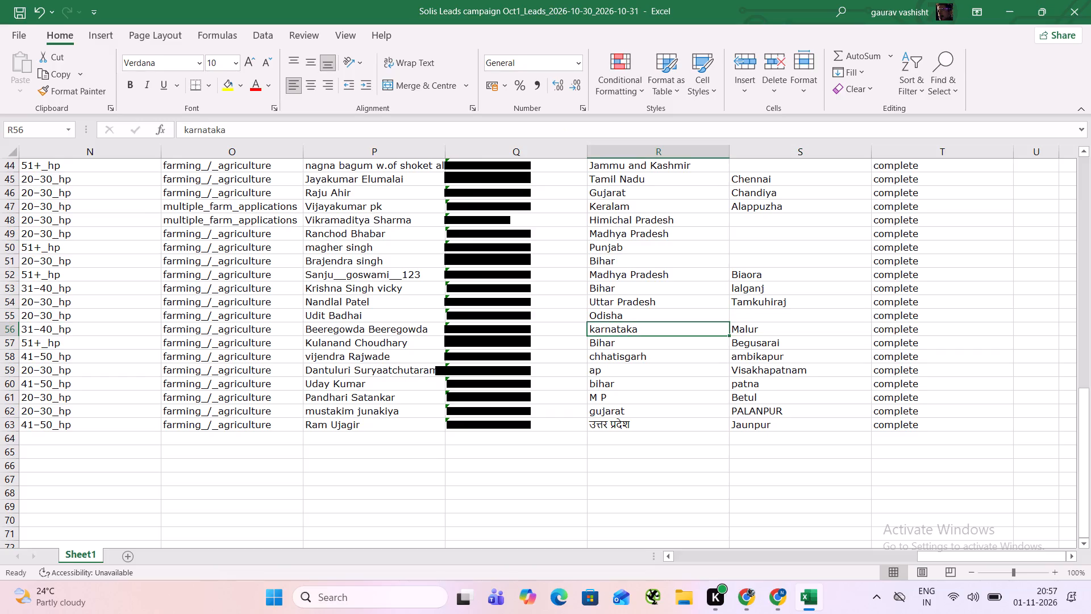
type("Karnataka")
key("Down")
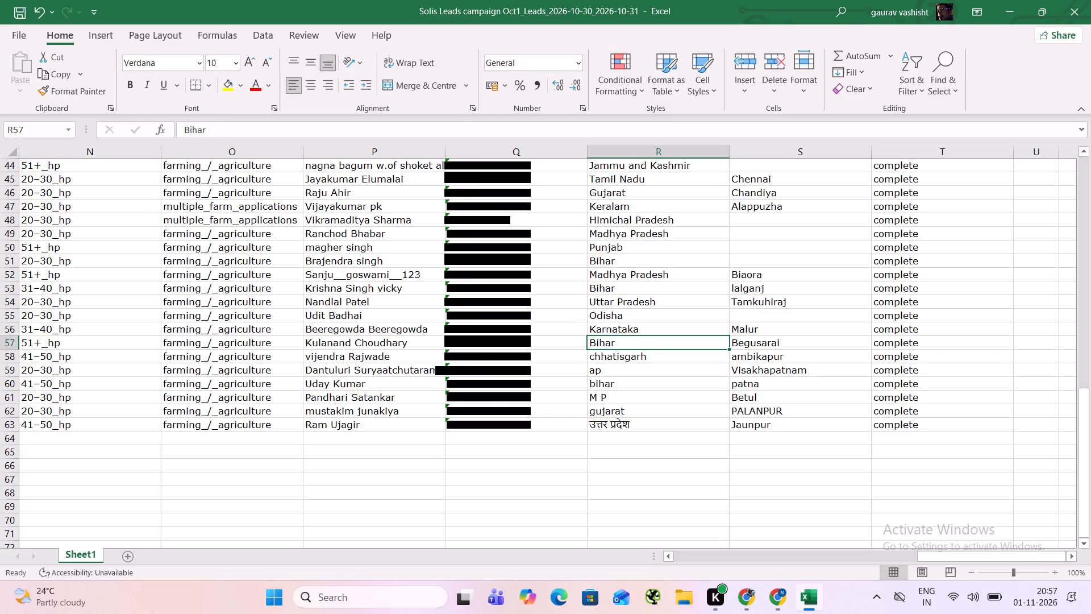
In row 58, clear the city entry and set the state to Chattisgarh.
key("Right")
key("Down")
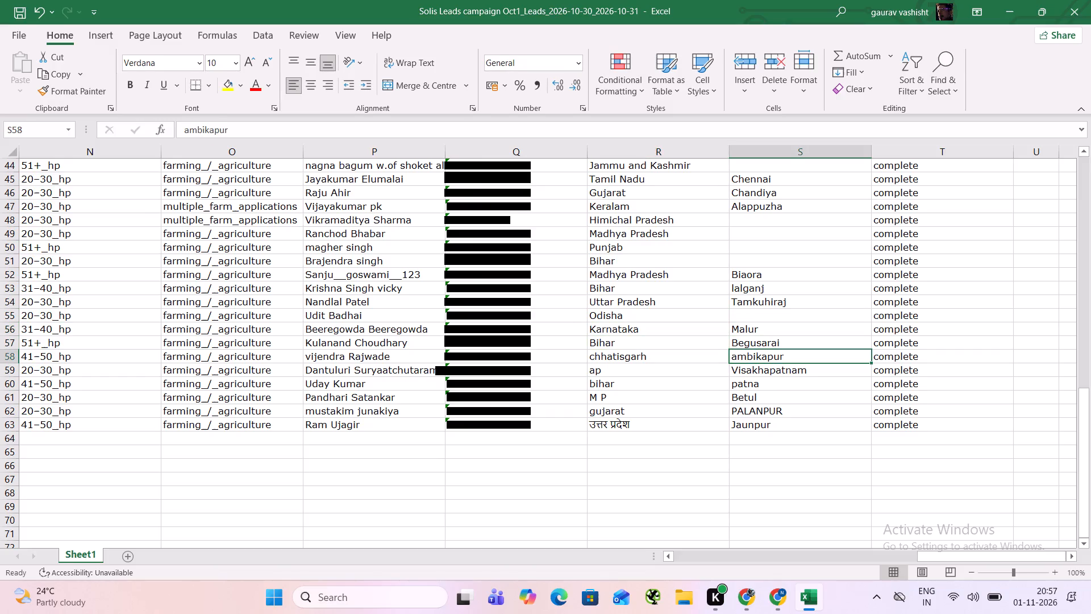
key("Left")
key("Right")
key("BackSpace")
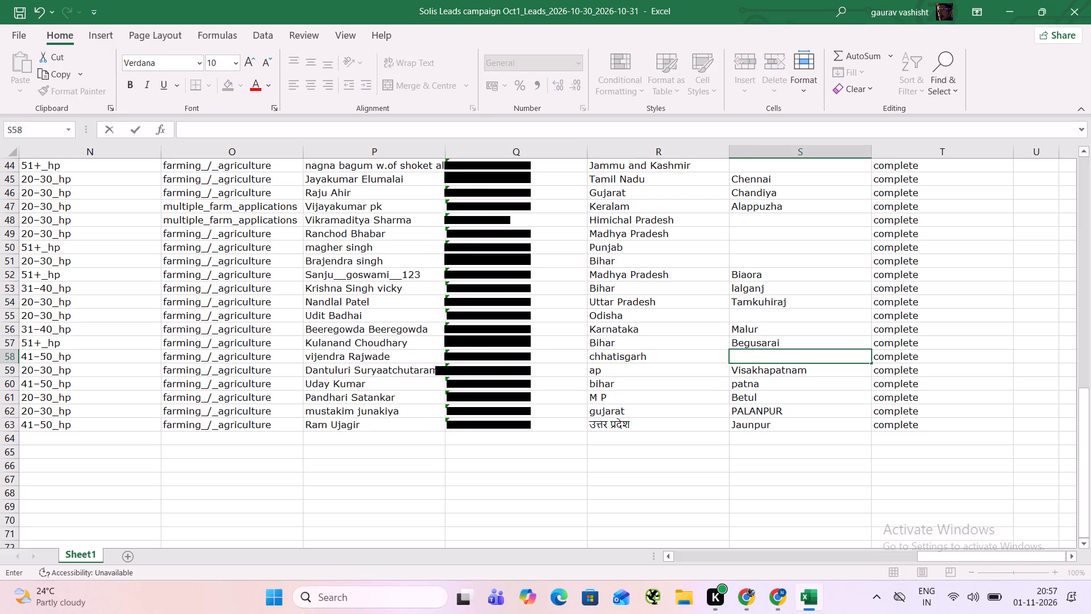
key("Left")
type("Chatti")
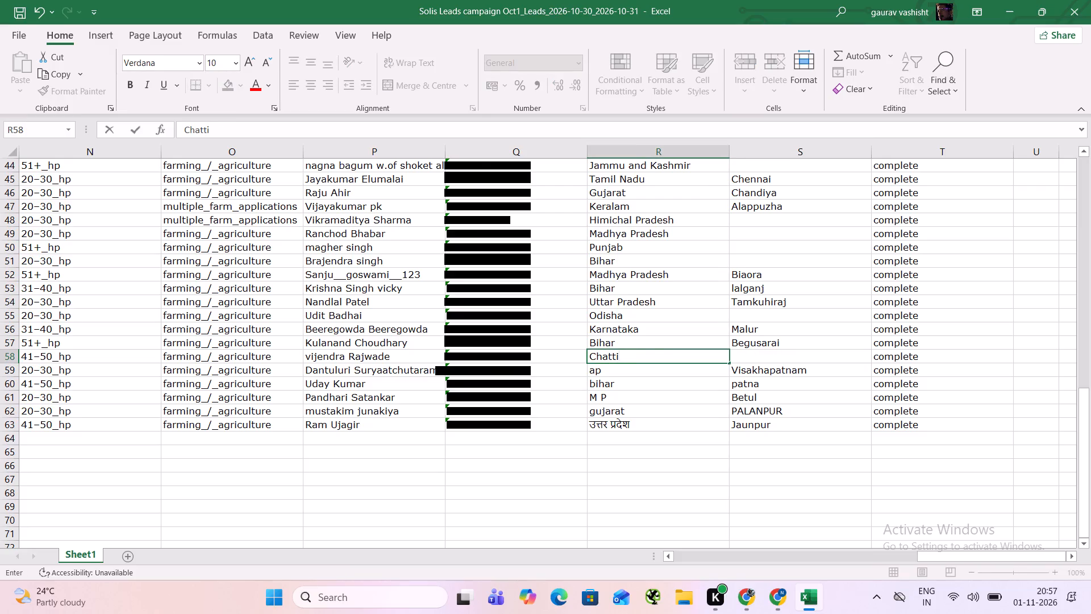
type("sgarh")
key("Down")
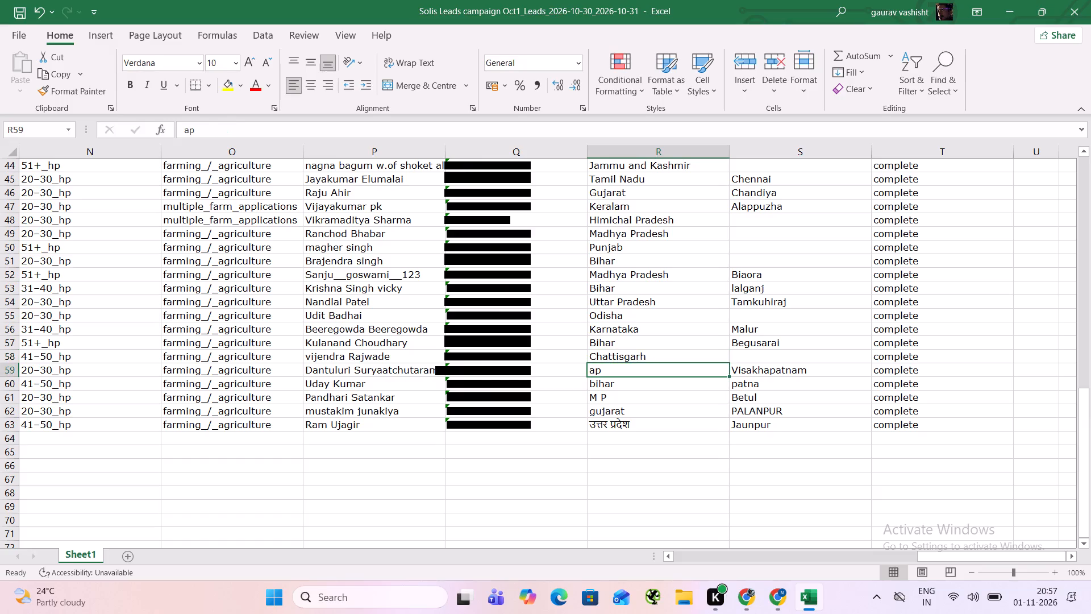
Set the state in row 59 to Andhra Pradesh in place of the abbreviation.
type("Andhra")
key("space")
key("Return")
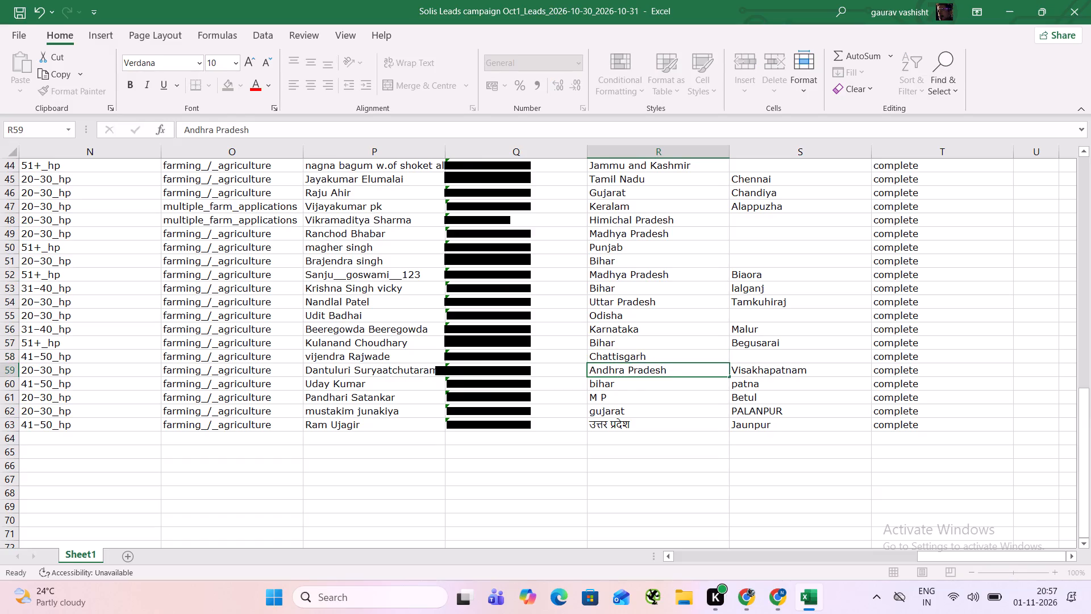
In row 60, set the state to Bihar with a capital B and clear the city entry.
key("shift+b")
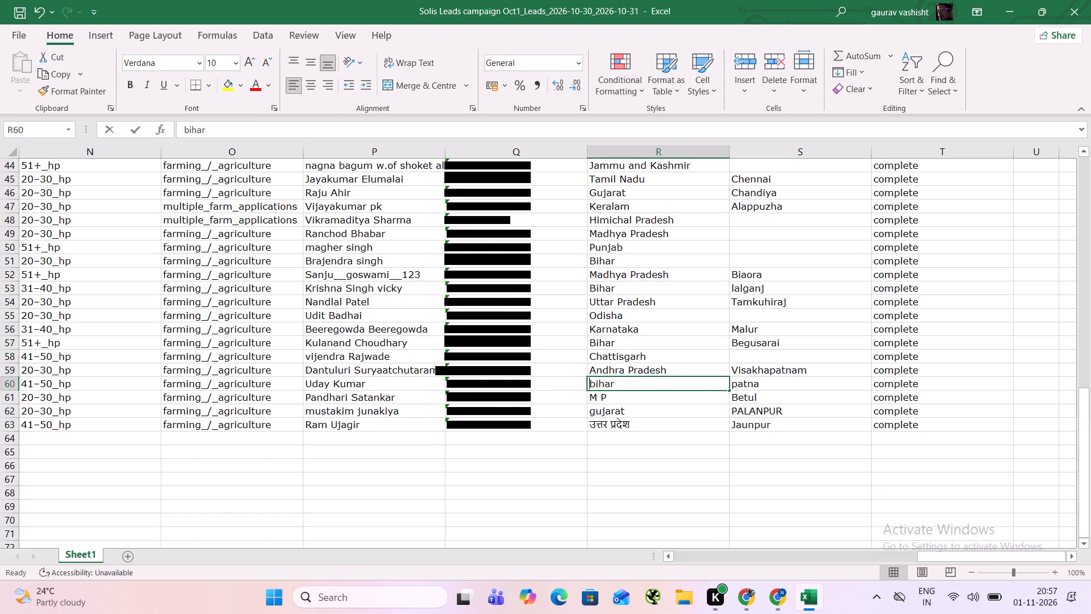
type("ihar")
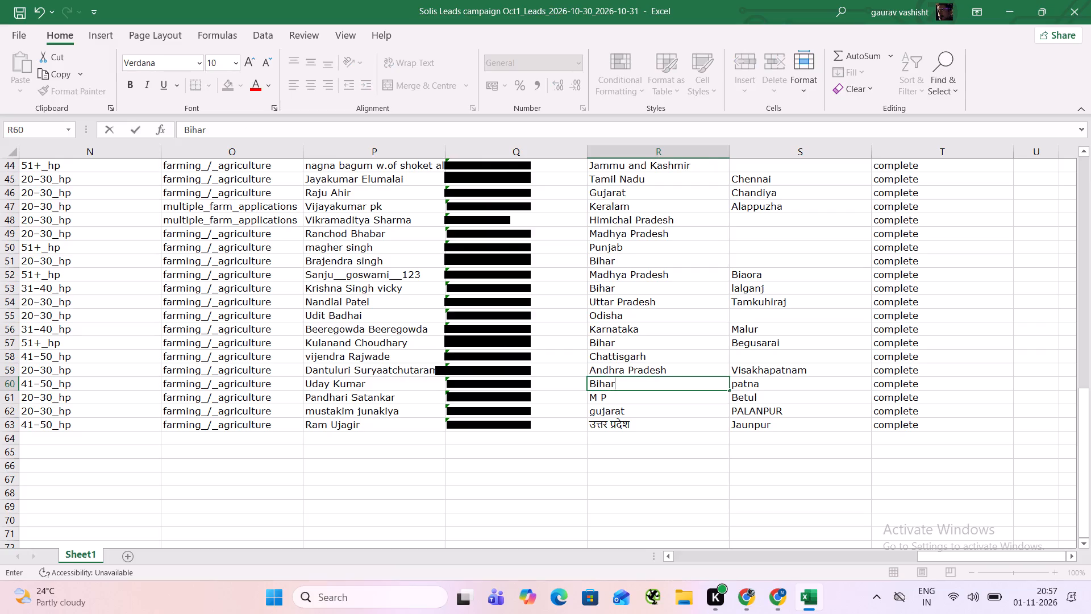
key("Right")
key("BackSpace")
key("Down")
key("Left")
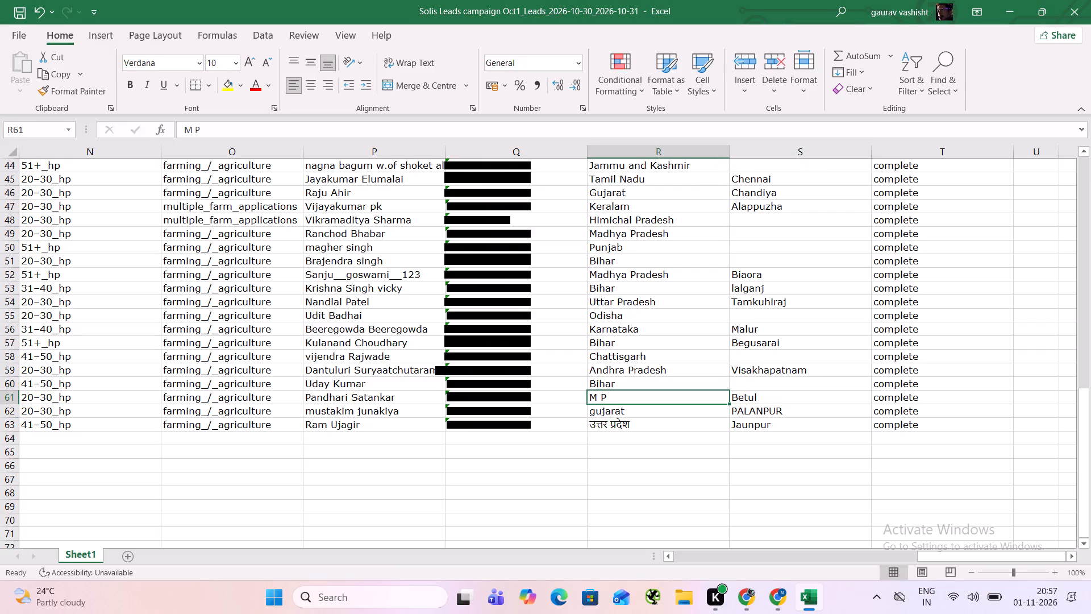
Set the state in row 61 to Madhya Pradesh in place of the abbreviation.
type("Madhya")
key("space")
key("Return")
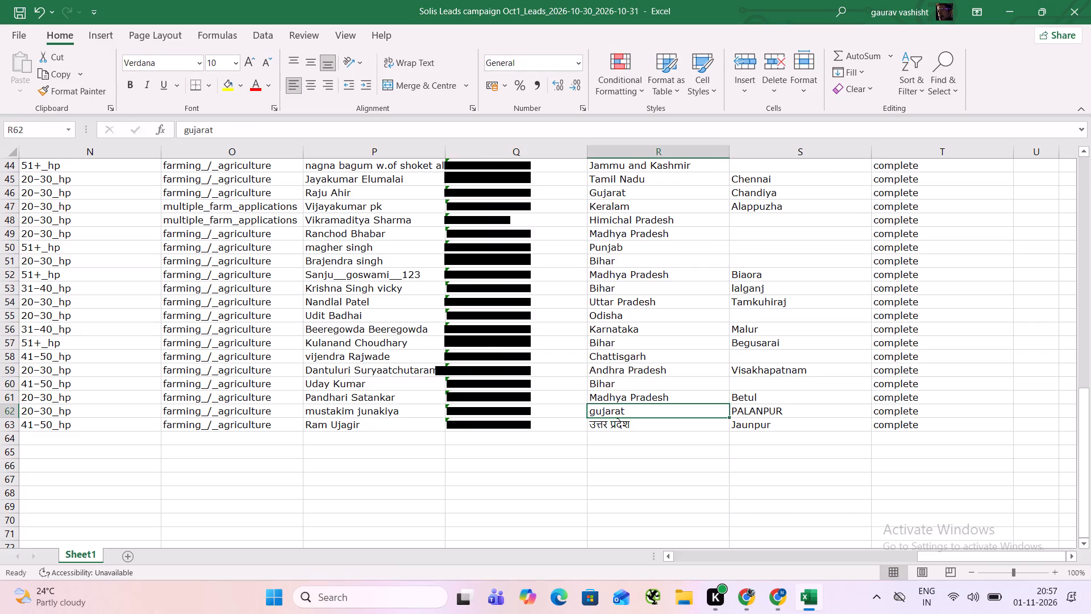
In row 62, set the state to Gujarat with a capital G and clear the city entry.
type("Gi")
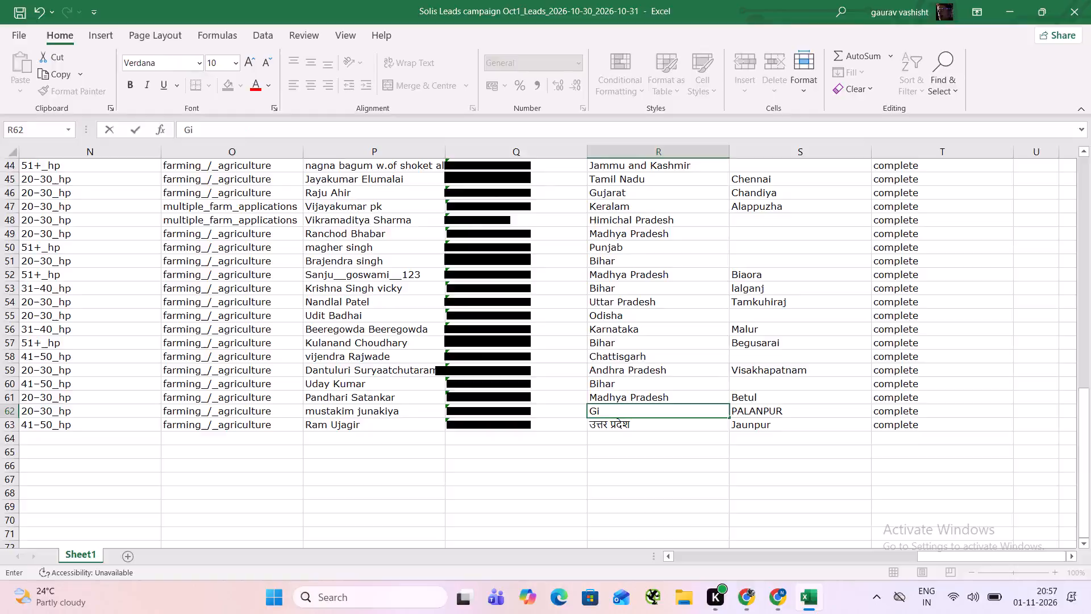
key("BackSpace")
type("ujarat")
key("Insert")
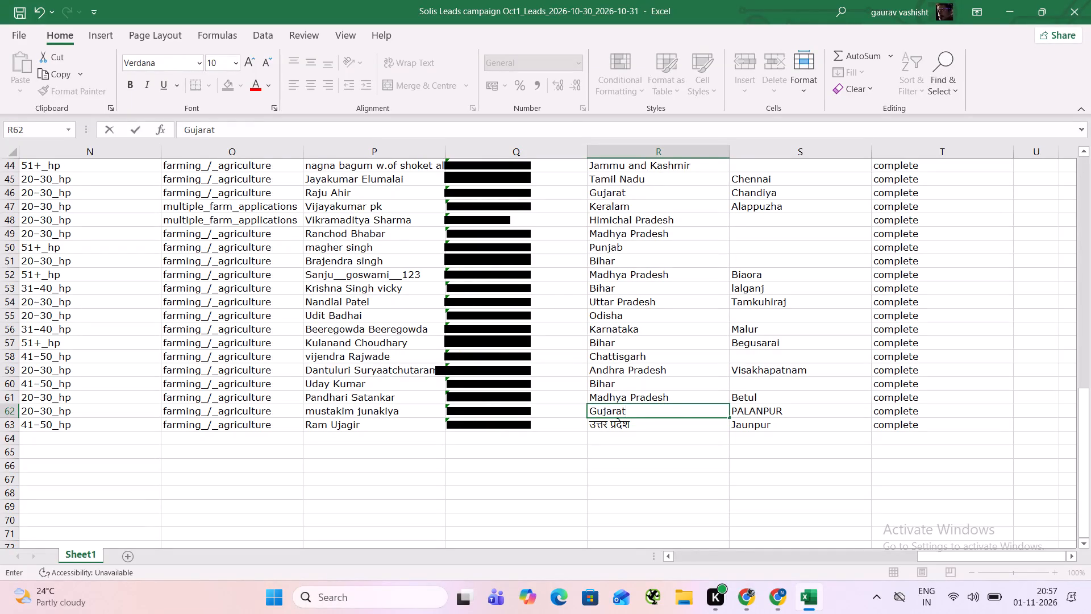
key("Right")
key("BackSpace")
Set the state in row 63 to Uttar Pradesh in place of the Hindi entry.
key("Down")
key("Left")
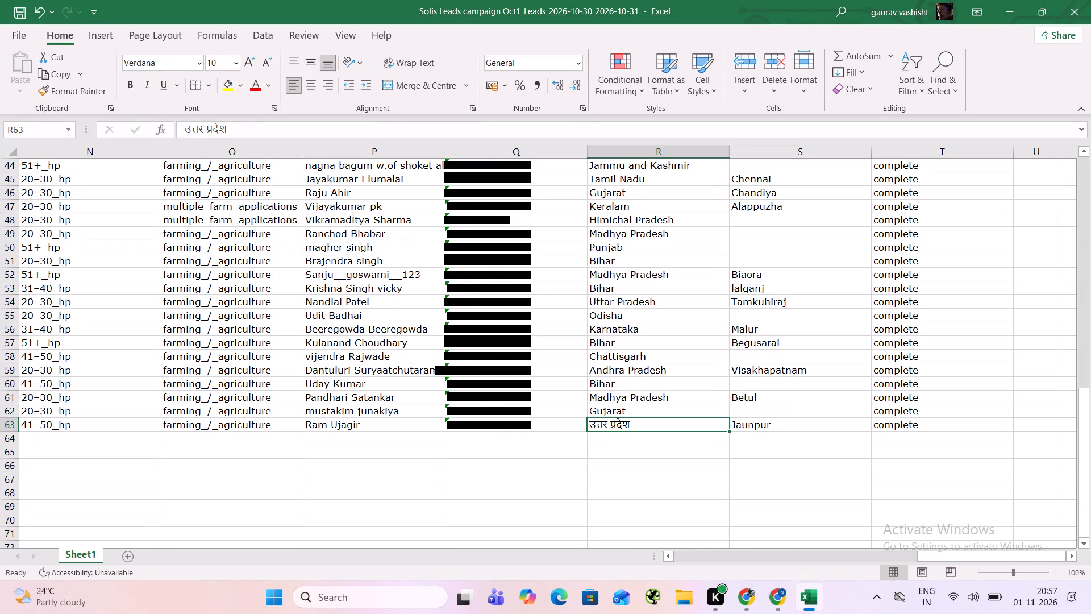
type("Utt")
key("Return")
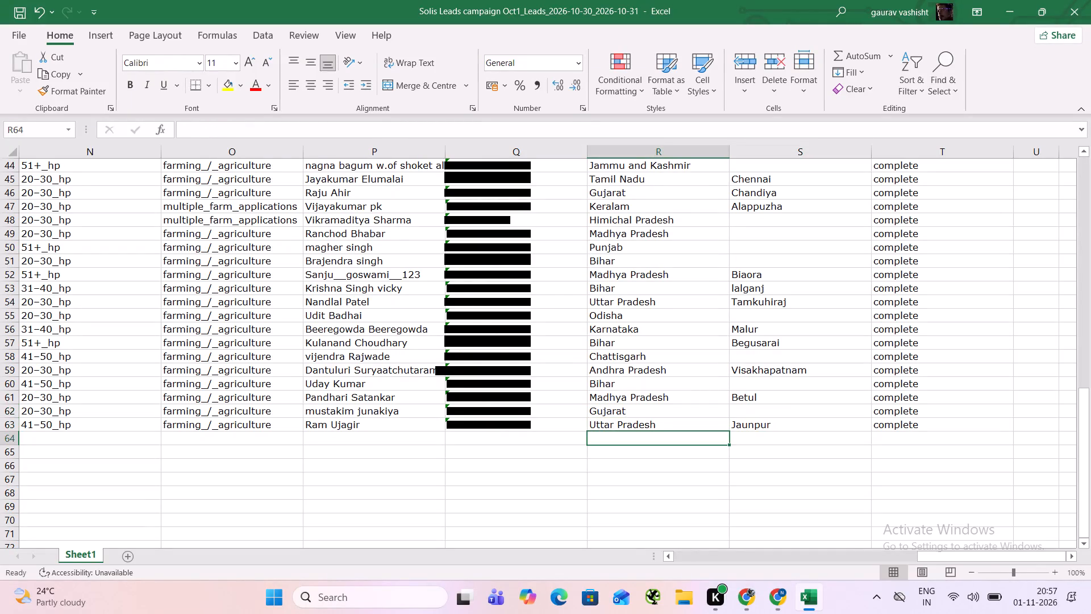
In File Explorer, copy the name of the latest Solis Leads campaign Oct1 file in Downloads and close the window.
key("Left")
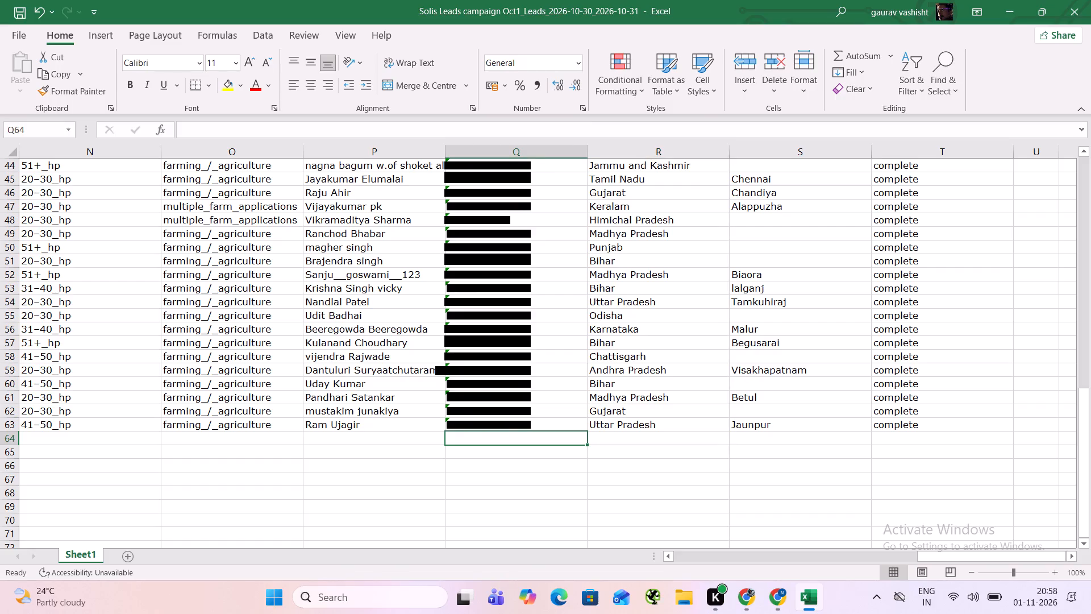
key("ctrl+Up")
key("ctrl+Up")
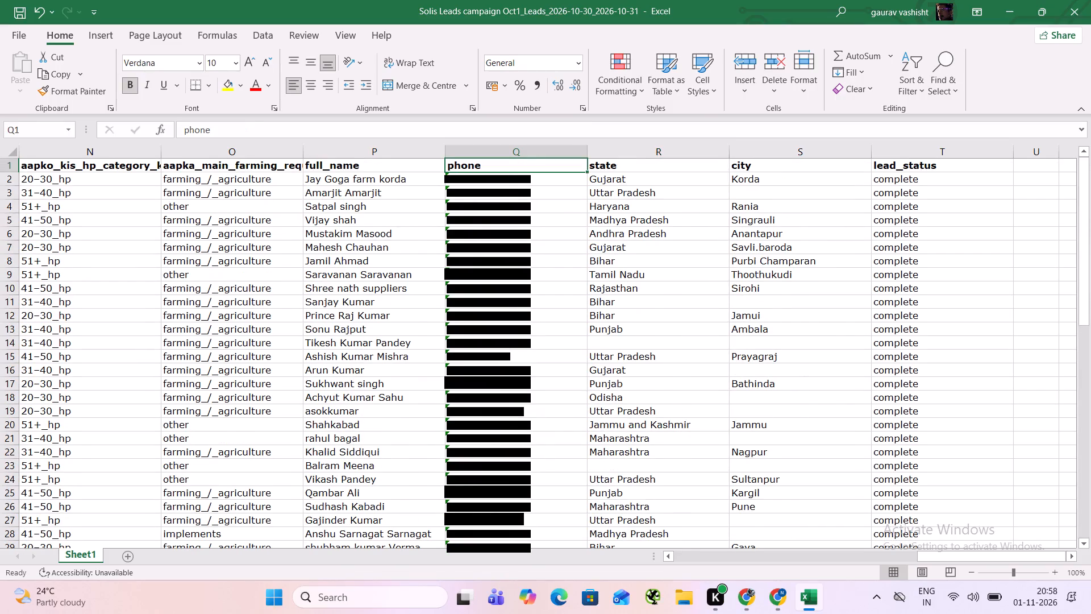
left_click(690, 607)
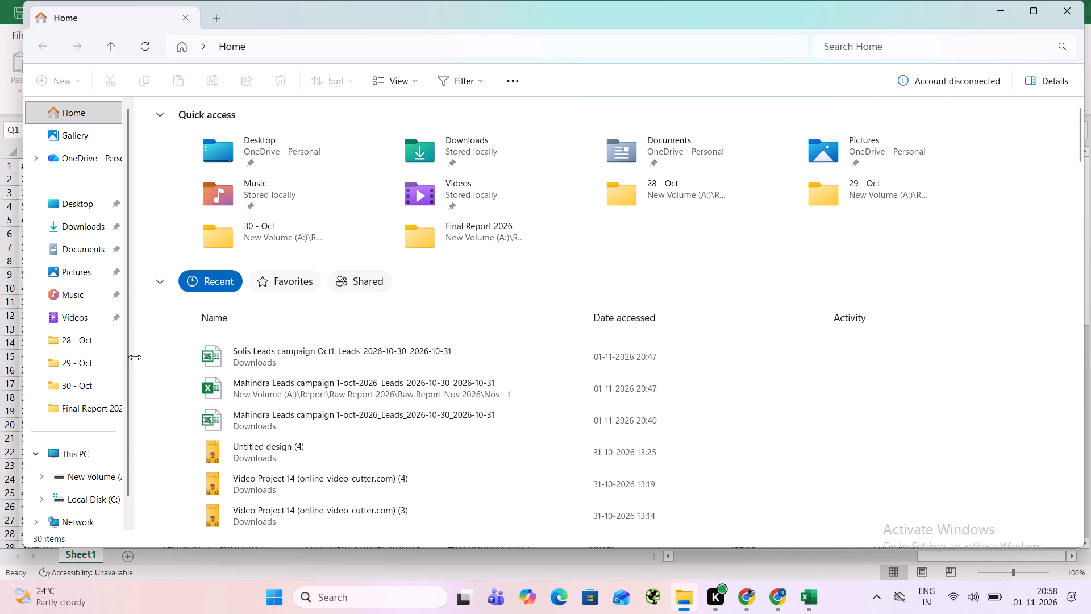
left_click(77, 221)
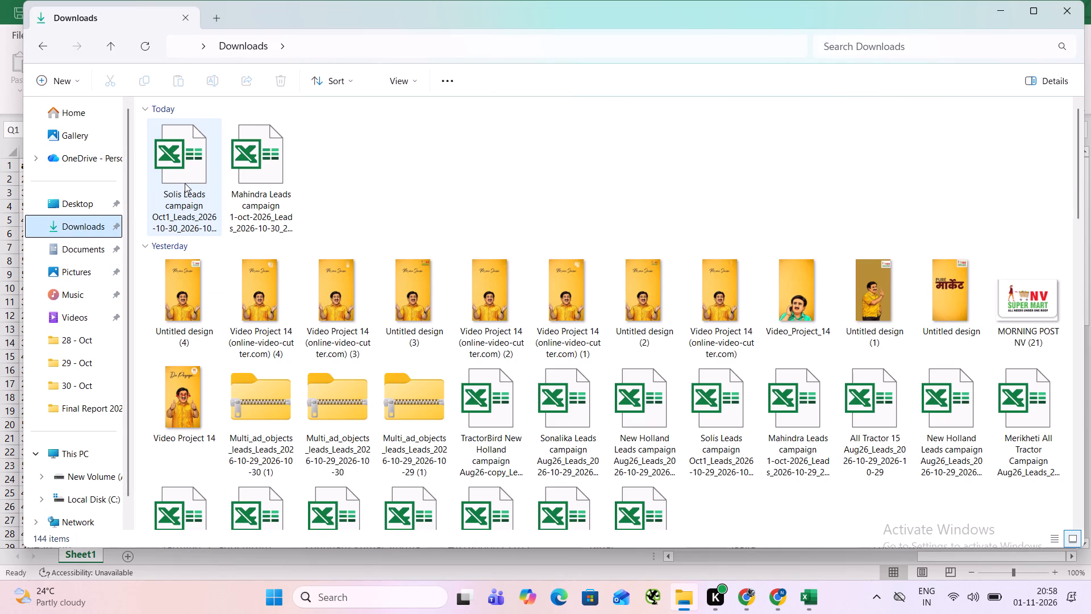
left_click(185, 183)
left_click(220, 59)
left_click(213, 77)
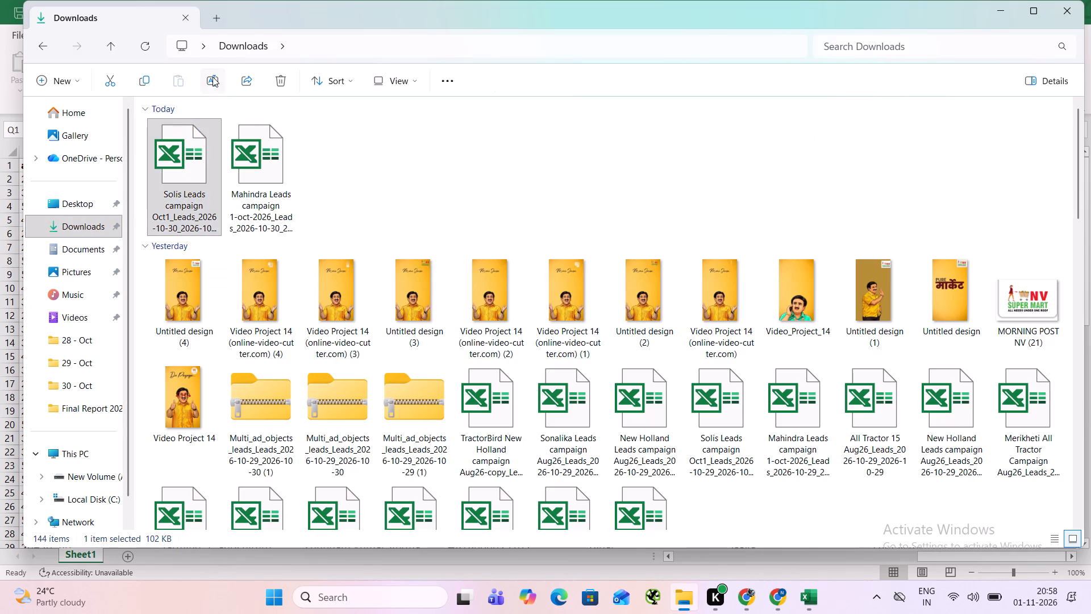
key("ctrl+c")
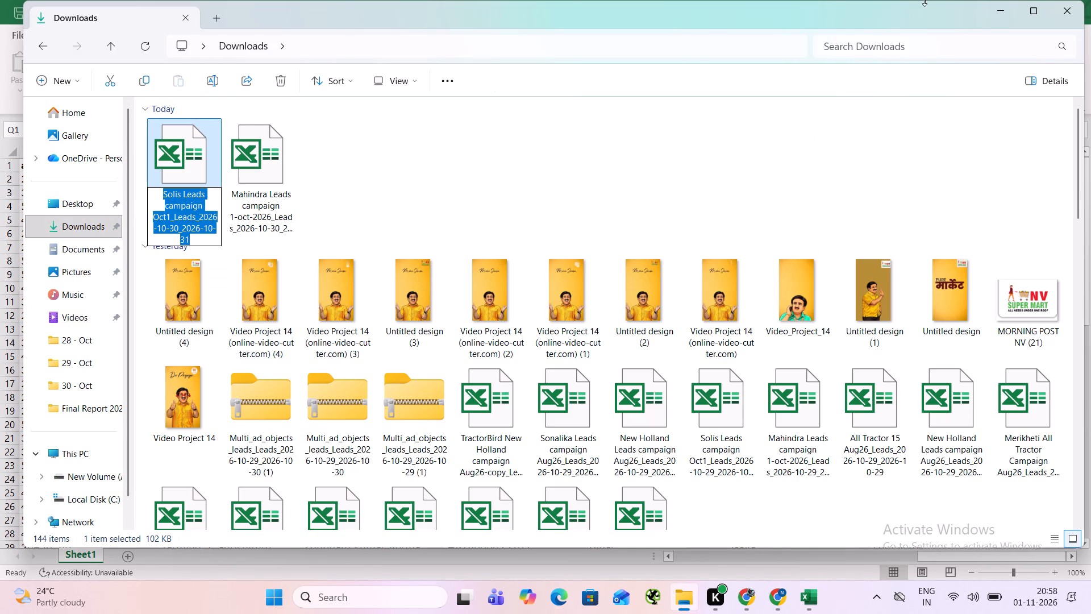
left_click(1055, 11)
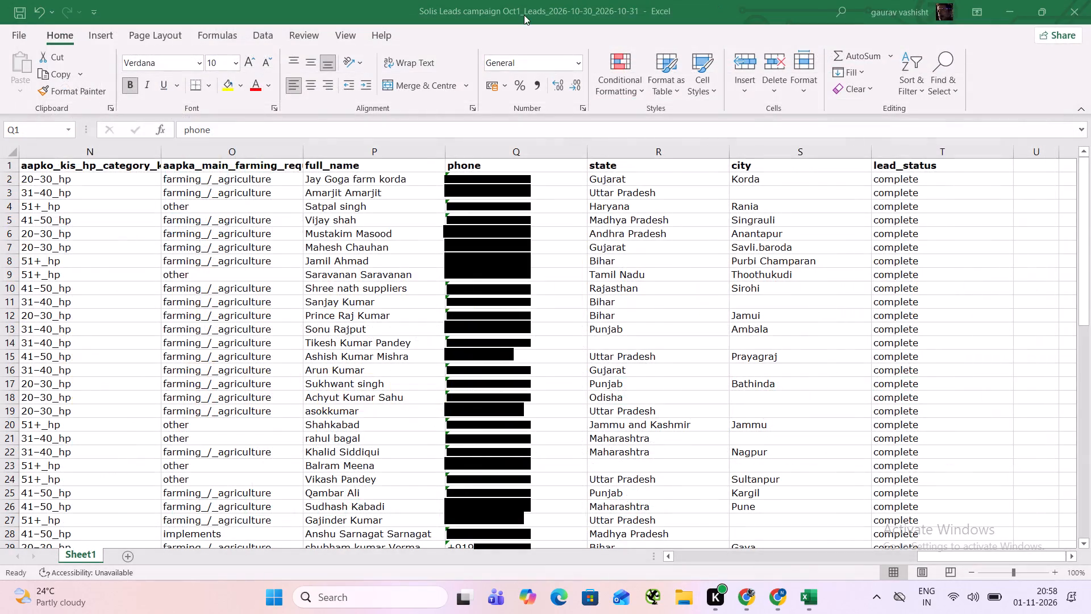
Save the Solis leads in the Nov - 1 folder as an Excel Workbook named Solis Leads campaign Oct1_Leads_2026-10-30_2026-10-31, and close the workbook.
left_click(16, 34)
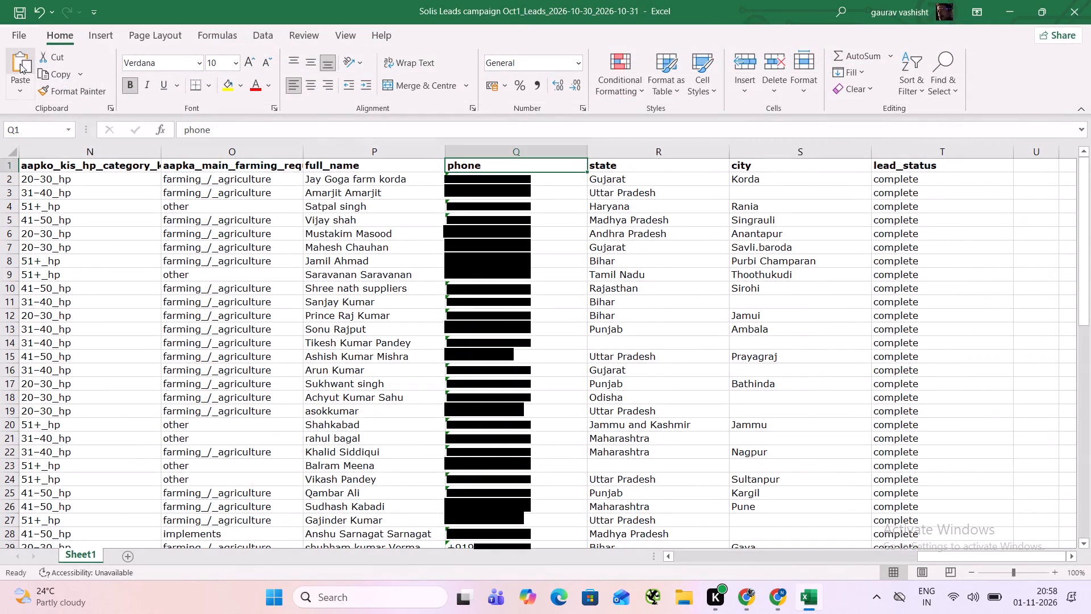
left_click(11, 24)
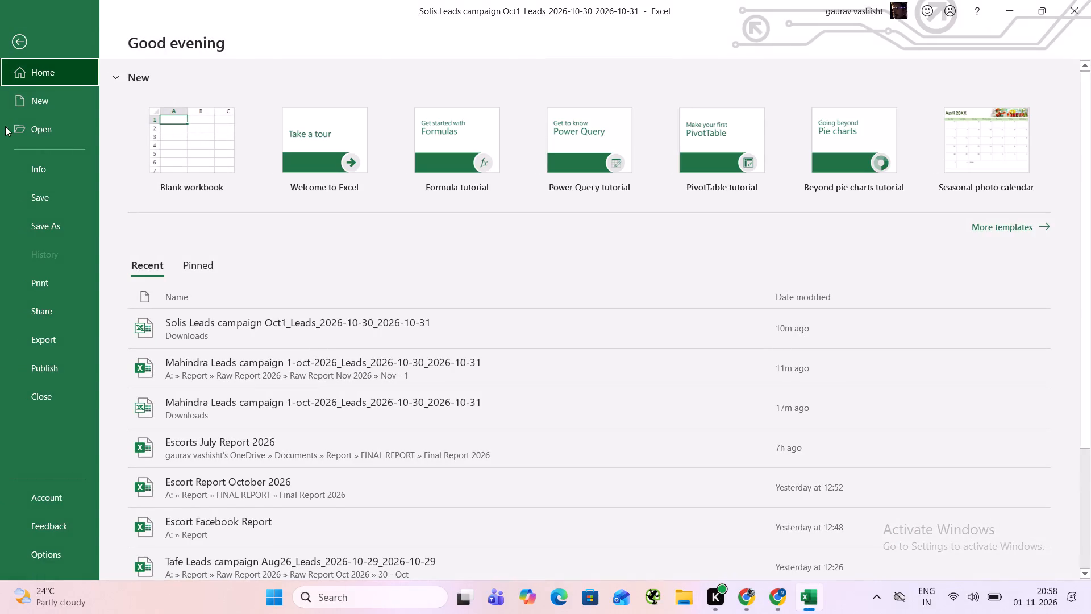
left_click(39, 220)
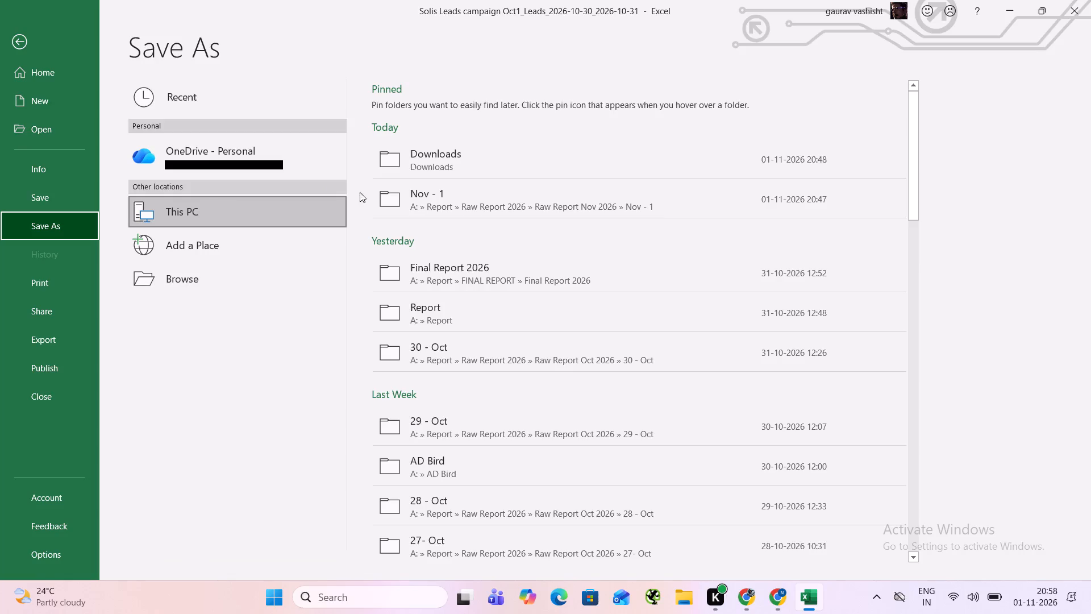
left_click(446, 192)
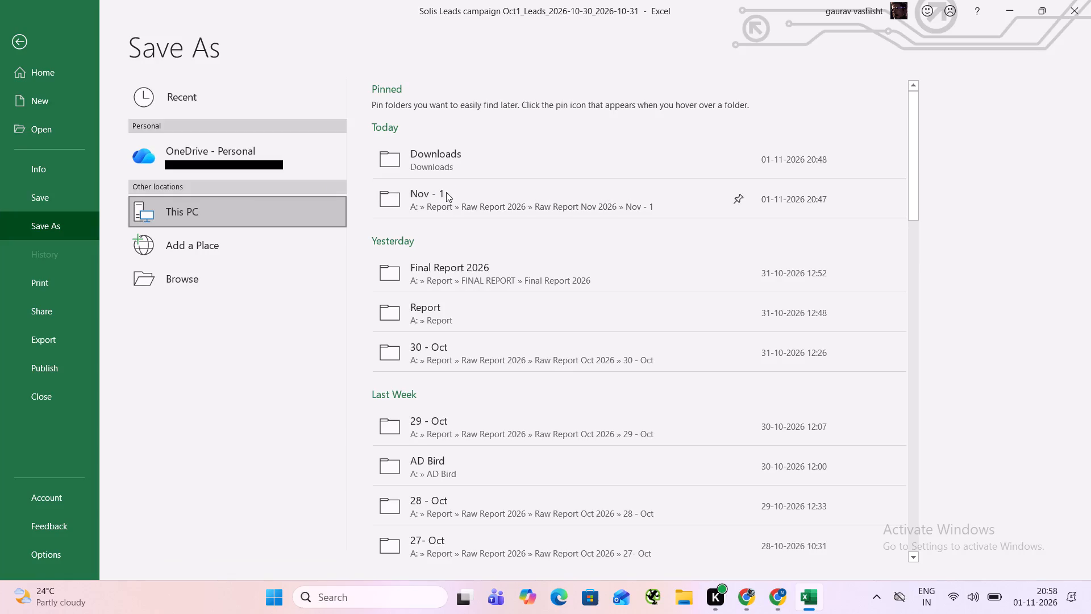
key("ctrl+v")
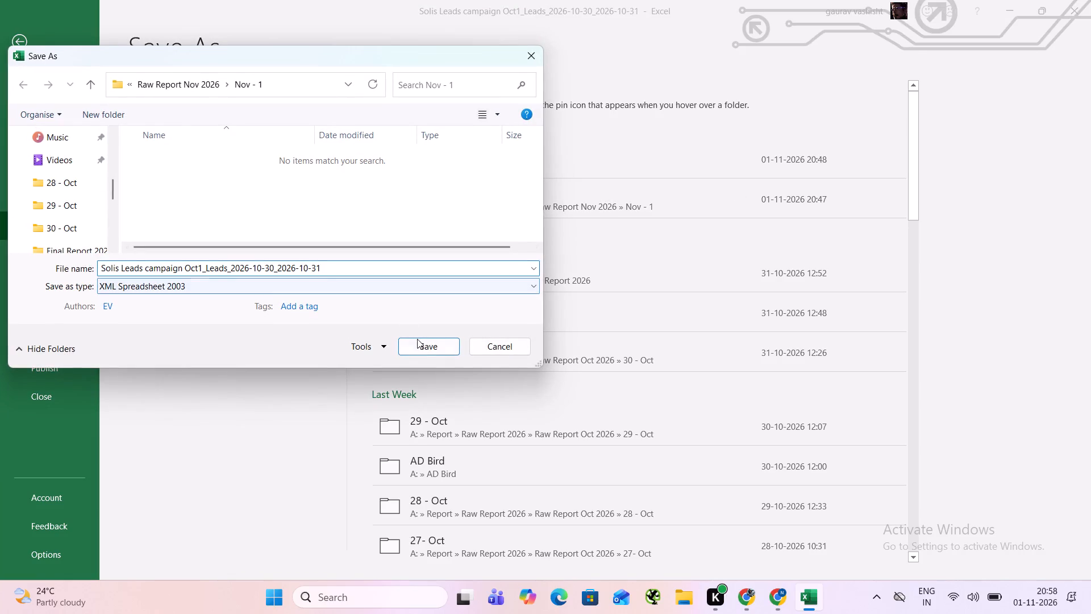
left_click(439, 288)
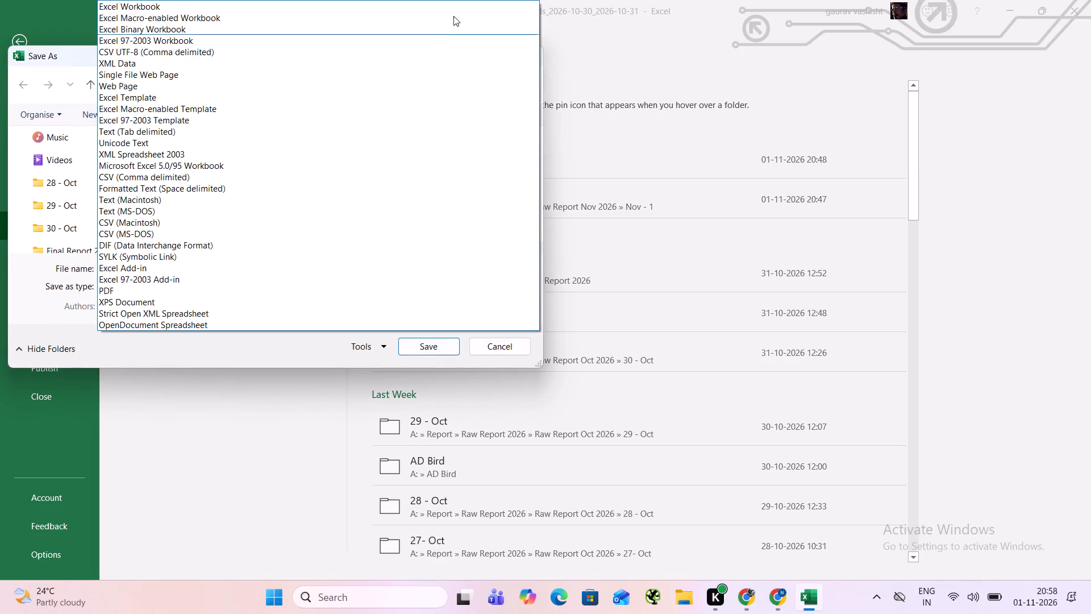
left_click(464, 5)
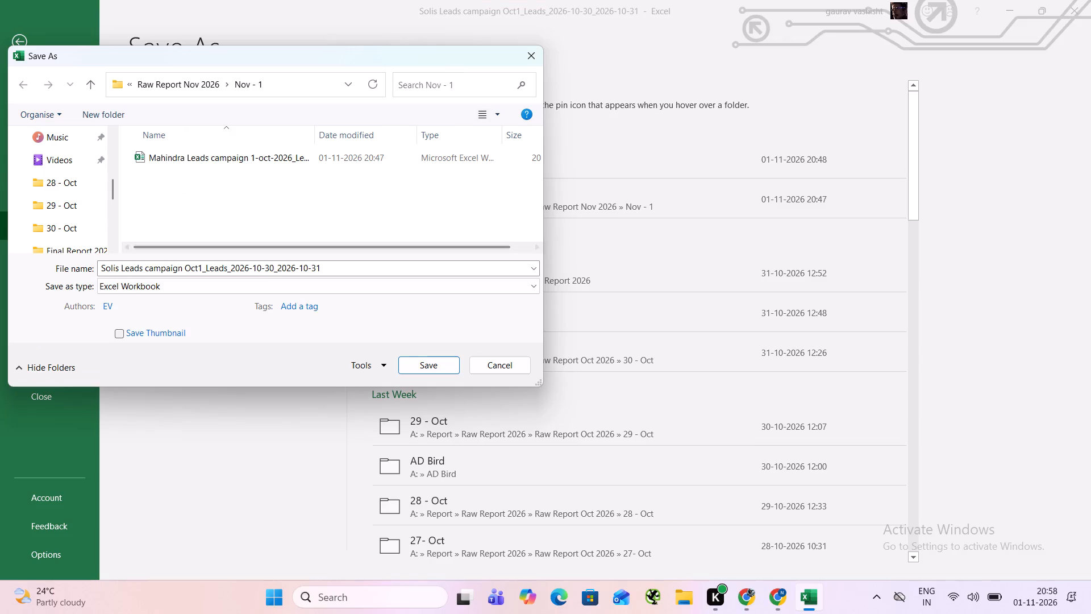
left_click(430, 367)
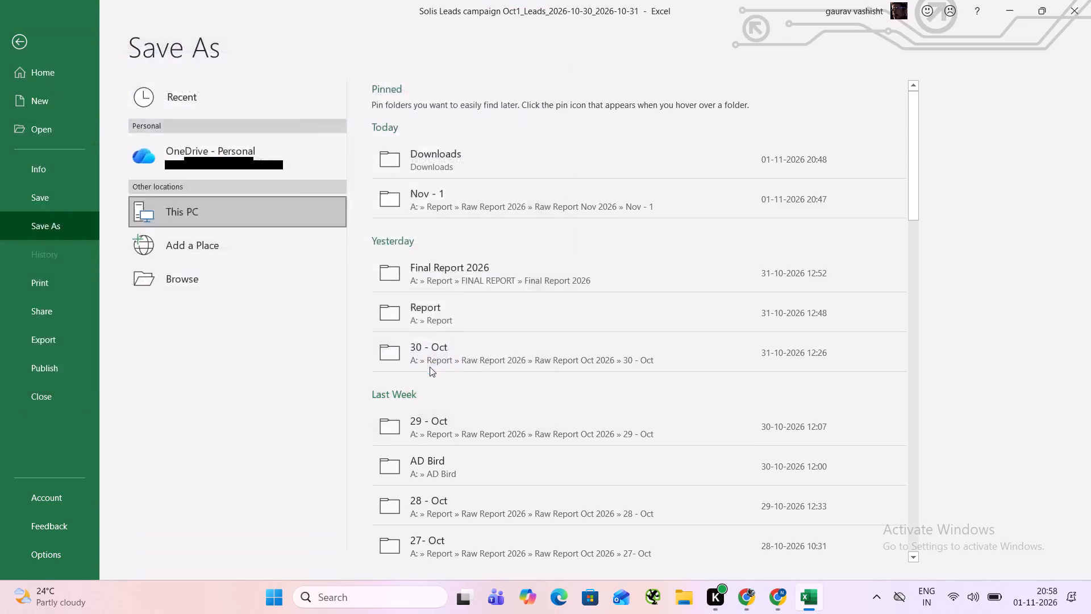
key("ctrl+s")
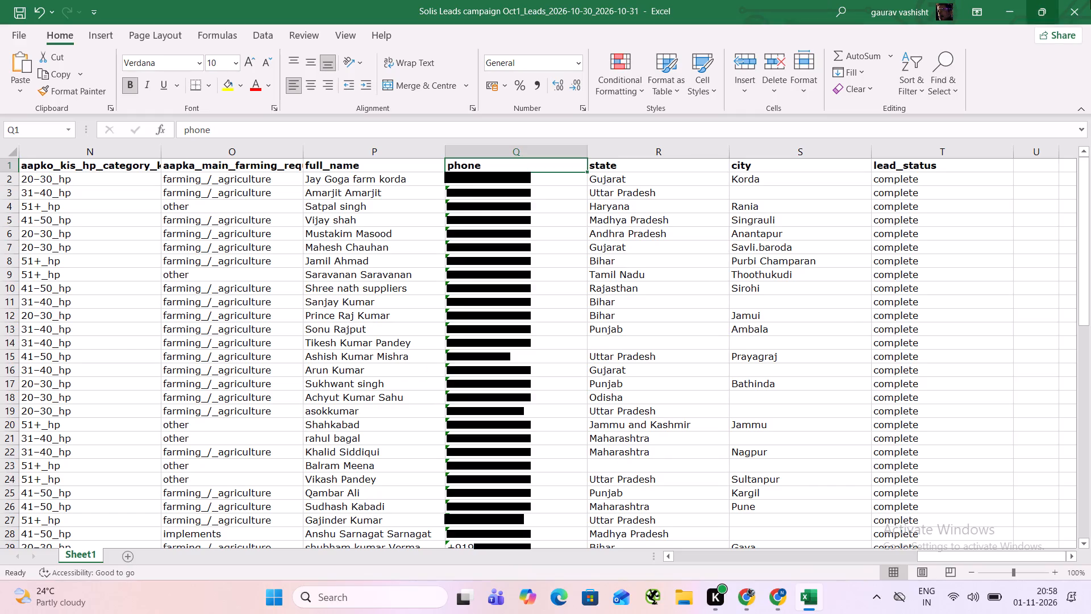
left_click(1089, 0)
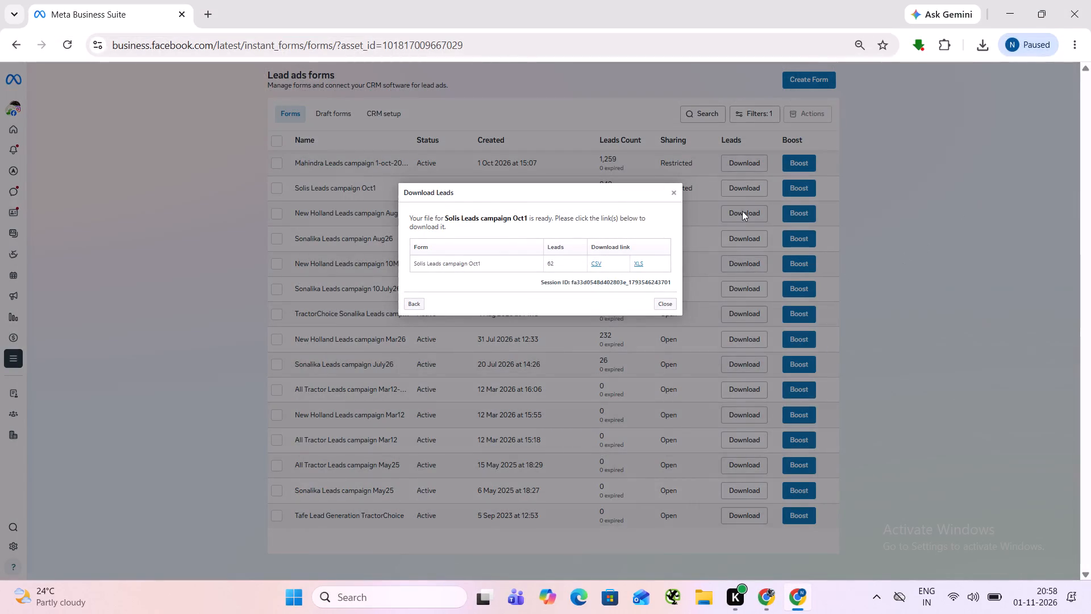
In Chrome, dismiss the Download Leads dialog for the Solis Leads campaign Oct1 form.
left_click(742, 212)
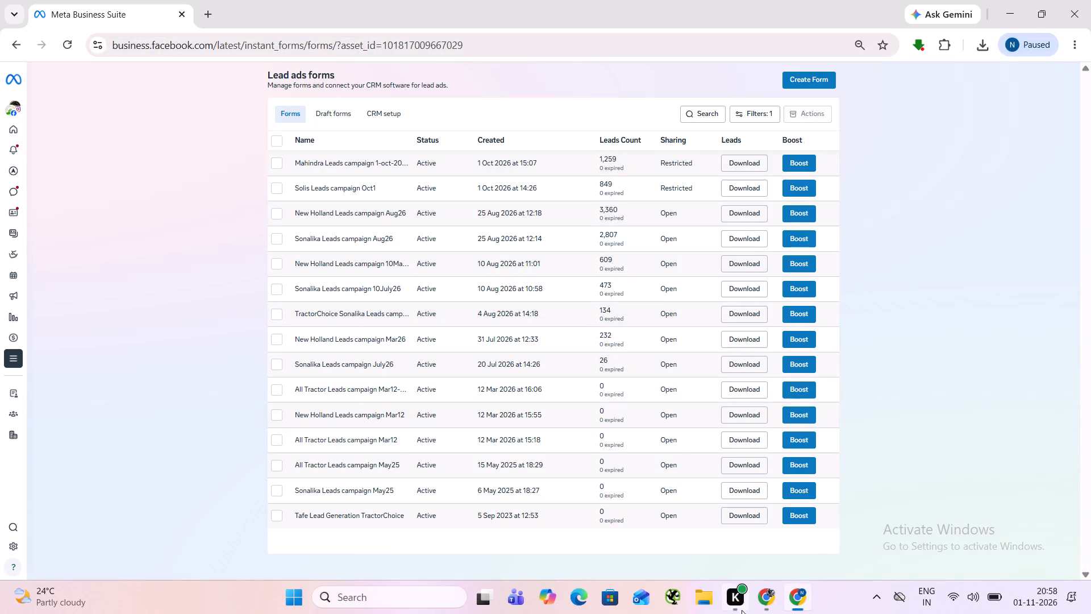
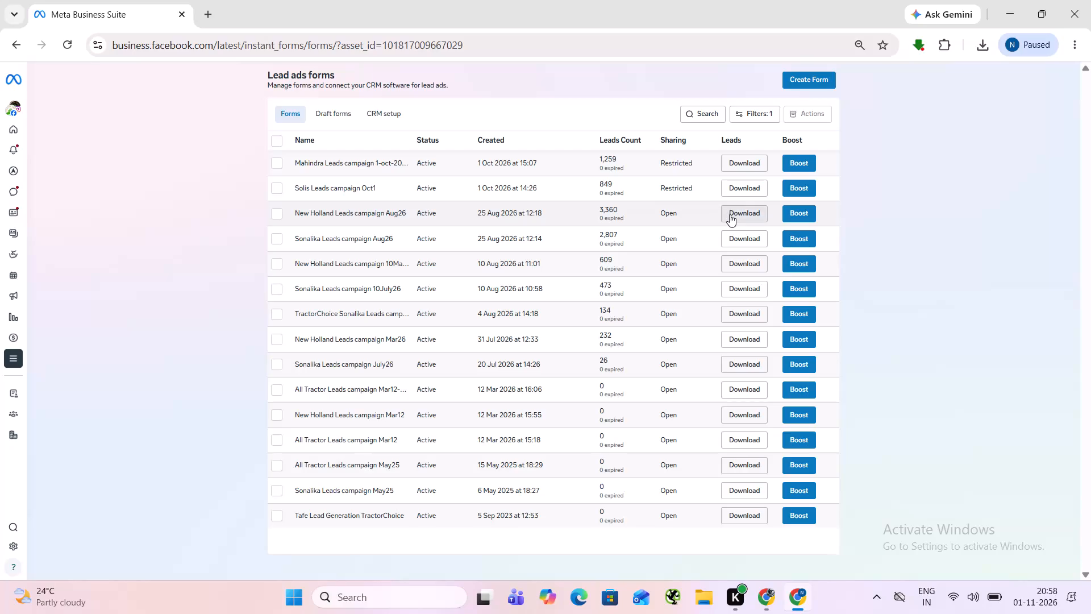
Download the new leads for the New Holland Leads campaign Aug26 form as an XLS file.
left_click(730, 214)
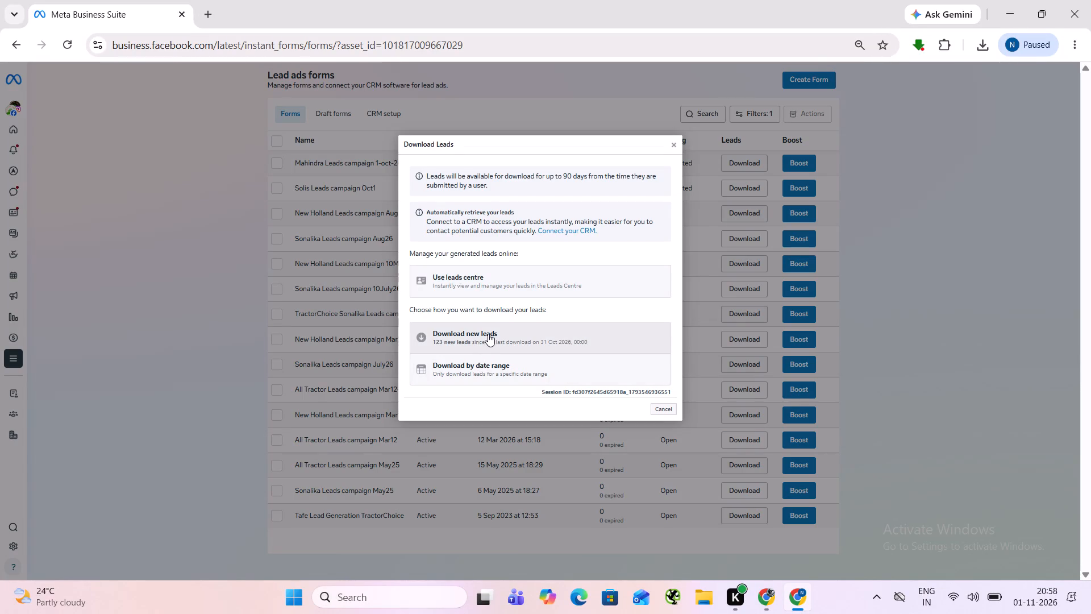
left_click(488, 334)
left_click(641, 261)
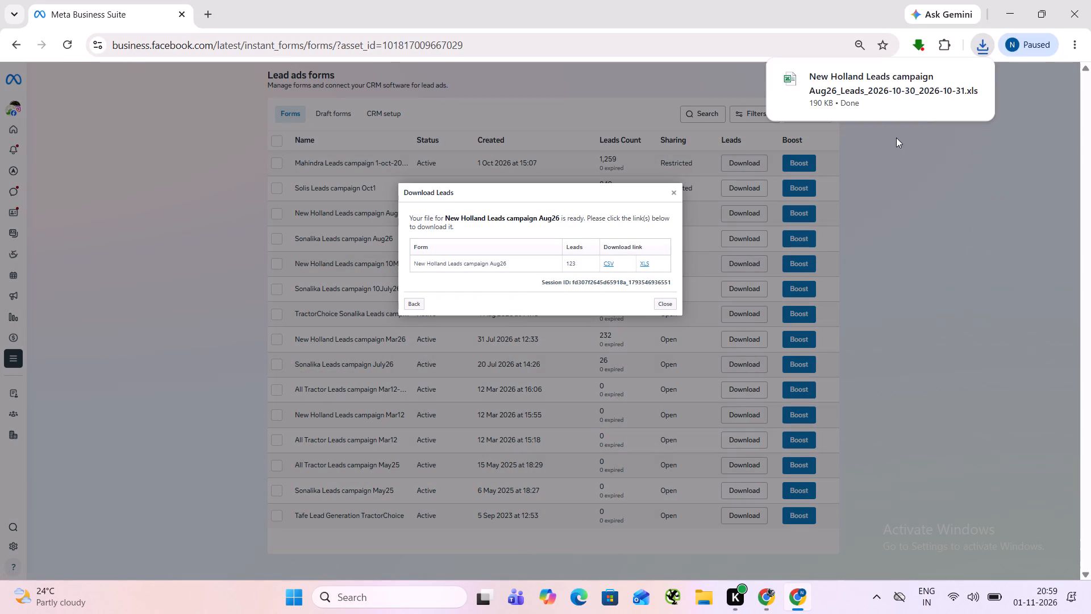
Open the downloaded New Holland leads file in Excel despite the format mismatch, dismiss the activation wizard, and enable editing.
left_click(966, 78)
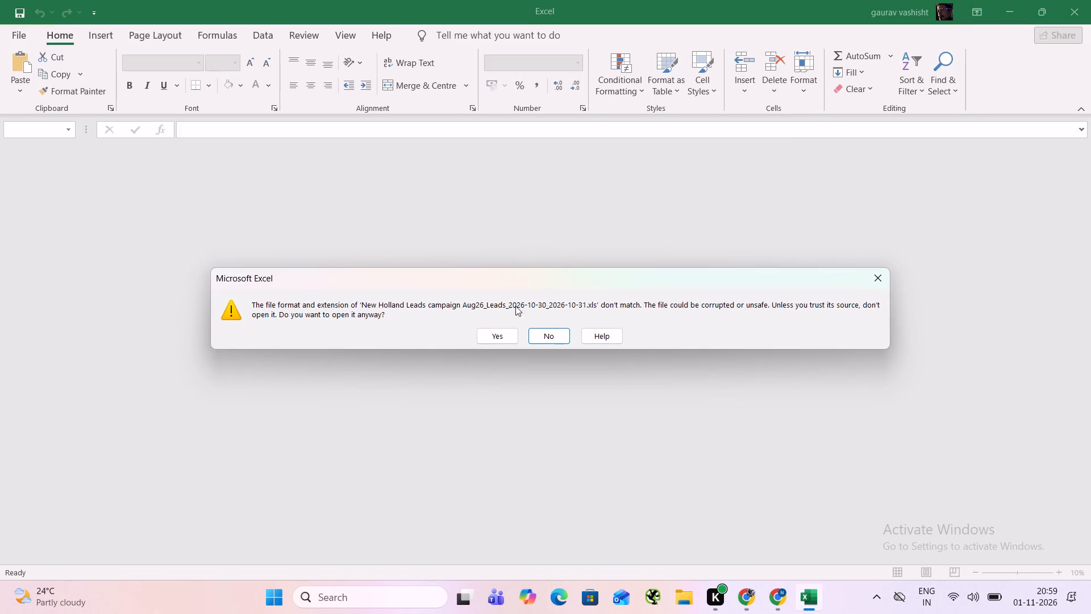
left_click(488, 335)
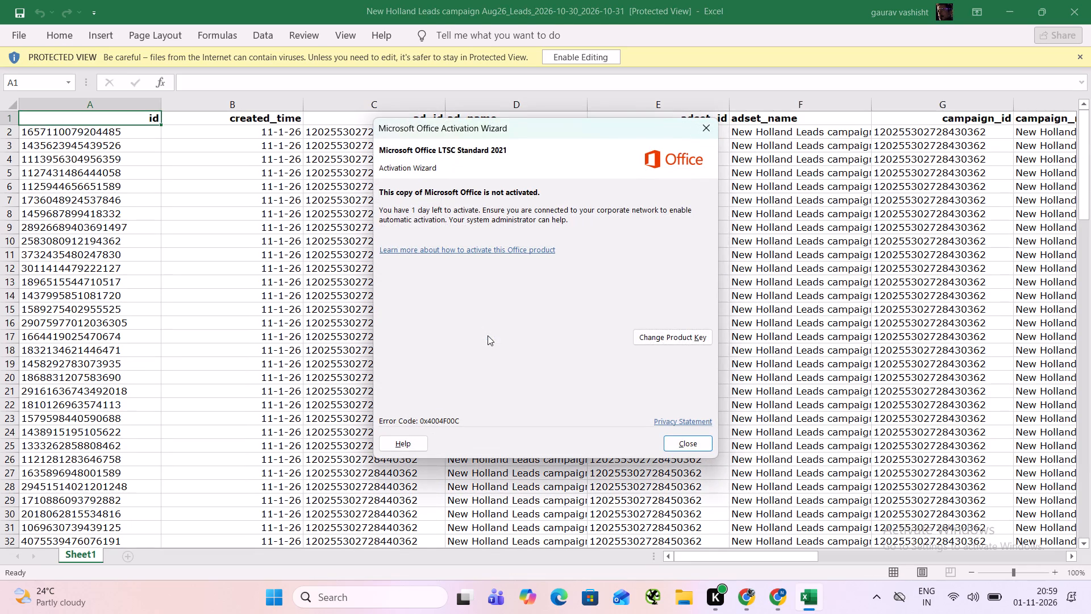
left_click(710, 130)
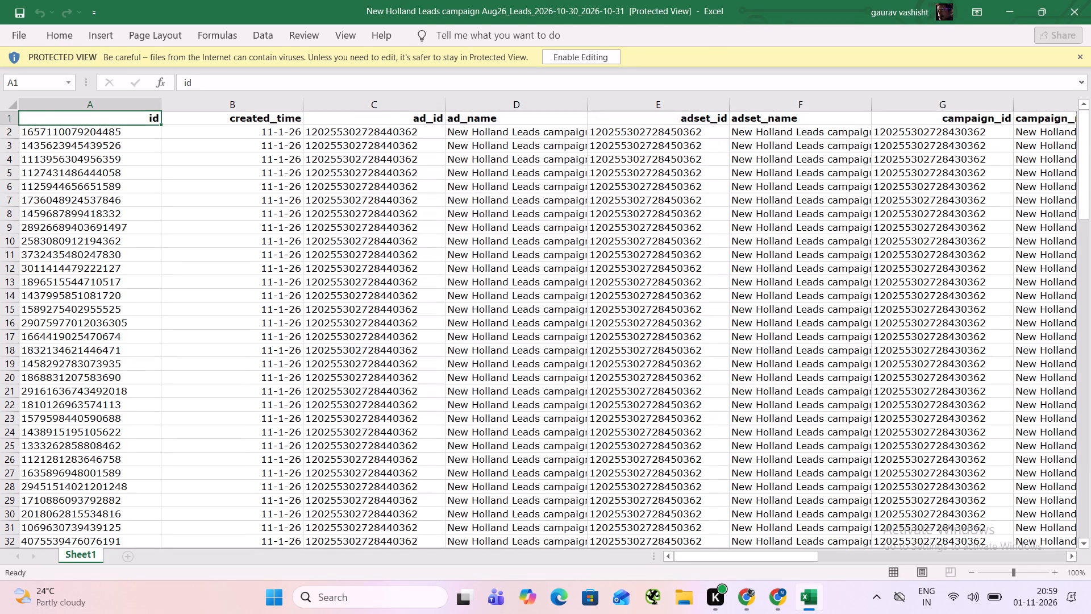
left_click(588, 59)
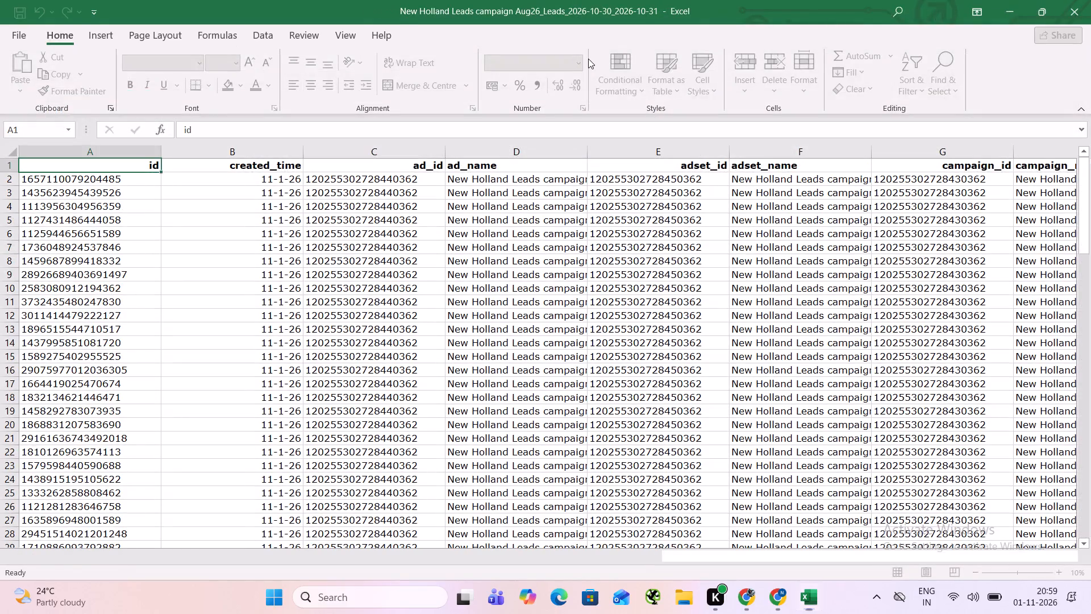
Turn on filtering for the sheet from the state header, filtering by the selected cell's icon.
key("ctrl+Insert")
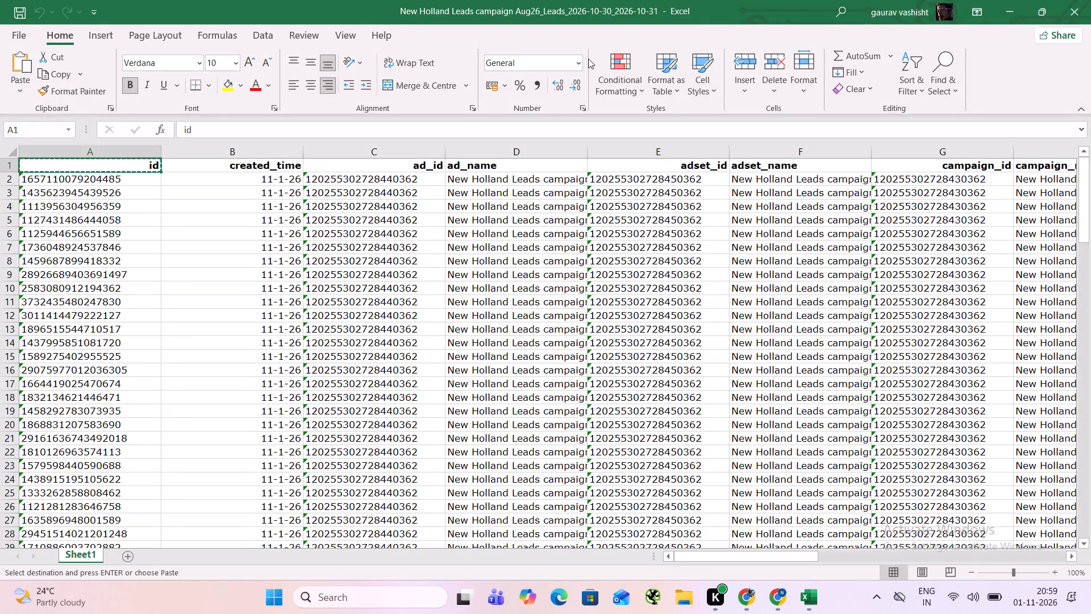
key("ctrl+Right")
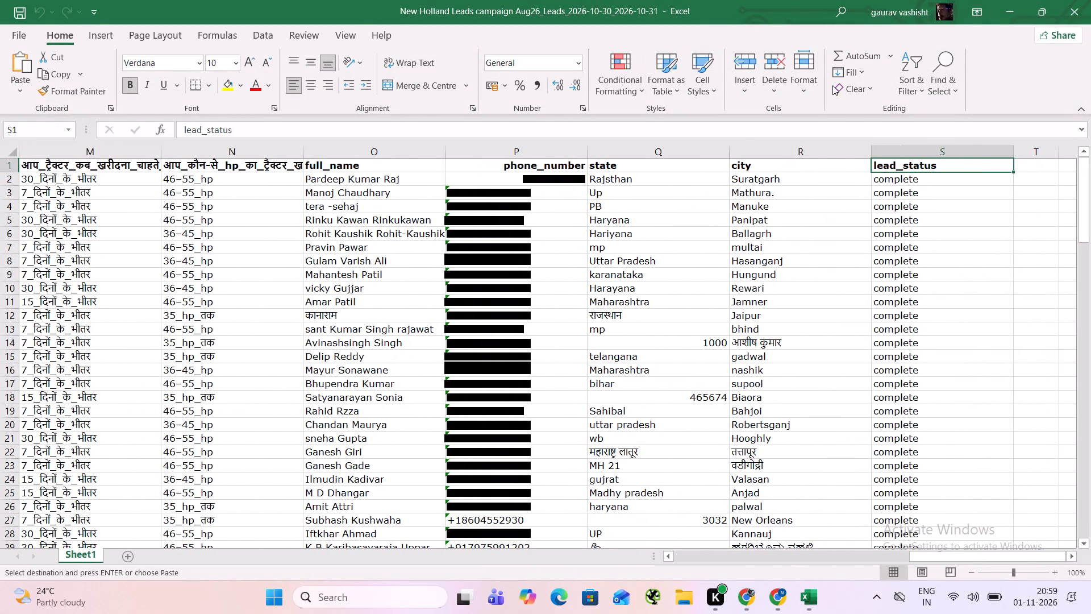
left_click(706, 167)
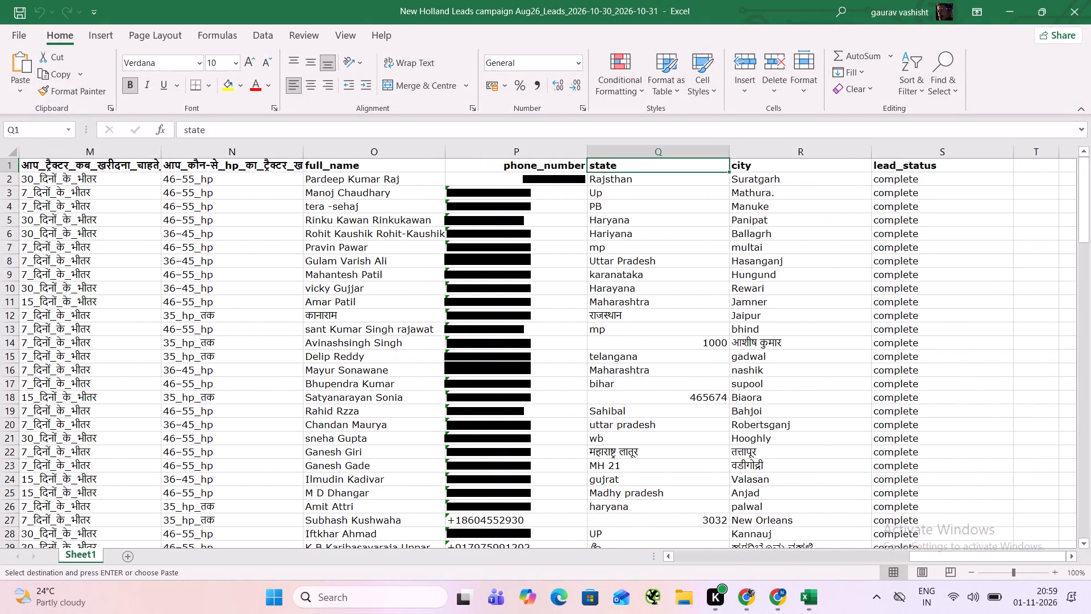
right_click(706, 167)
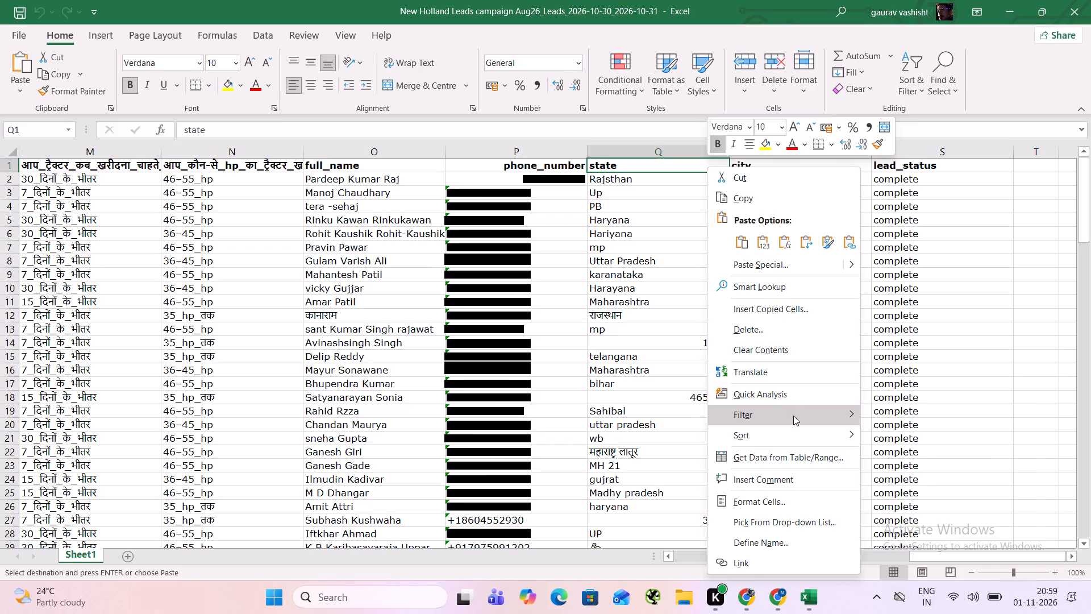
left_click(891, 513)
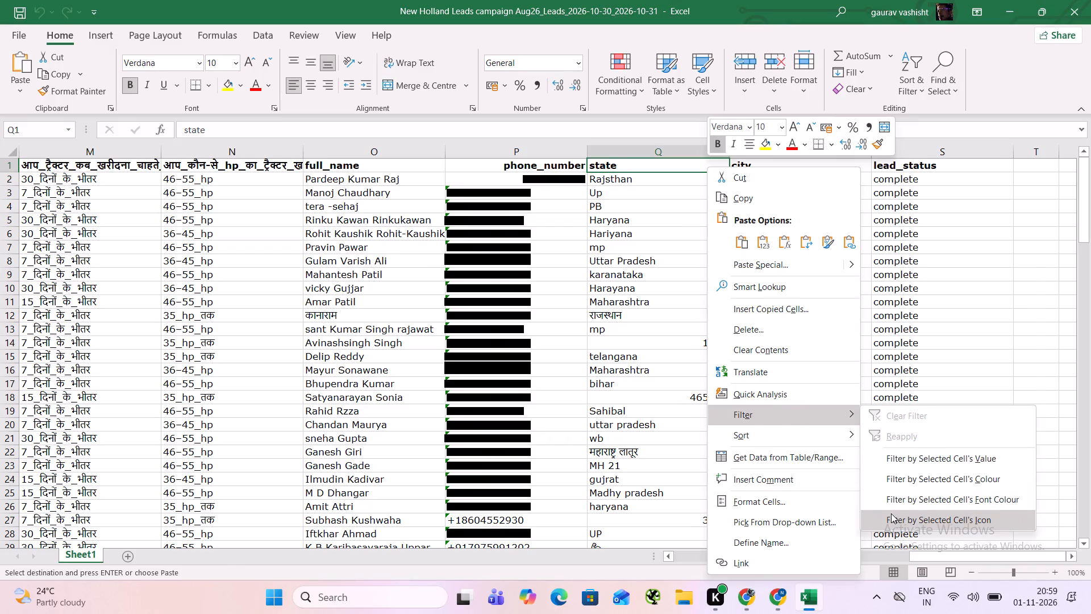
In the state column's filter, include the entries 1, 161, 1000, 3032, 465674, A nager and Ahir.
left_click(723, 166)
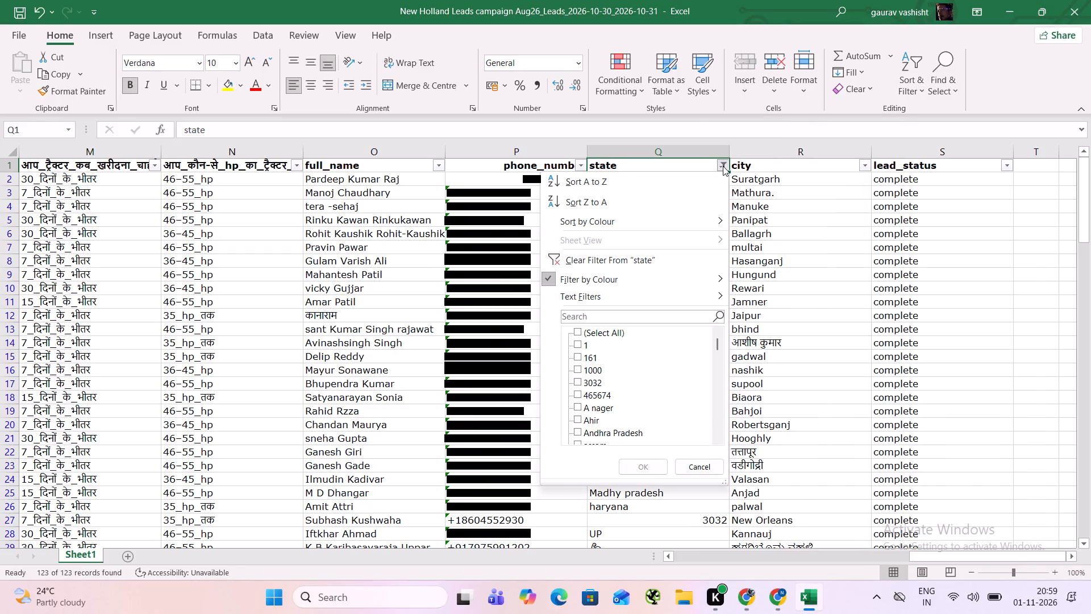
left_click(576, 341)
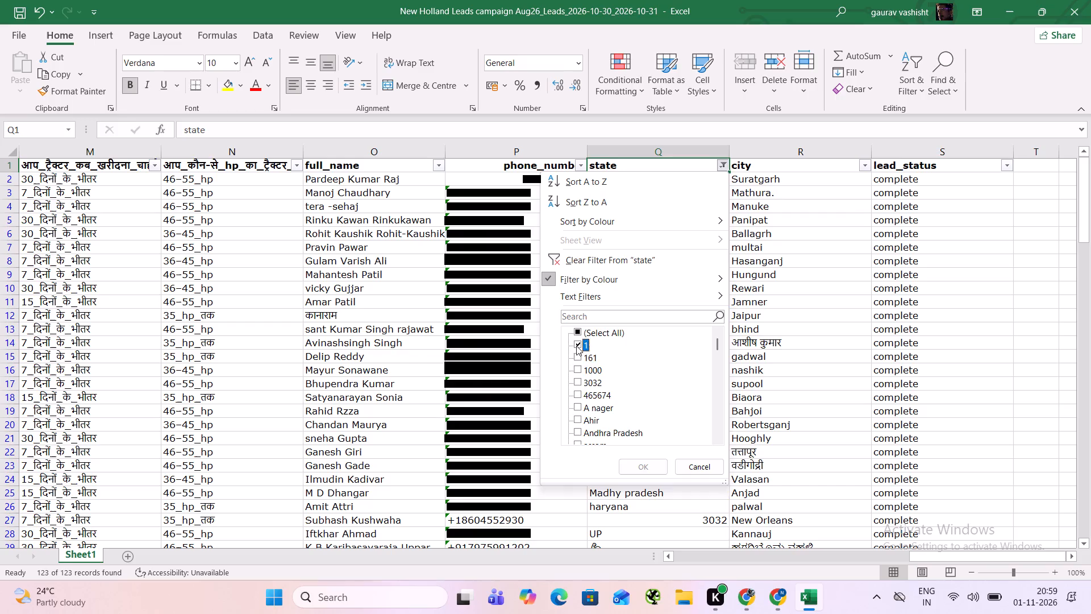
left_click(577, 361)
left_click(579, 368)
left_click(581, 377)
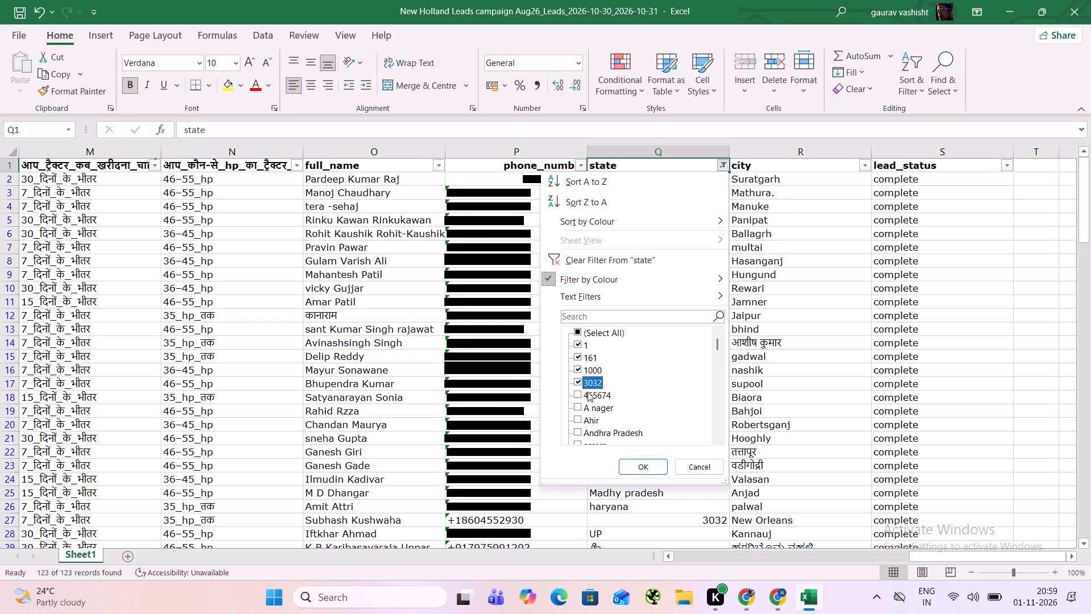
left_click(588, 392)
left_click(594, 405)
left_click(591, 422)
Include the non-English entries at the end of the state filter, from जिला बारा तहसील बारा शाहगंढ through the last one.
left_click_drag(719, 345, 719, 450)
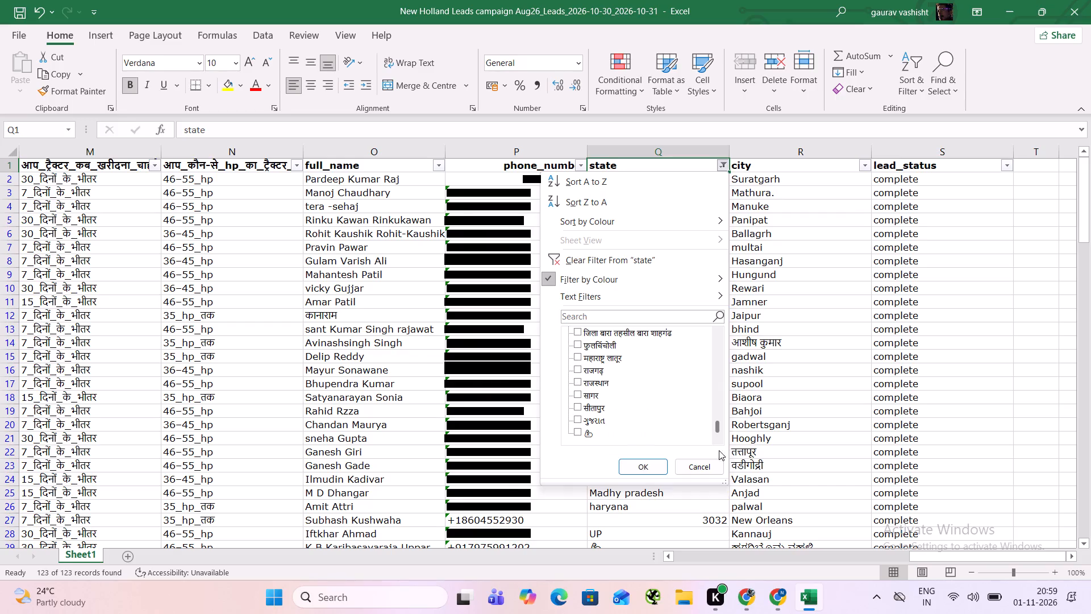
left_click_drag(719, 450, 724, 462)
left_click(578, 433)
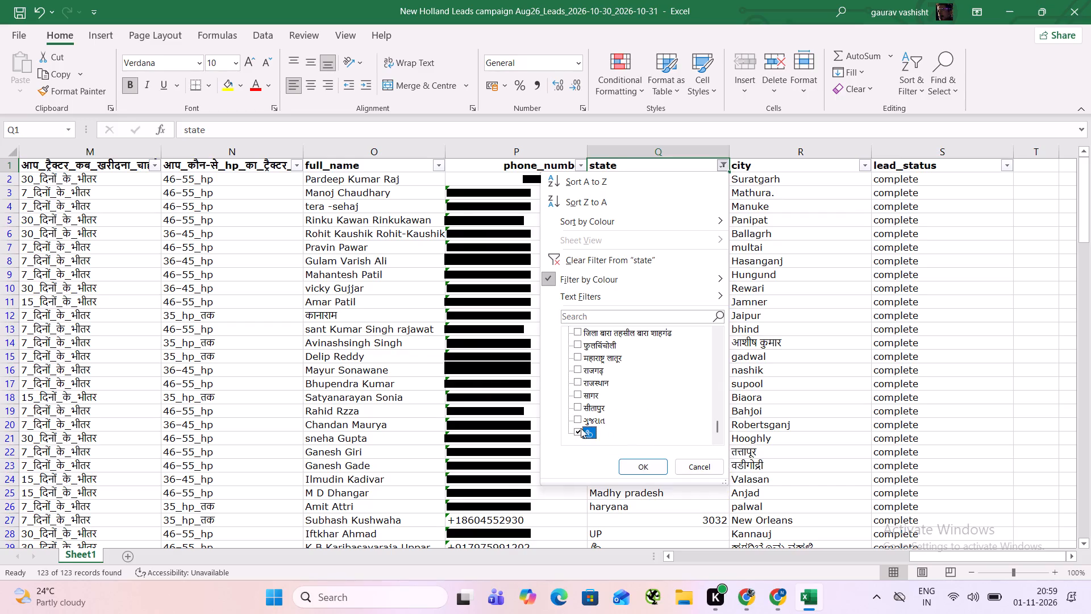
left_click(597, 405)
left_click(590, 418)
left_click(597, 388)
left_click(595, 393)
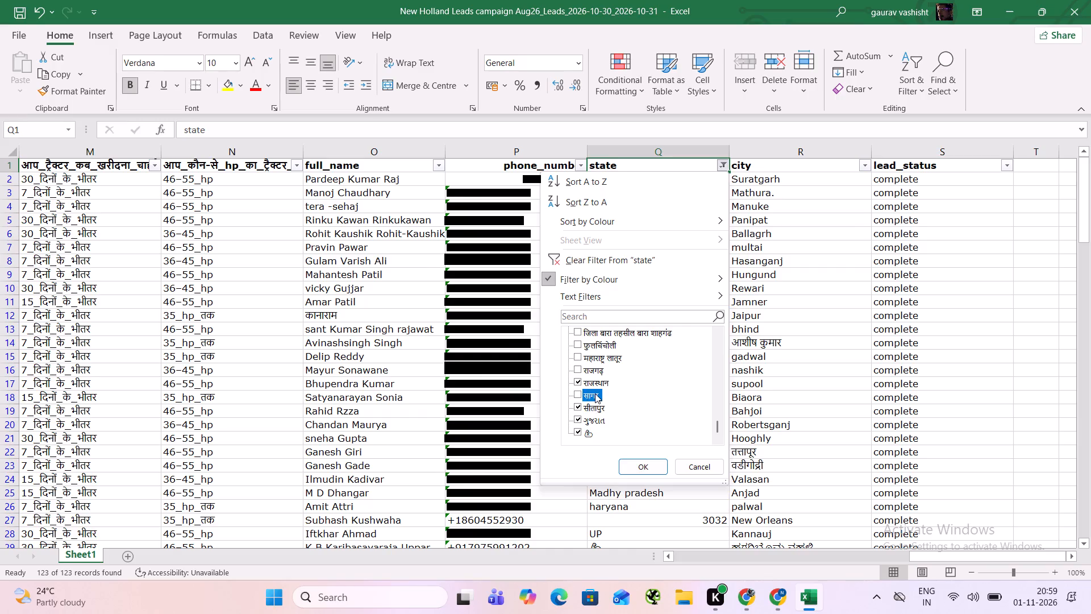
left_click(612, 358)
left_click(601, 364)
left_click(616, 320)
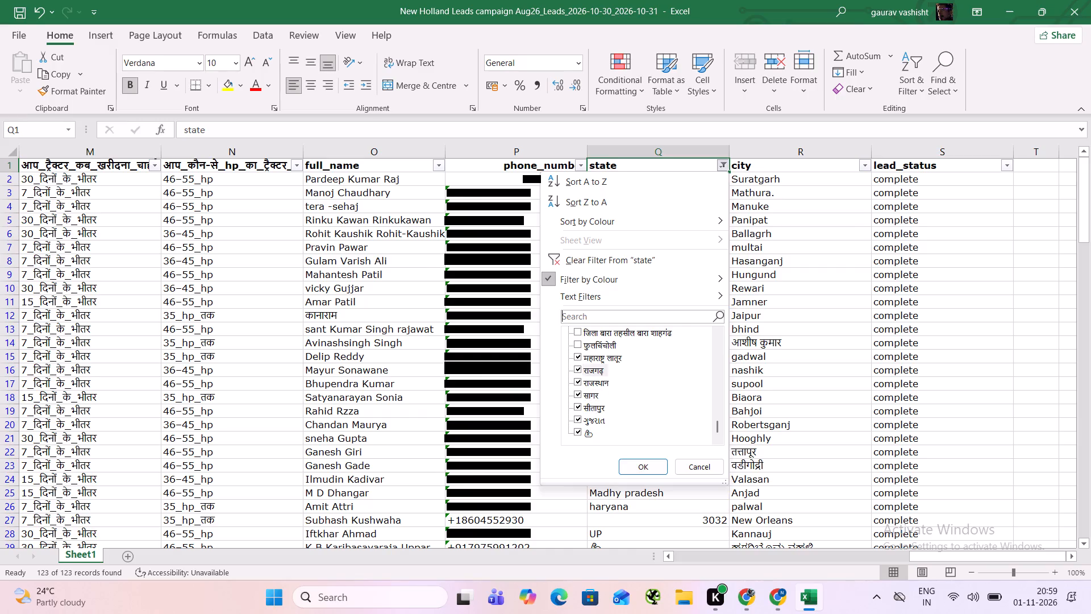
left_click(611, 329)
left_click(603, 347)
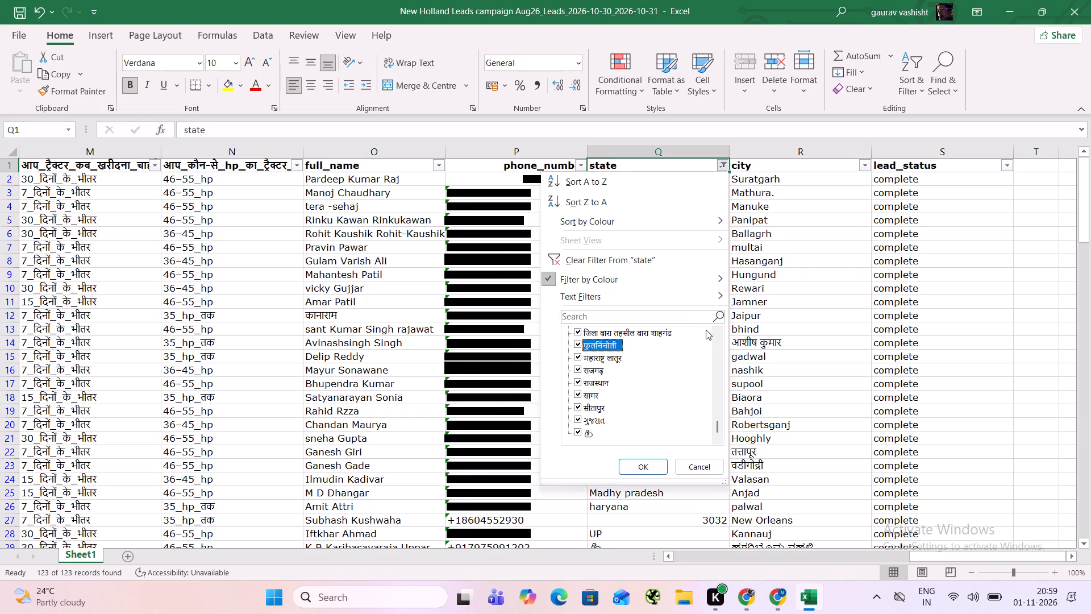
Add wb, x4d and the Hindi personal-name entry to the state filter, leave उत्तर प्रदेश out, and apply the filter.
double_click(716, 331)
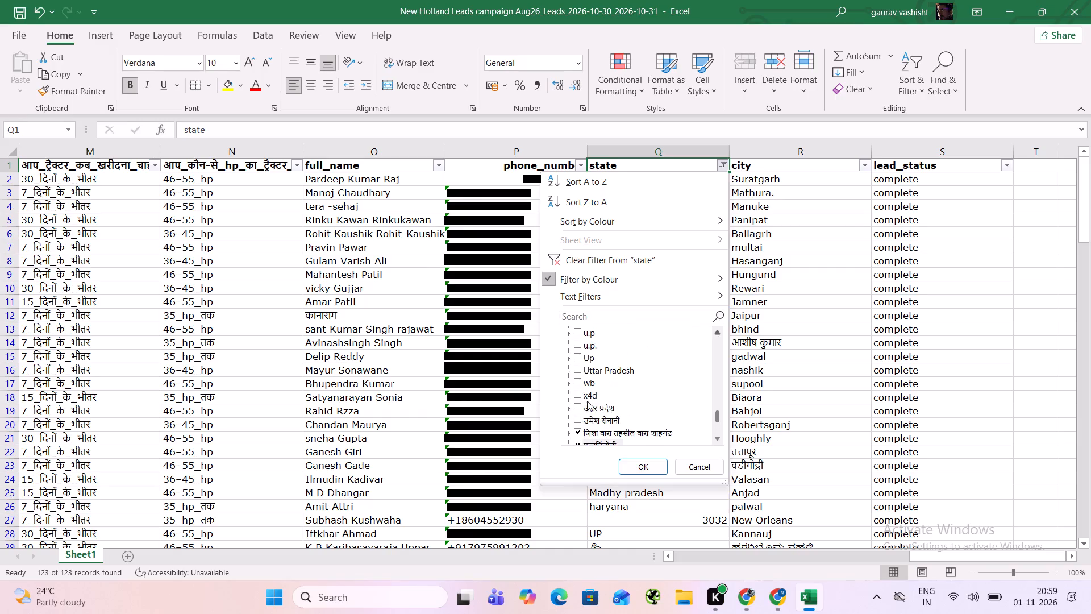
left_click(589, 392)
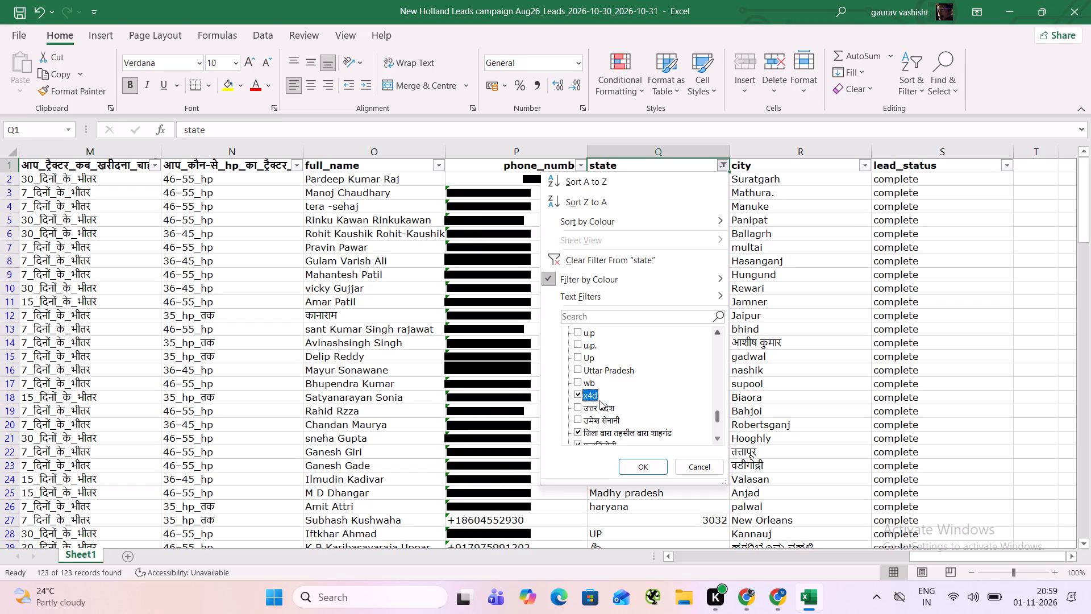
left_click(599, 401)
left_click_drag(588, 389, 590, 383)
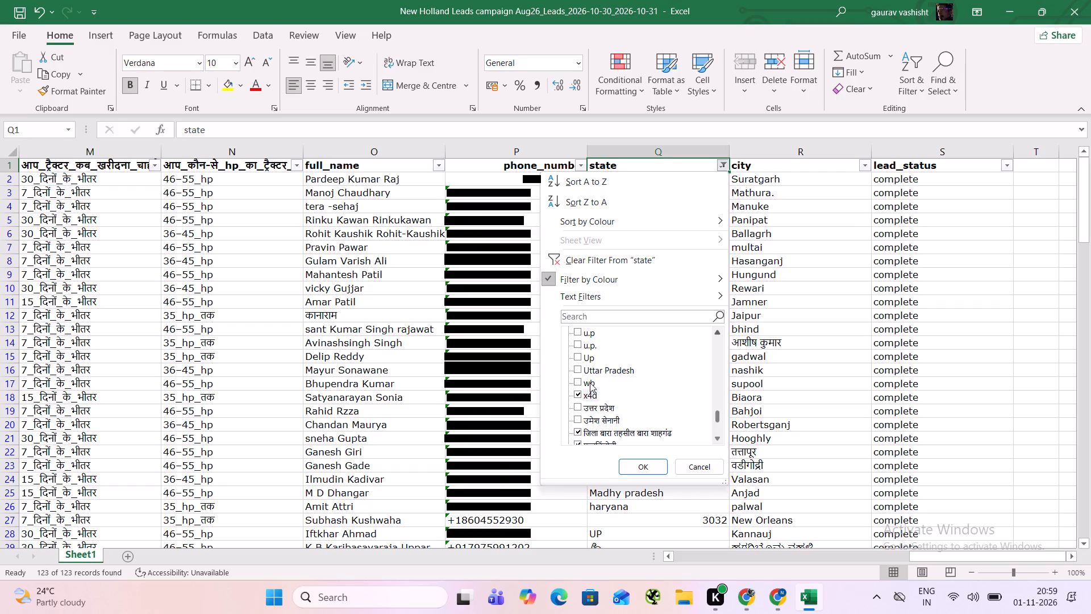
left_click(590, 381)
left_click(603, 405)
left_click(602, 418)
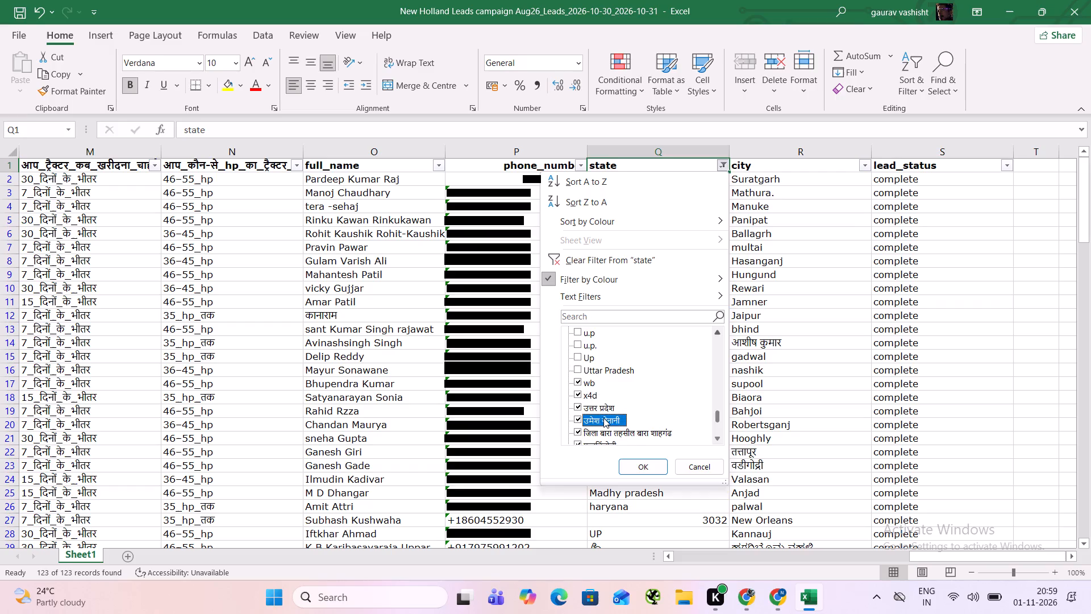
left_click(606, 406)
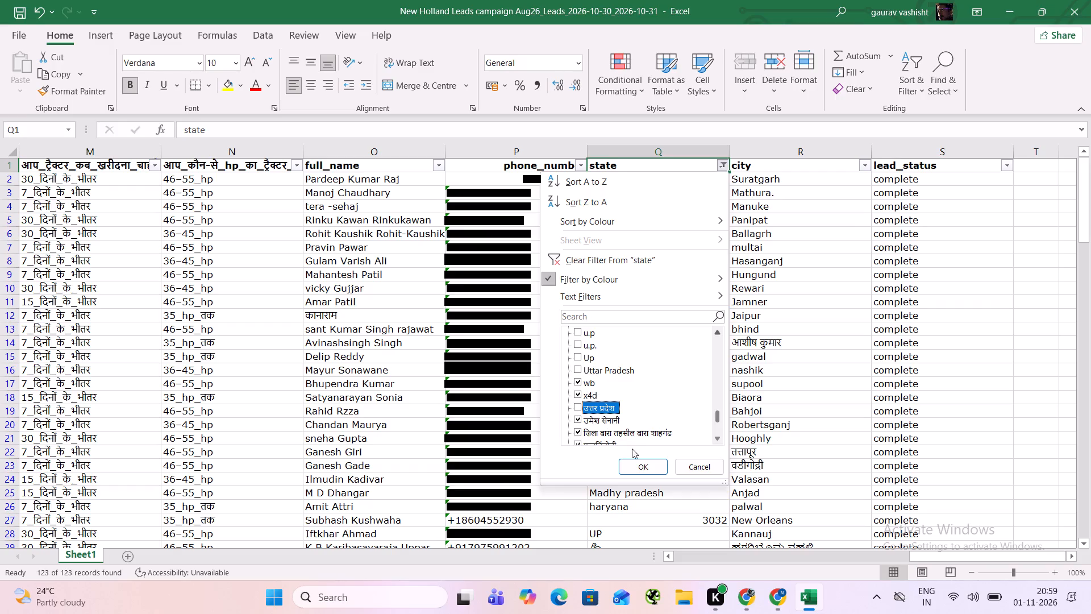
left_click(640, 464)
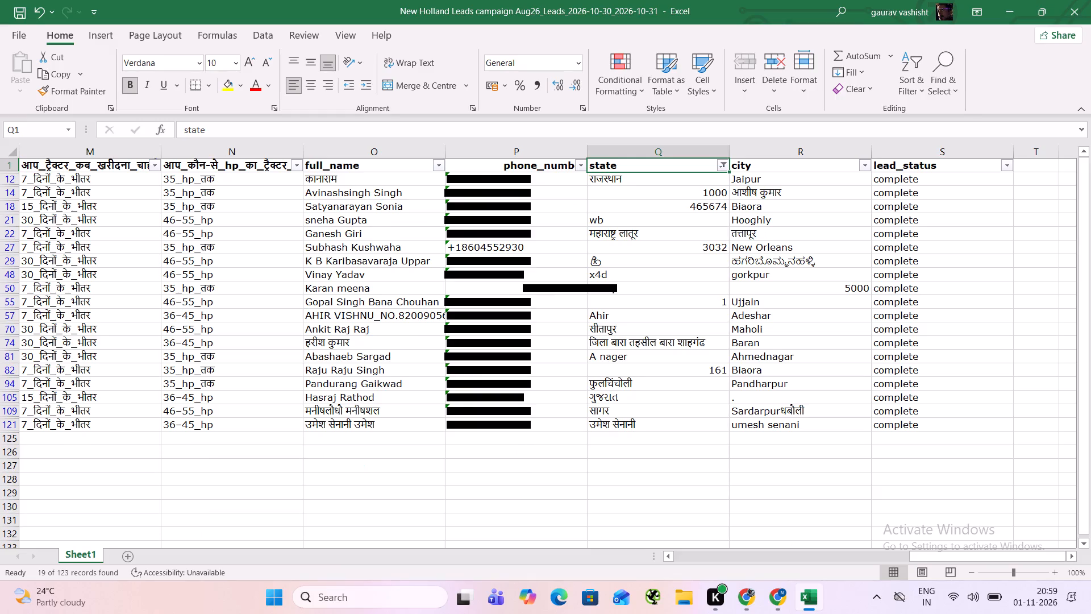
Set the state in row 12 to Rajasthan in place of the Hindi entry.
left_click(642, 177)
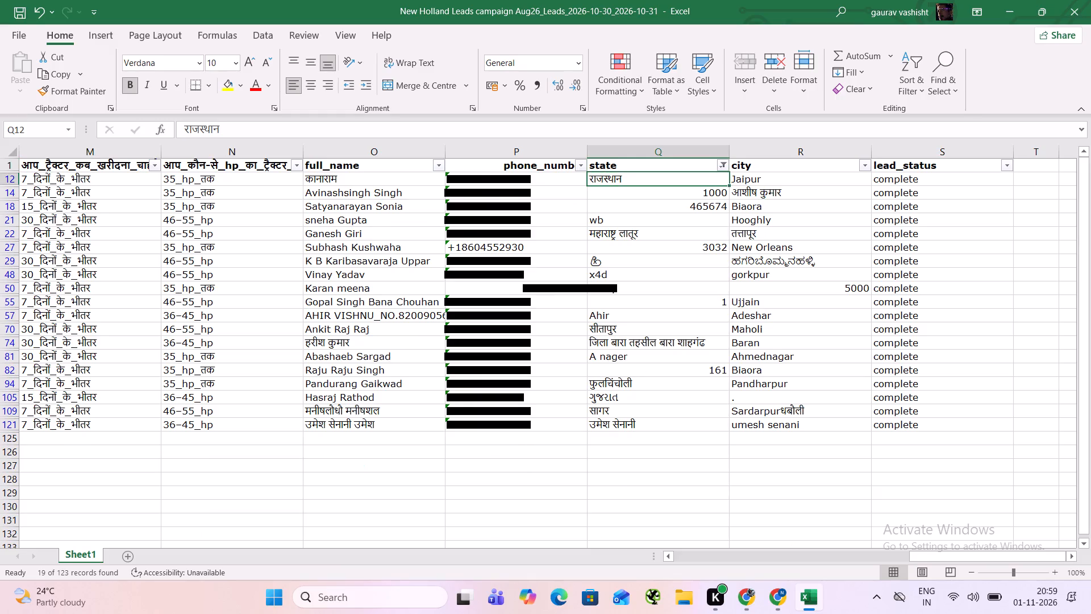
type("Rajas")
key("t")
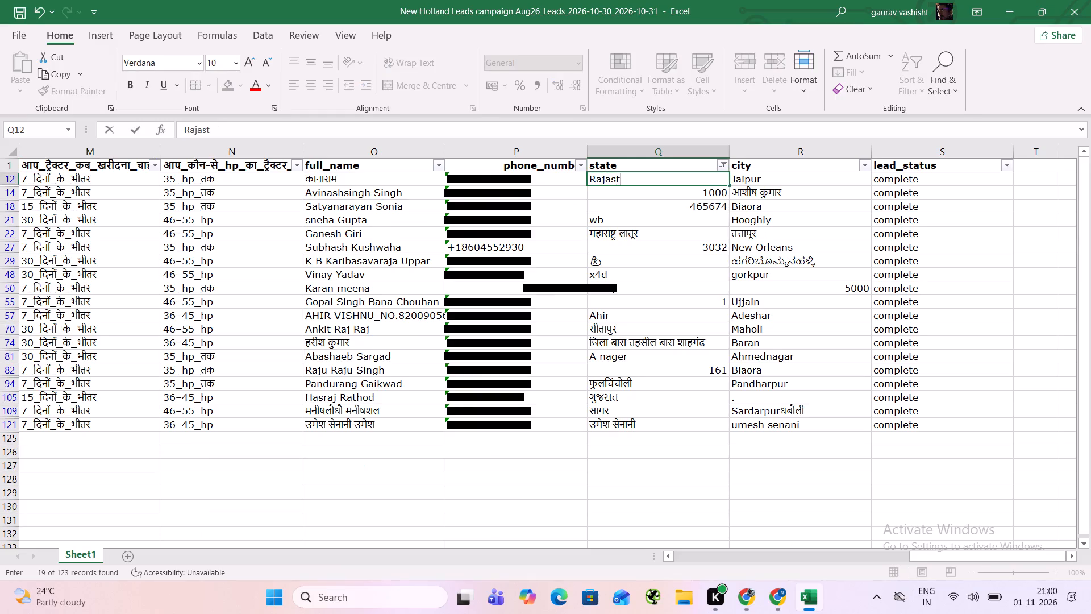
type("han")
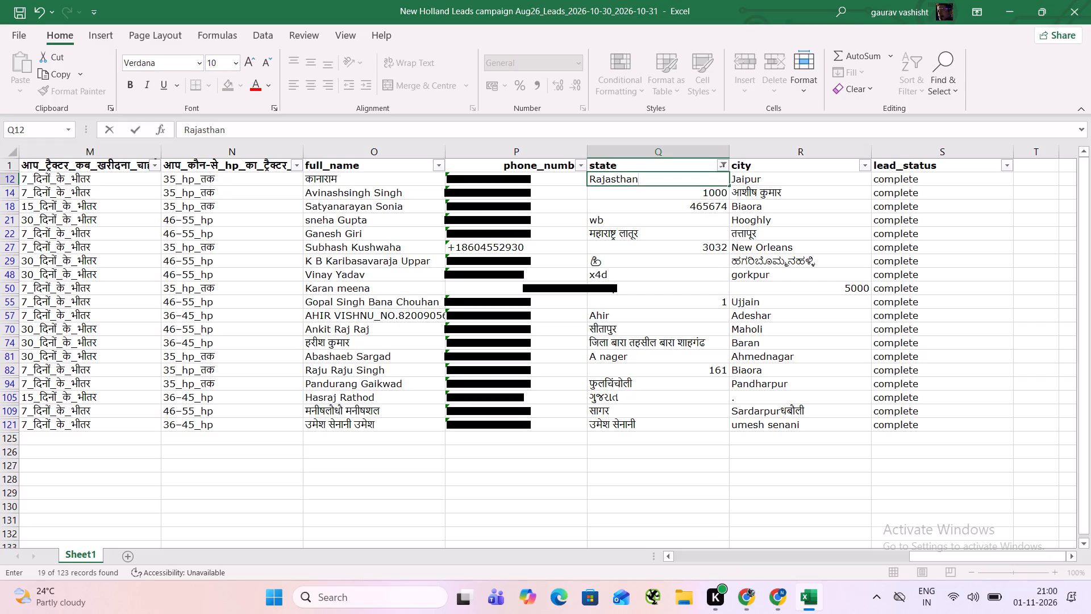
key("Right")
Clear the invalid city and state entries in row 14.
key("Down")
key("Up")
key("Down")
key("BackSpace")
key("Left")
key("BackSpace")
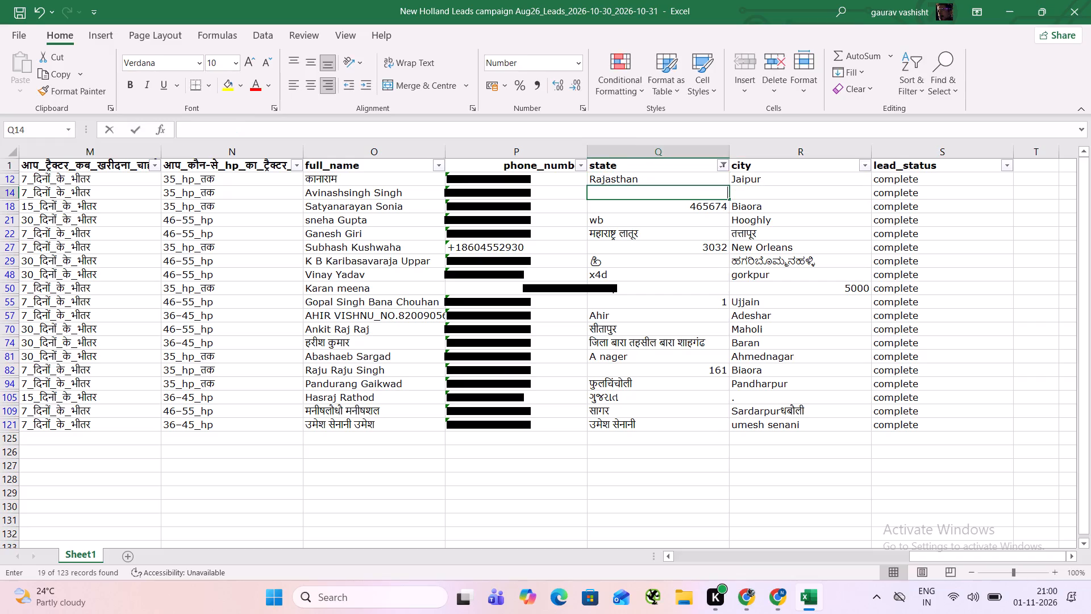
key("Down")
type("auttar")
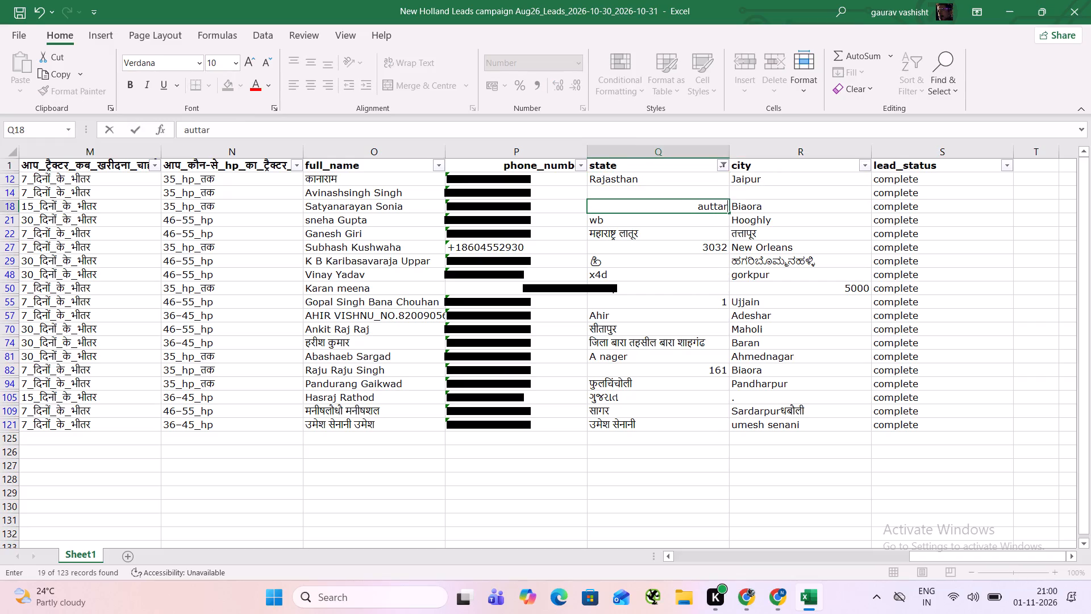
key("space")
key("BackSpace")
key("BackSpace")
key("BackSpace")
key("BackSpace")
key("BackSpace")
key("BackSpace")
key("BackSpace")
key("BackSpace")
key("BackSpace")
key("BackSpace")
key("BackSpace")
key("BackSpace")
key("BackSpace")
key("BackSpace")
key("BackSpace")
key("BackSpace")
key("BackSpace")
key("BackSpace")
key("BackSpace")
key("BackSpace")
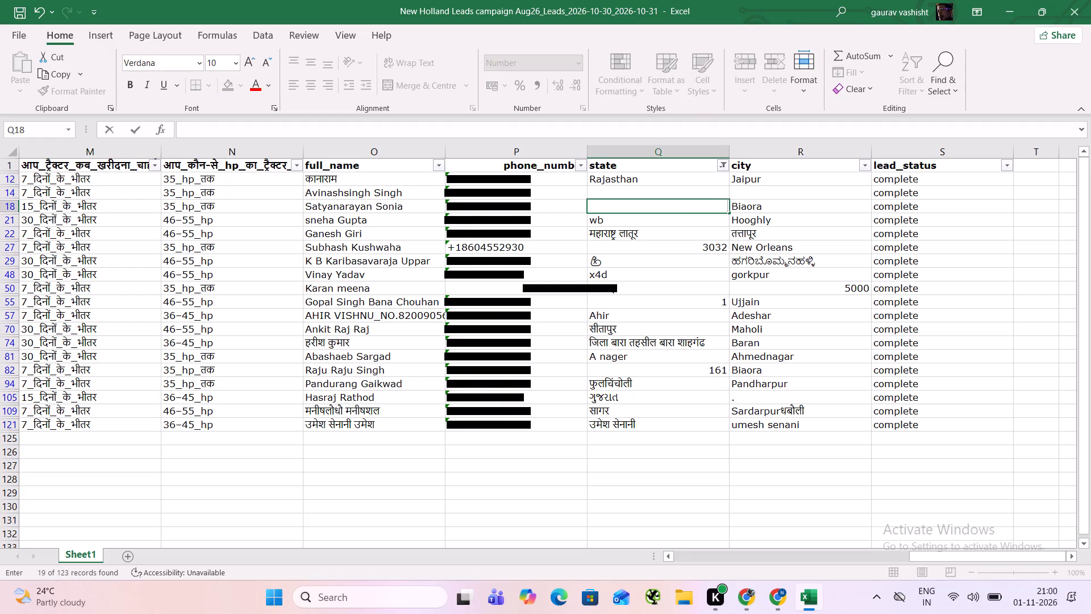
Set the state in row 18, for the city Biaora, to Uttar Pradesh.
type("Utt")
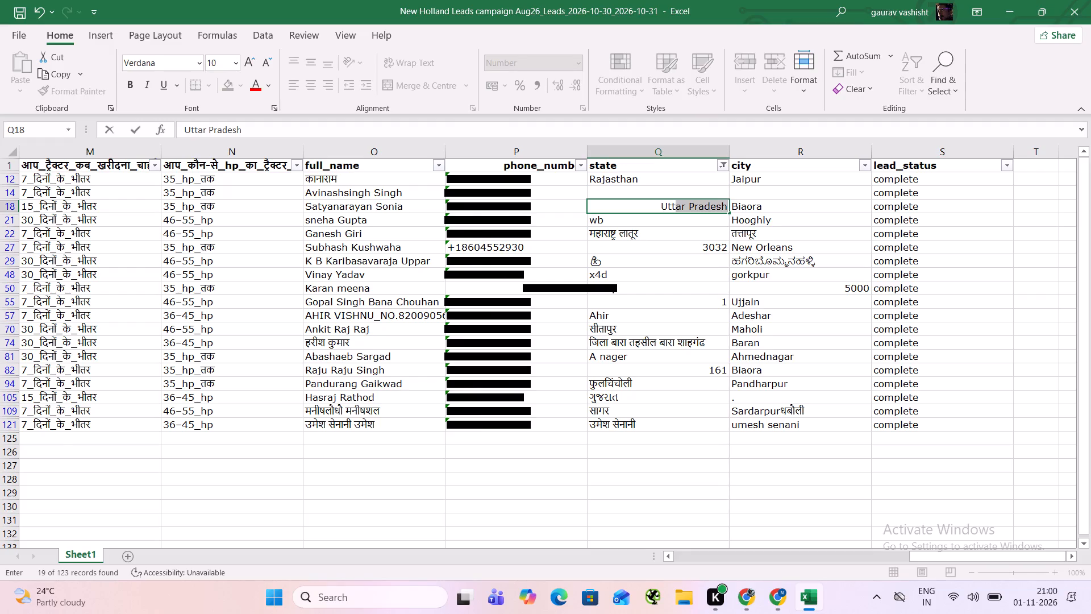
key("Return")
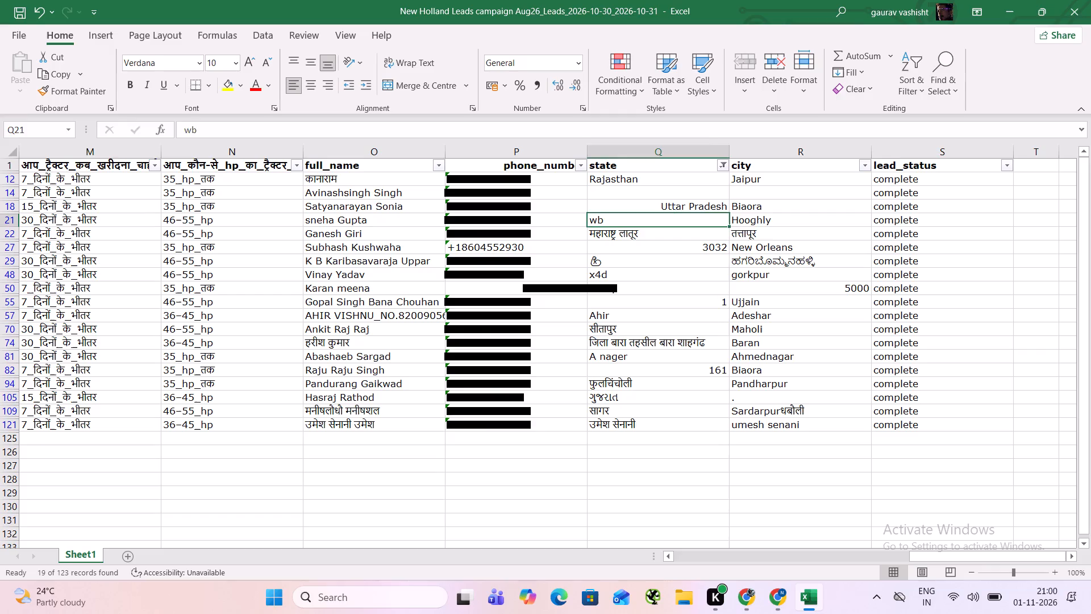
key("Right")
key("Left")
Set the state in row 21, for the city Hooghly, to Uttar Pradesh.
type("Utt")
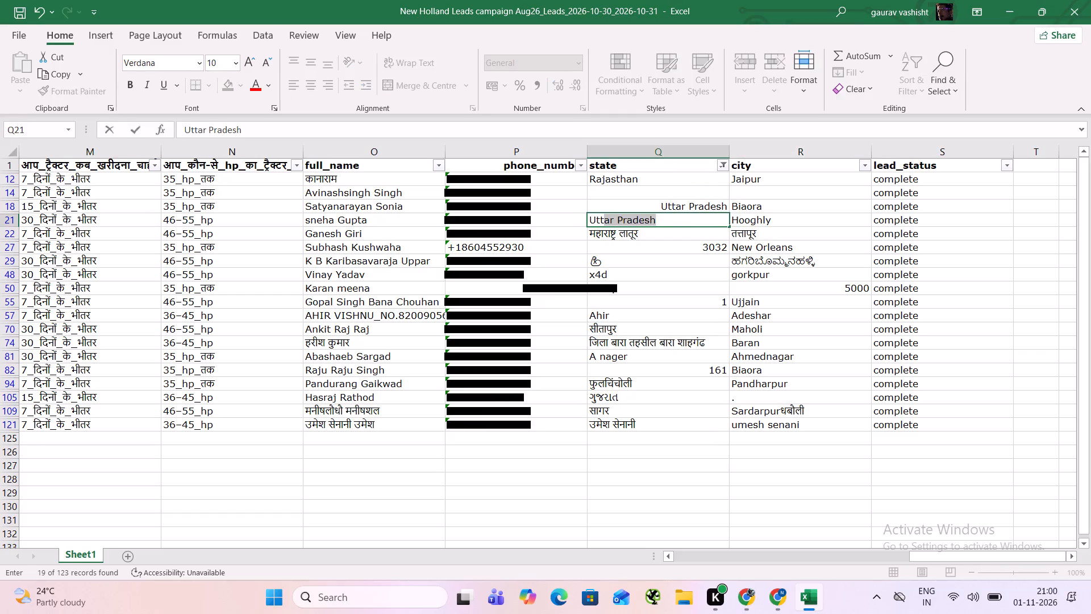
key("Return")
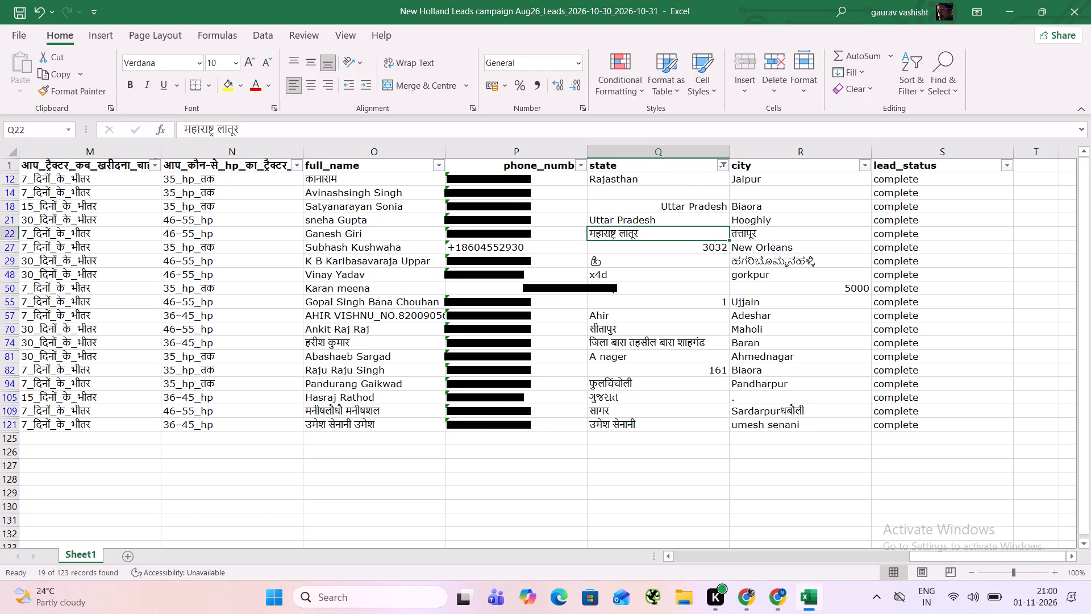
Clear the Hindi city entry in row 22 and both the city and state entries in row 27.
key("Right")
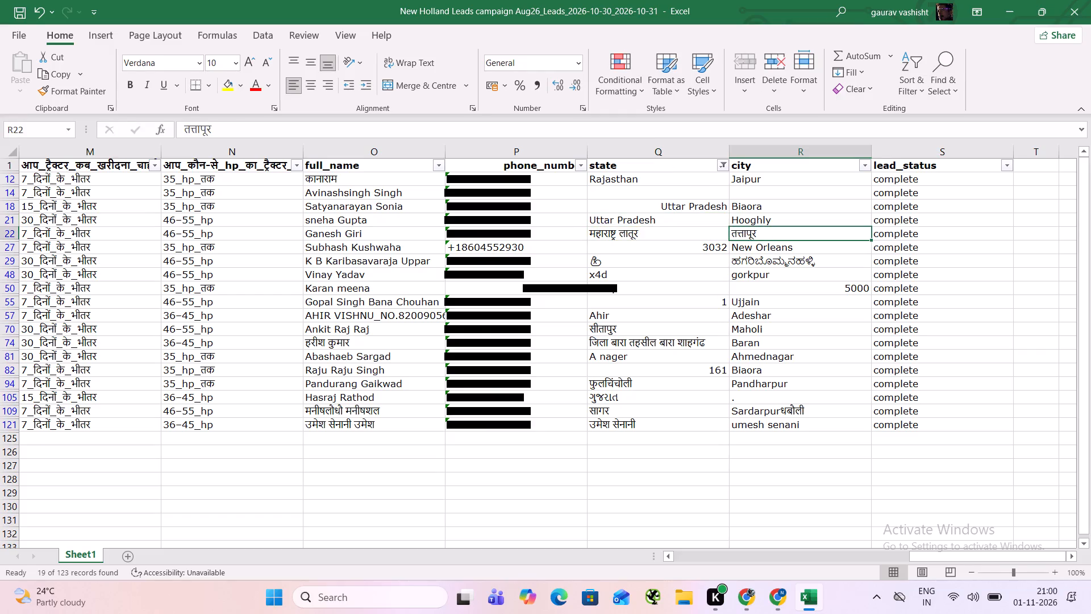
key("BackSpace")
key("Down")
key("BackSpace")
key("Left")
key("BackSpace")
Set the state in row 22 to Maharashtra in place of the Hindi entry.
key("Up")
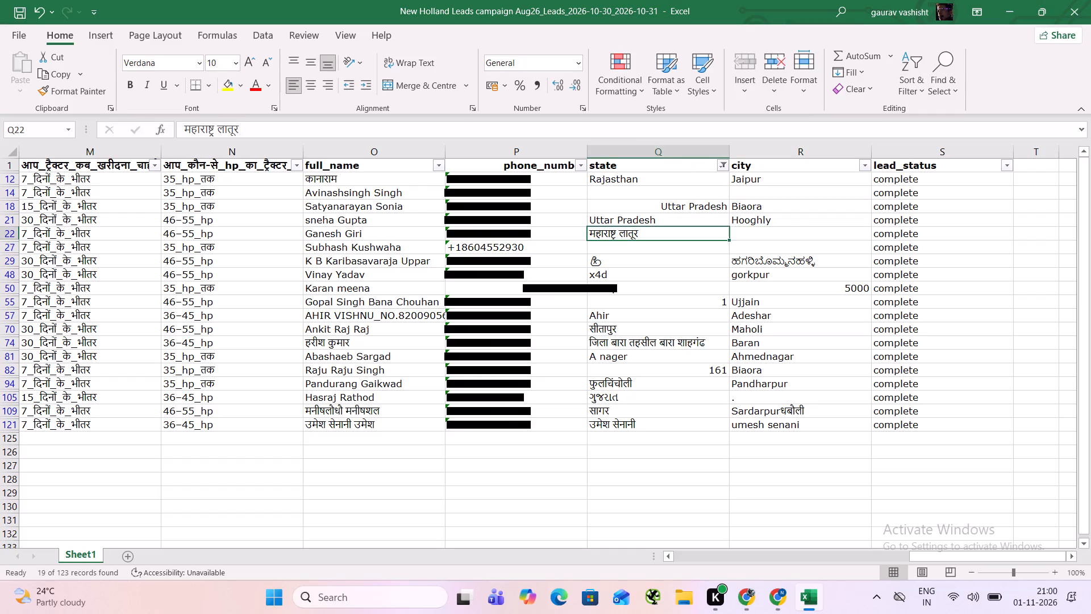
key("a")
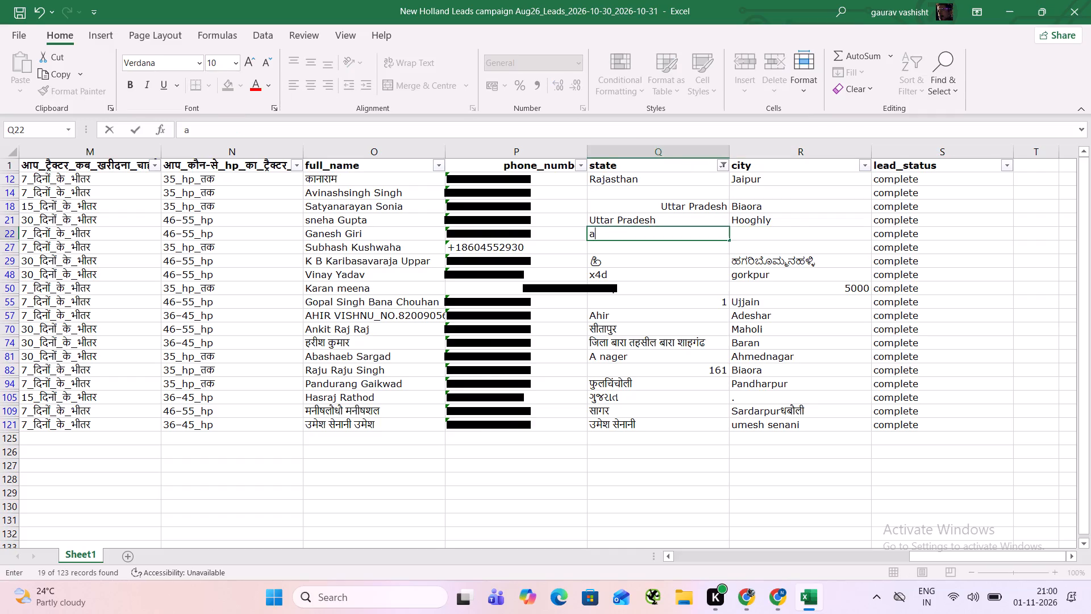
key("BackSpace")
type("Maha")
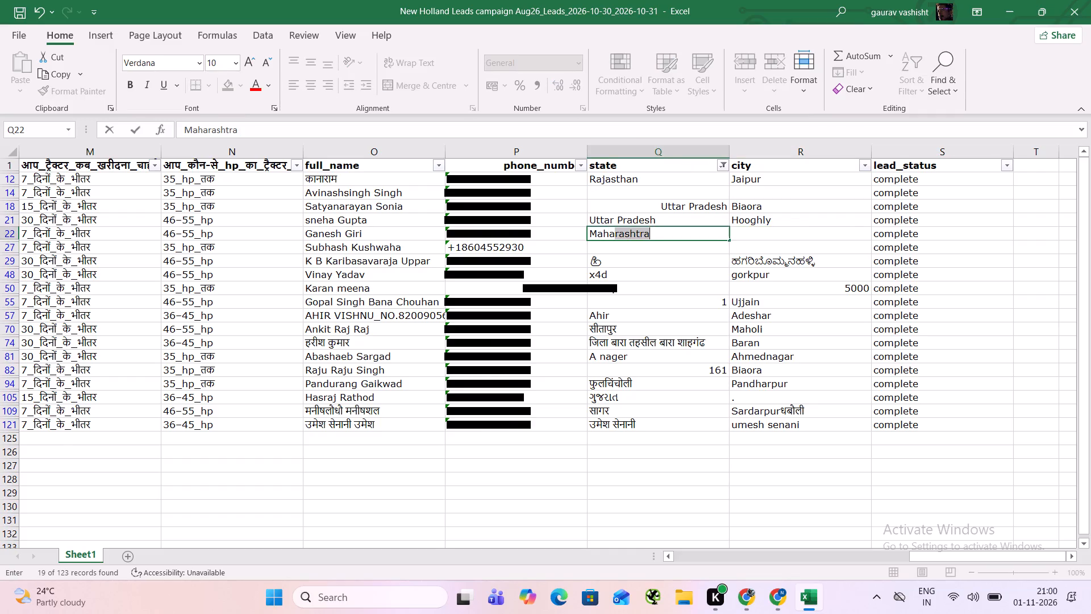
key("Return")
Clear the regional-script state and city entries in row 29.
key("Down")
key("BackSpace")
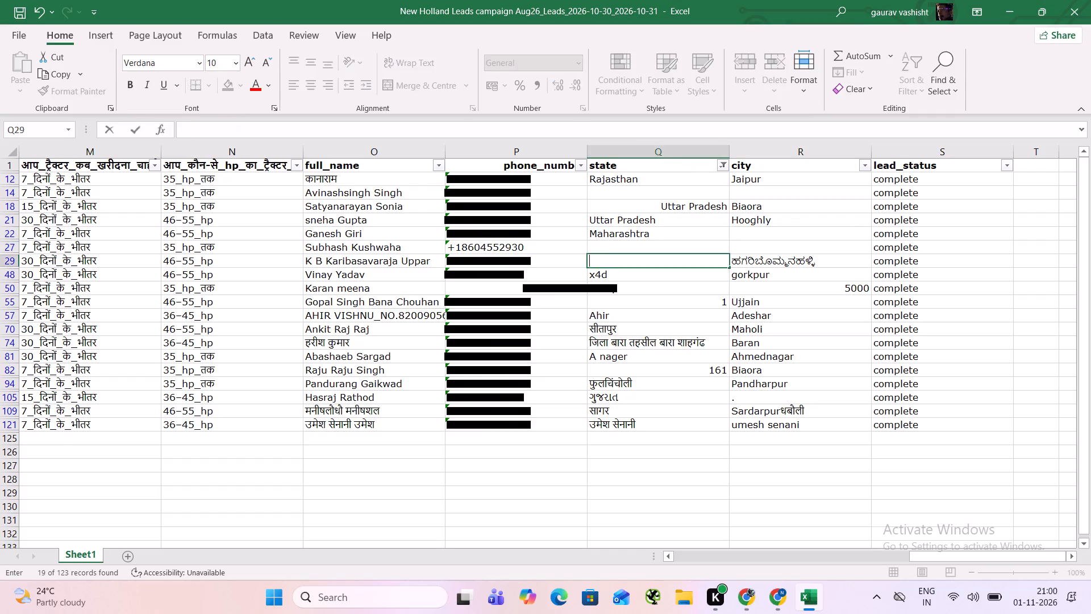
key("Right")
key("BackSpace")
Correct the city spelling in row 48 to Gorakhpur.
key("Down")
type("Gorakh")
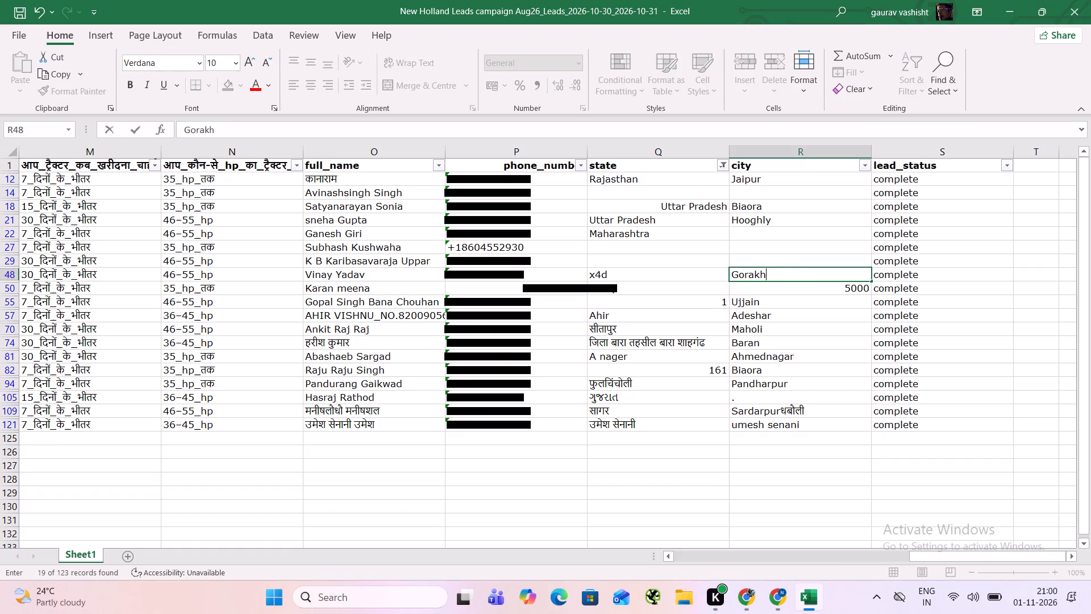
type("pur")
Replace the state entry x4d in row 48 with Uttar Pradesh, copied from the state in row 21.
key("Left")
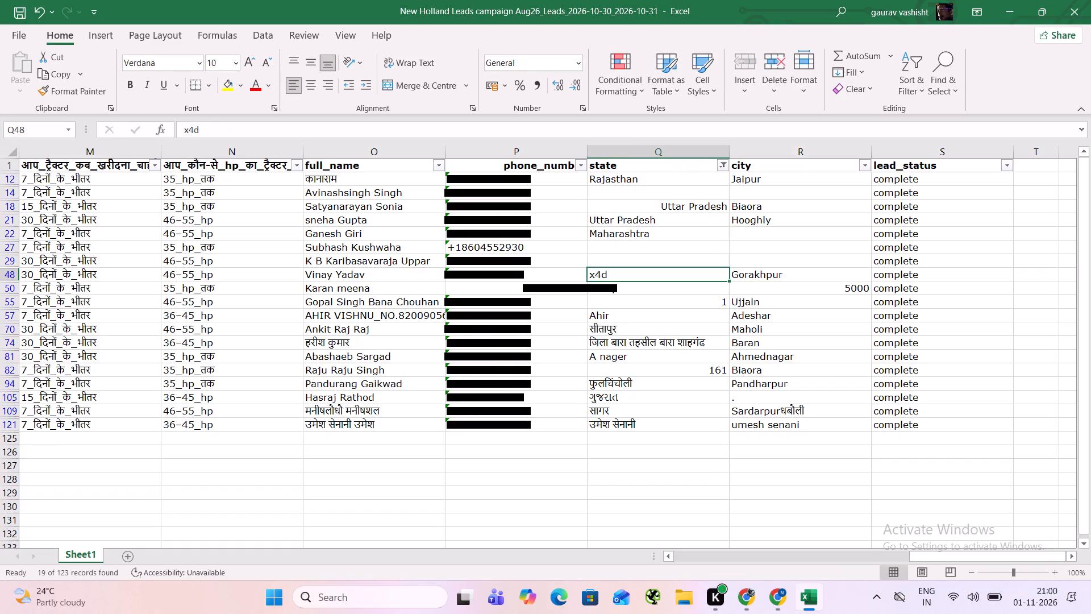
key("BackSpace")
key("Up")
key("Up")
key("Up")
key("Up")
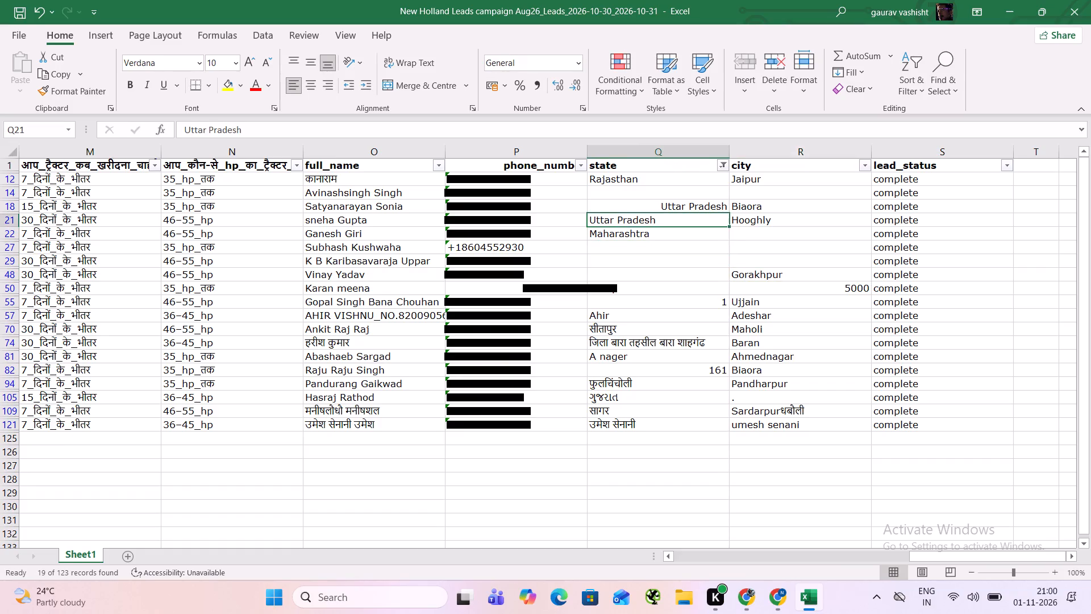
key("ctrl+c")
key("Down")
key("Down")
key("Down")
key("Down")
key("ctrl+v")
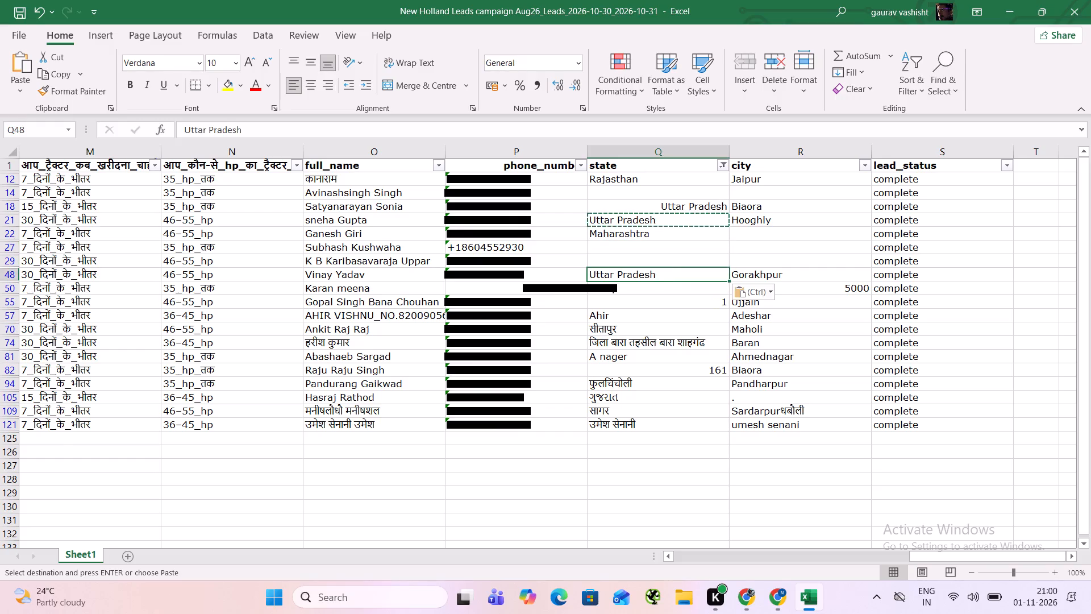
Paste Uttar Pradesh as the state in row 50 and clear the numeric city entry in that row.
key("Down")
key("ctrl+v")
key("Right")
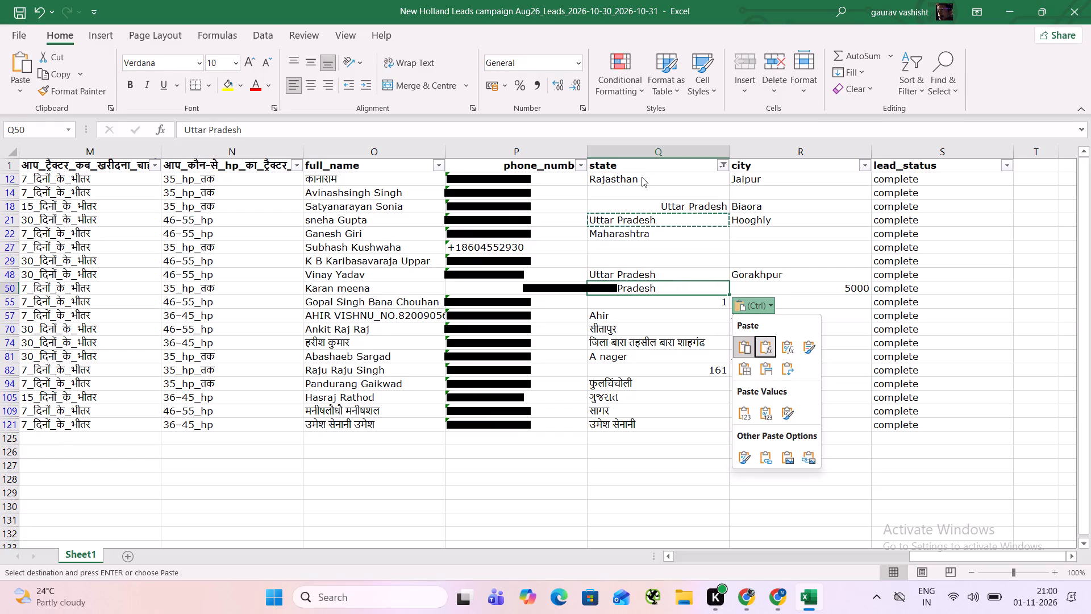
left_click(799, 287)
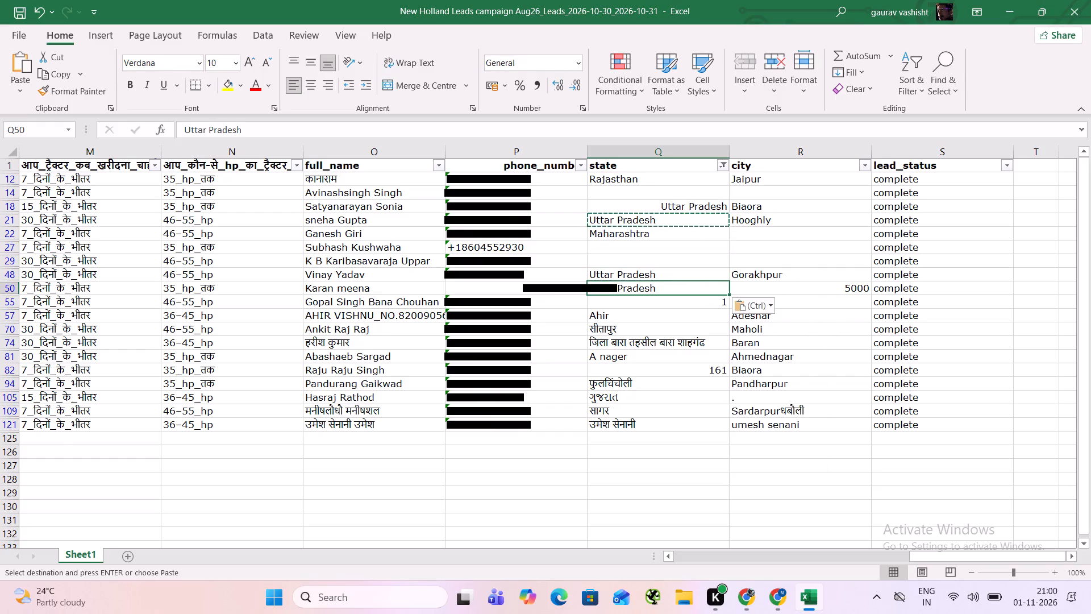
left_click(799, 287)
key("BackSpace")
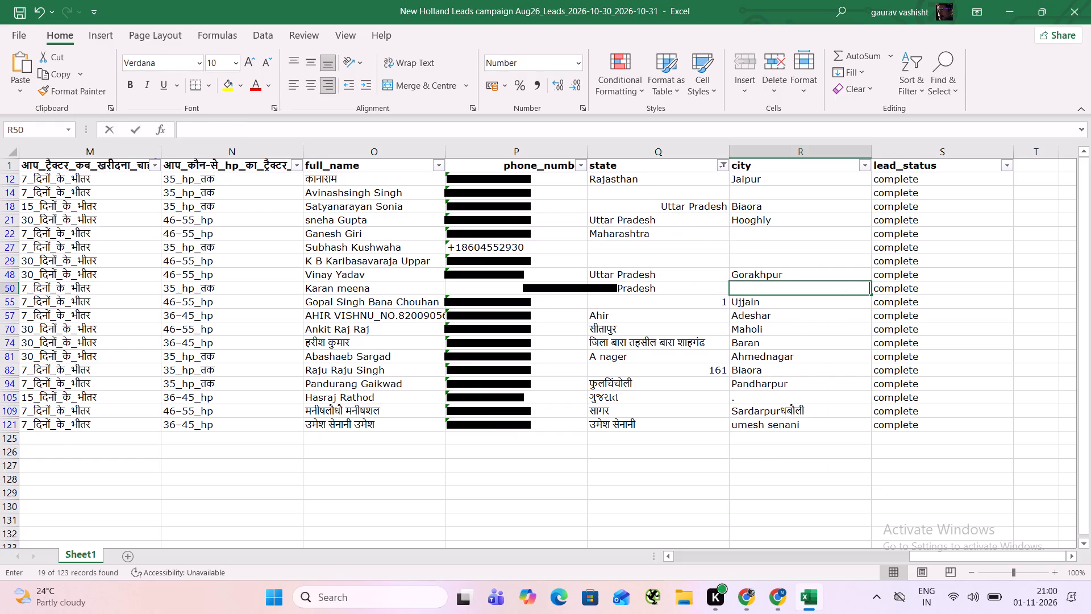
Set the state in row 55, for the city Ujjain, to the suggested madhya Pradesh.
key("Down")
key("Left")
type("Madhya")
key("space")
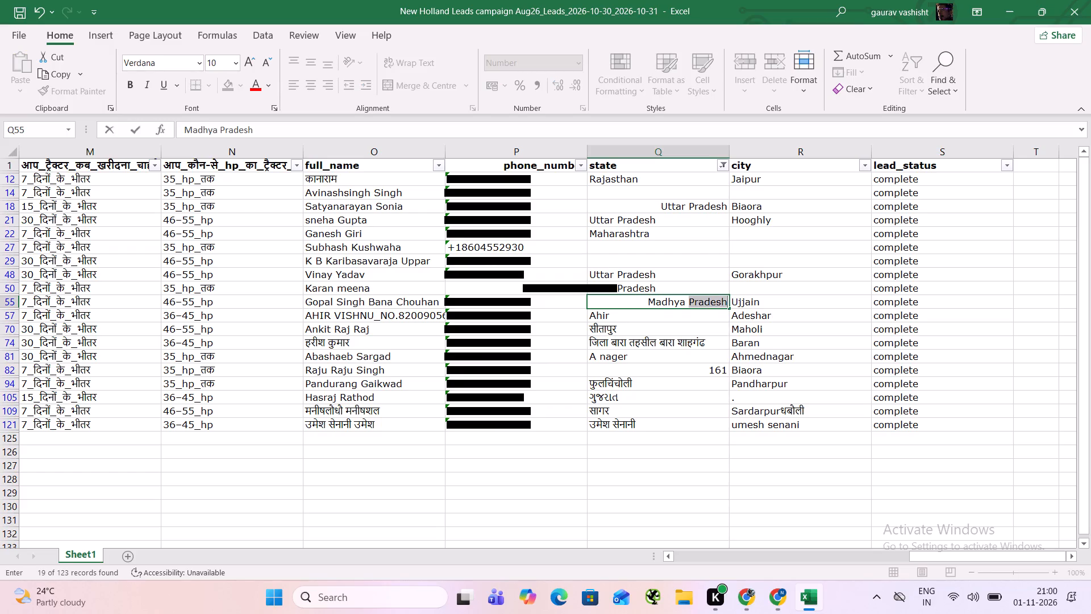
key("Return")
Copy Uttar Pradesh from the state in row 50 to row 57, for the city Adeshar.
key("Up")
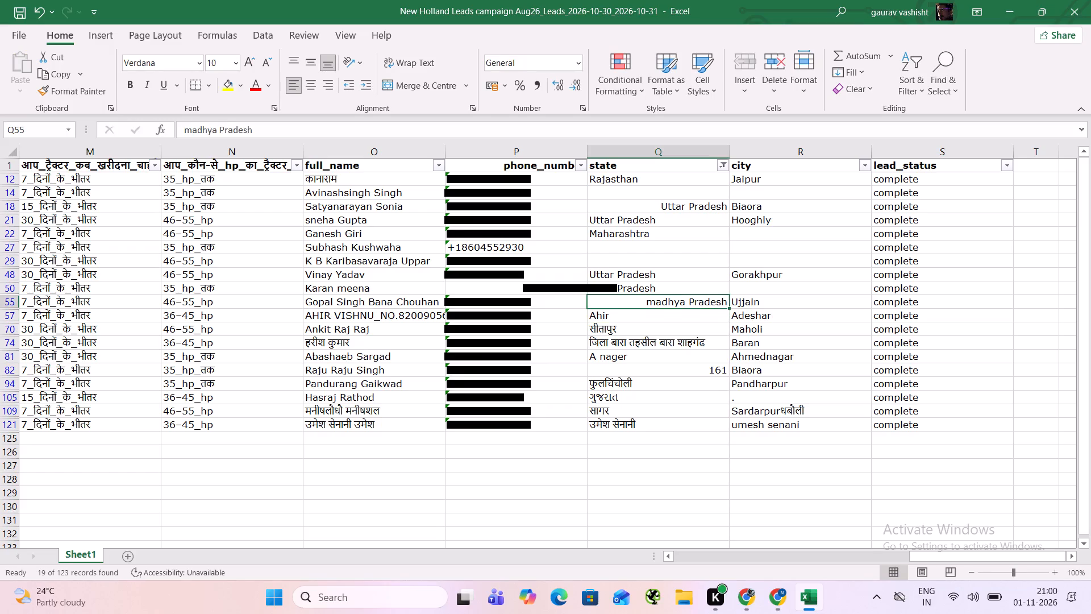
key("Up")
key("ctrl+c")
key("Down")
key("Down")
key("ctrl+v")
Set the state in row 55 to Madhya Pradesh with a capital M.
key("Up")
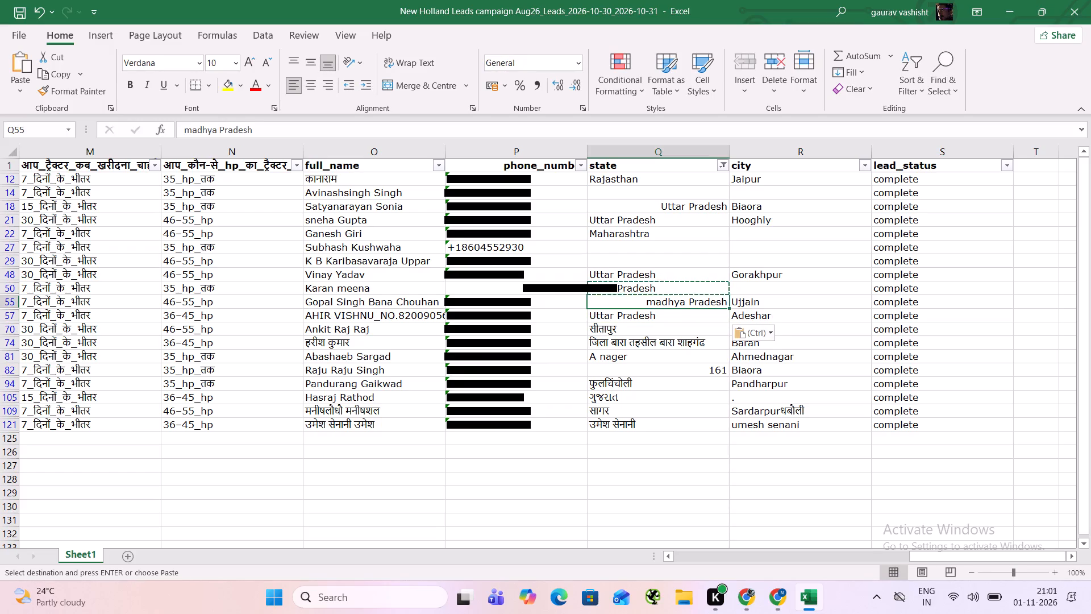
type("Madhya")
key("space")
type("Pradesh")
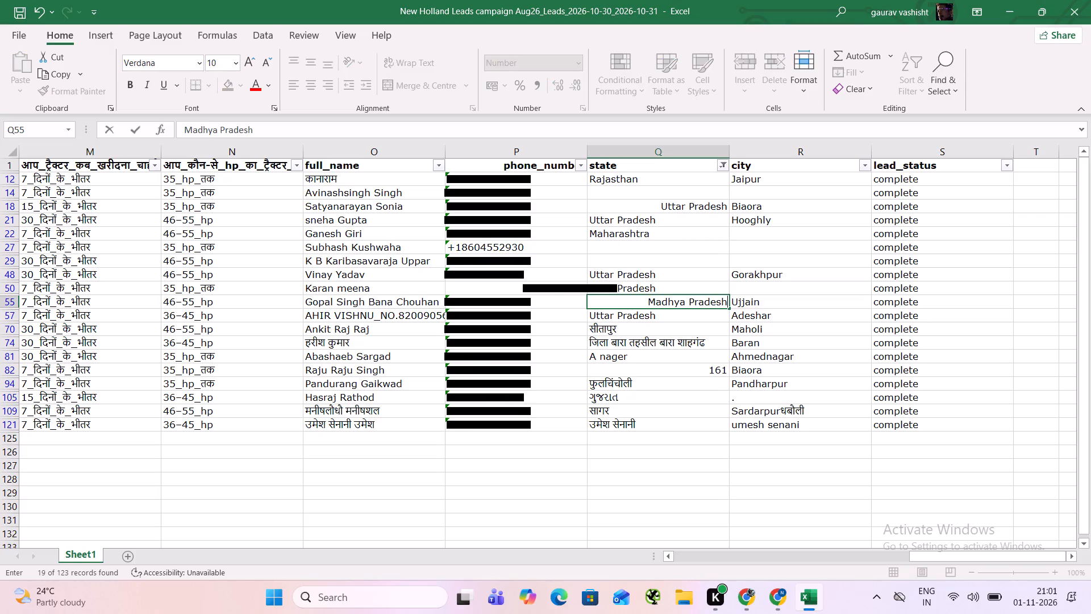
key("Right")
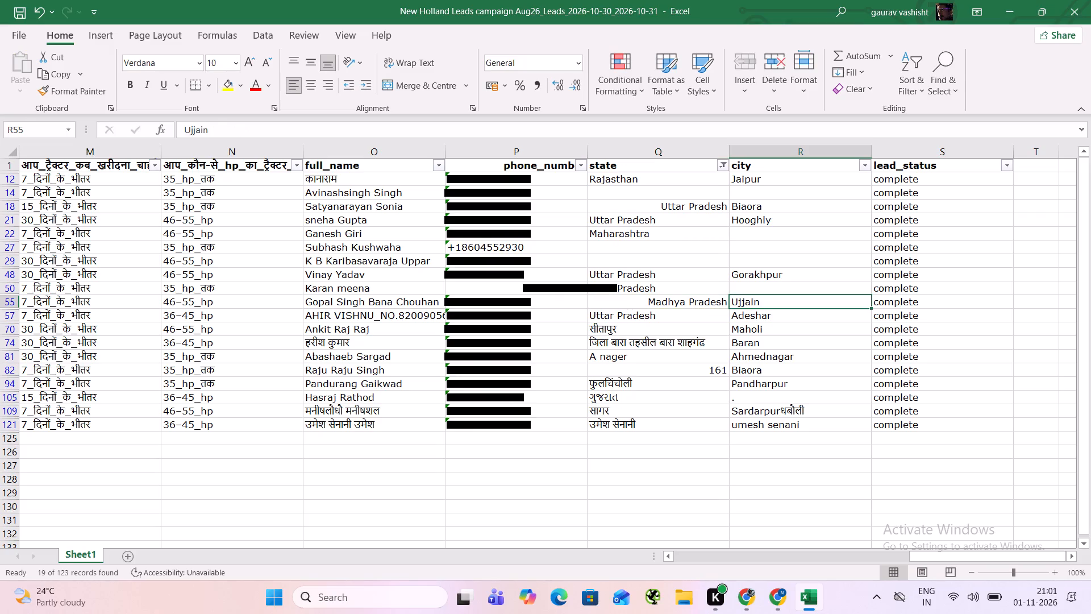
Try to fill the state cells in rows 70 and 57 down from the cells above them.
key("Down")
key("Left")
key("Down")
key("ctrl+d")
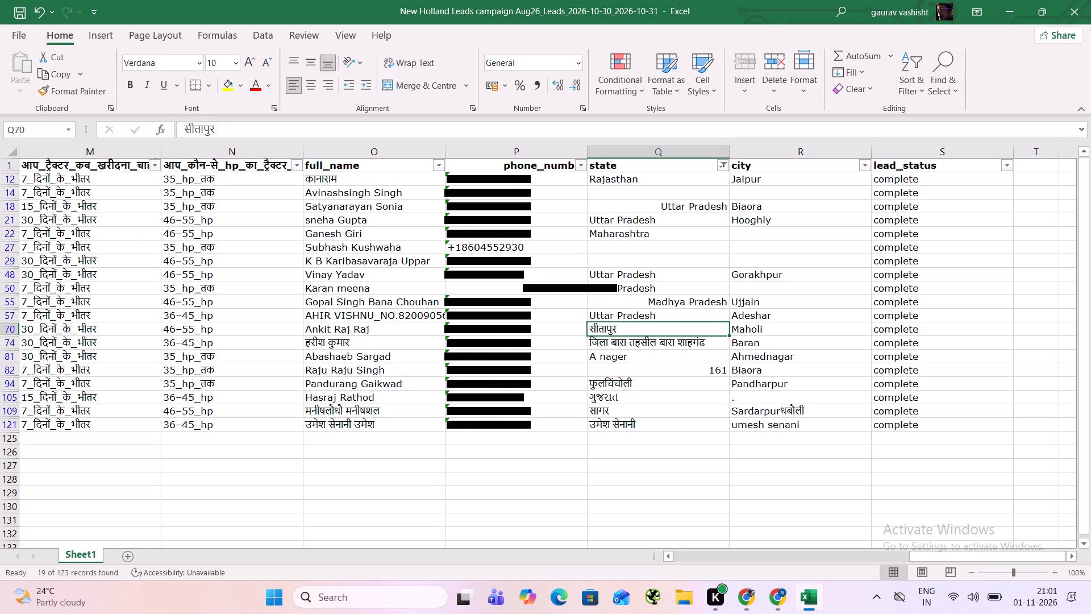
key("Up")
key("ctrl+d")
Copy the row 57 state, Uttar Pradesh, into rows 70 and 74, and clear the city Baran in row 74.
key("ctrl+c")
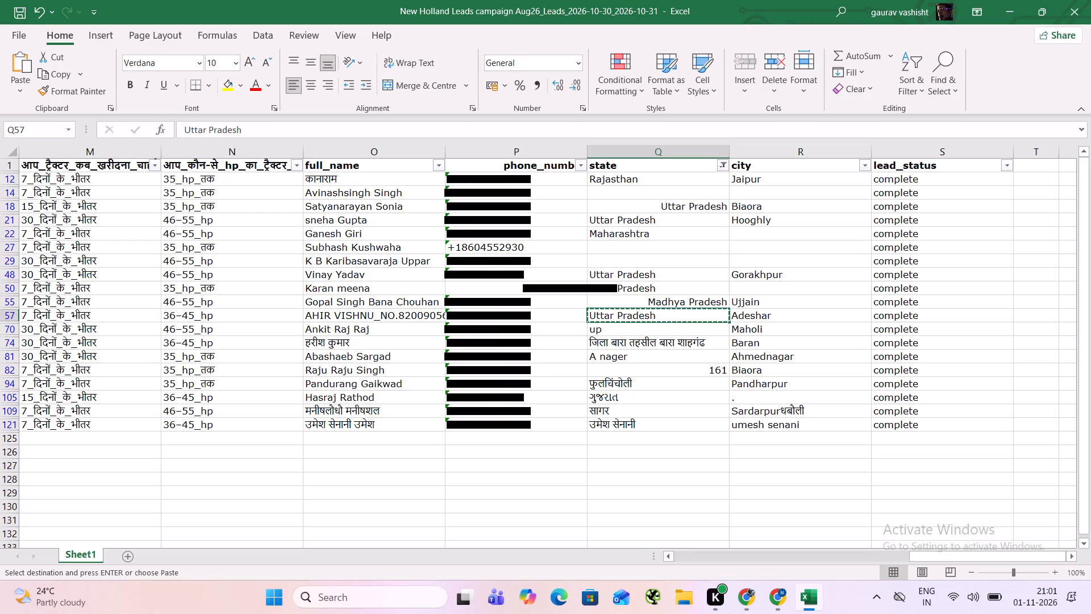
key("Down")
key("ctrl+v")
key("Down")
key("ctrl+v")
key("Right")
key("BackSpace")
Replace the state entry A nager in row 81, for the city Ahmednagar, with Maharashtraa.
key("Down")
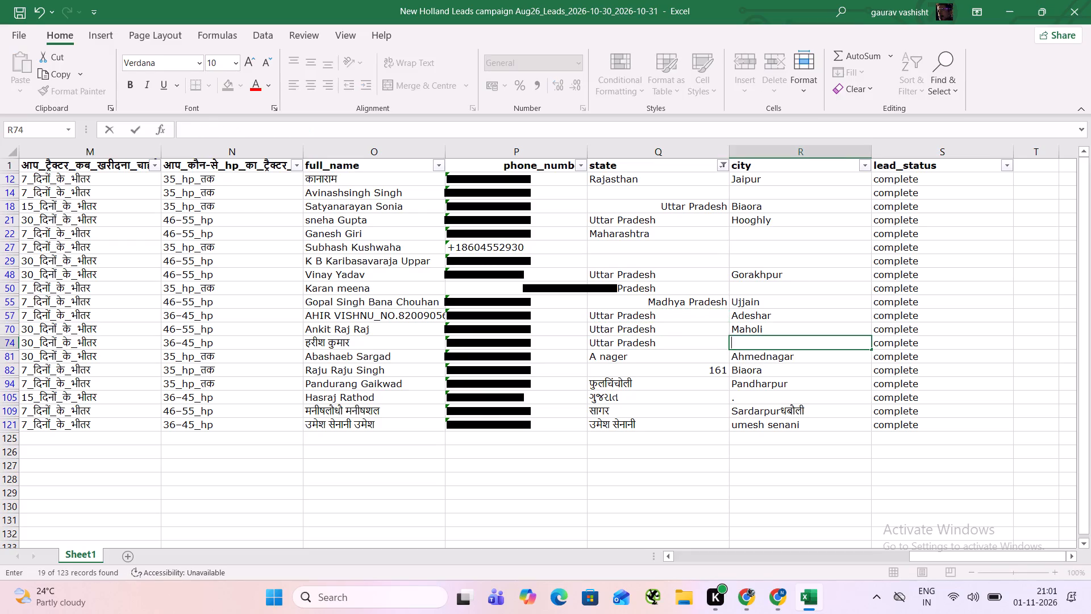
key("Left")
key("BackSpace")
key("Up")
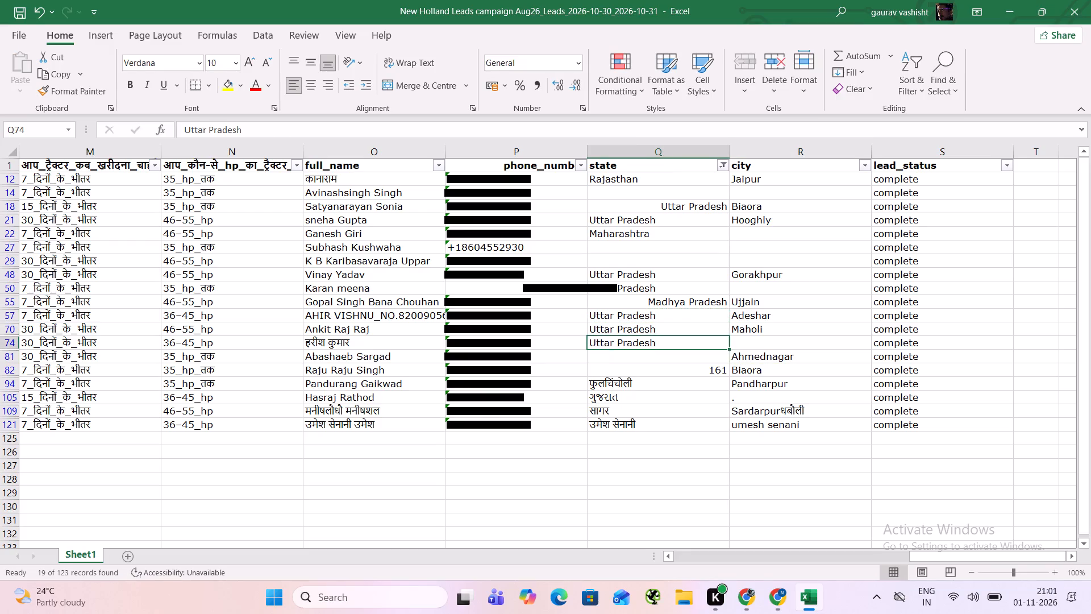
key("Down")
type("Maharashtraa")
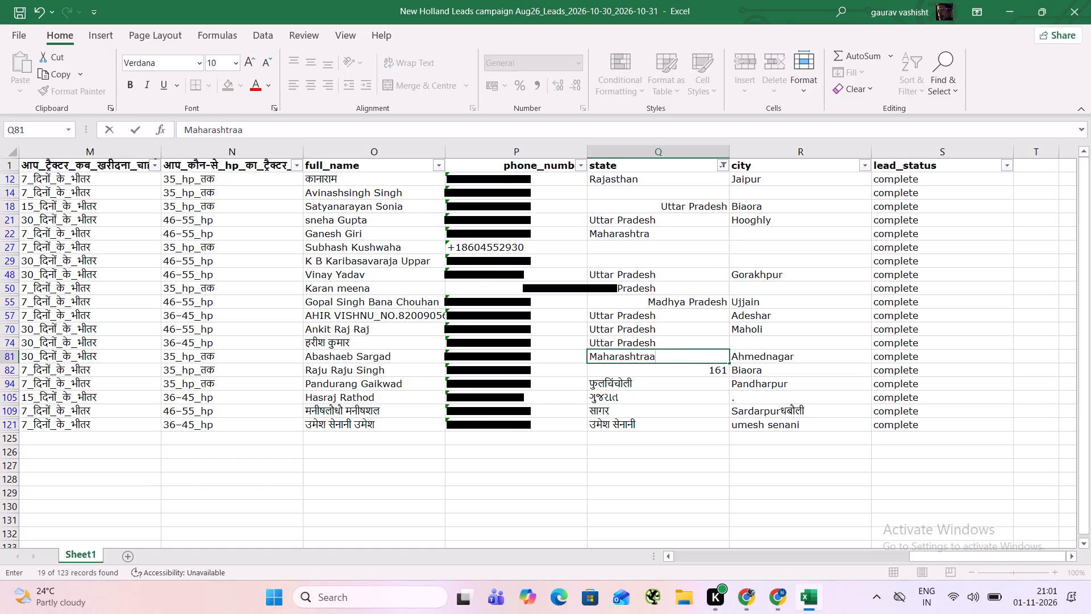
Copy Uttar Pradesh from the state in row 74 into the state cells of rows 82 and 94.
key("Up")
key("ctrl+c")
key("Down")
key("Down")
key("ctrl+v")
key("Down")
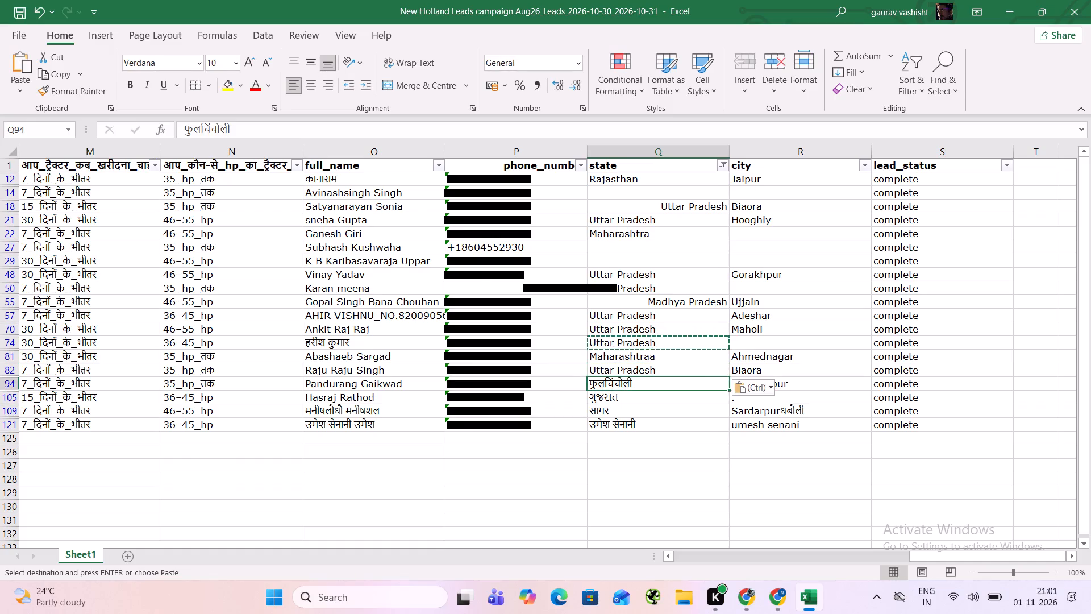
key("ctrl+v")
Set the state in row 105 to Gujarat and clear the dot in its city cell.
key("Down")
type("Gujarat")
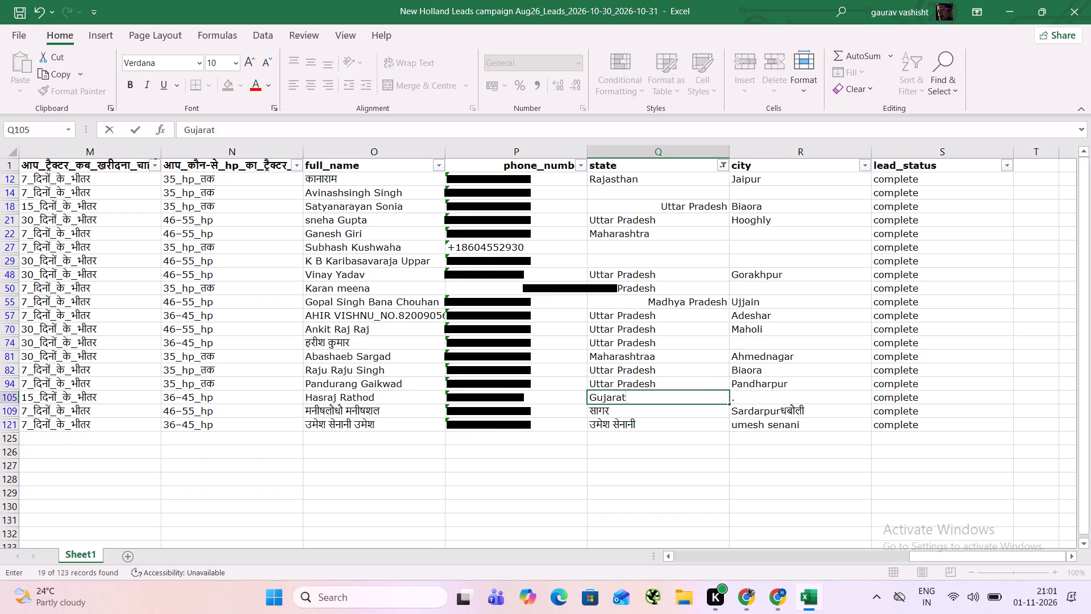
key("Right")
key("BackSpace")
Set the state in row 109 to Madhya Pradesh in place of the Hindi entry.
key("Down")
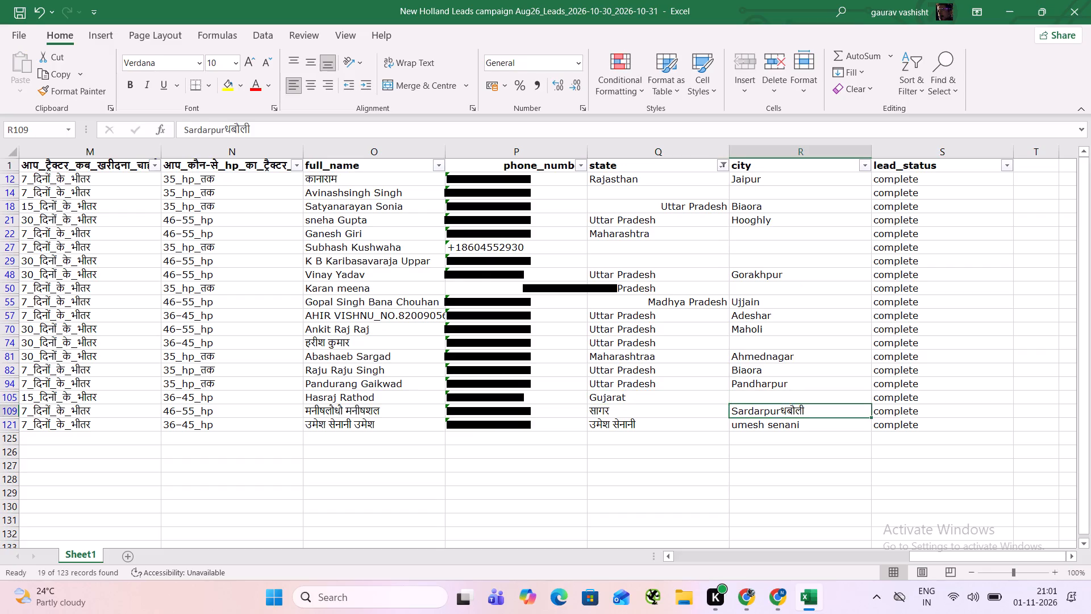
key("Left")
key("Up")
key("Up")
key("Down")
key("Down")
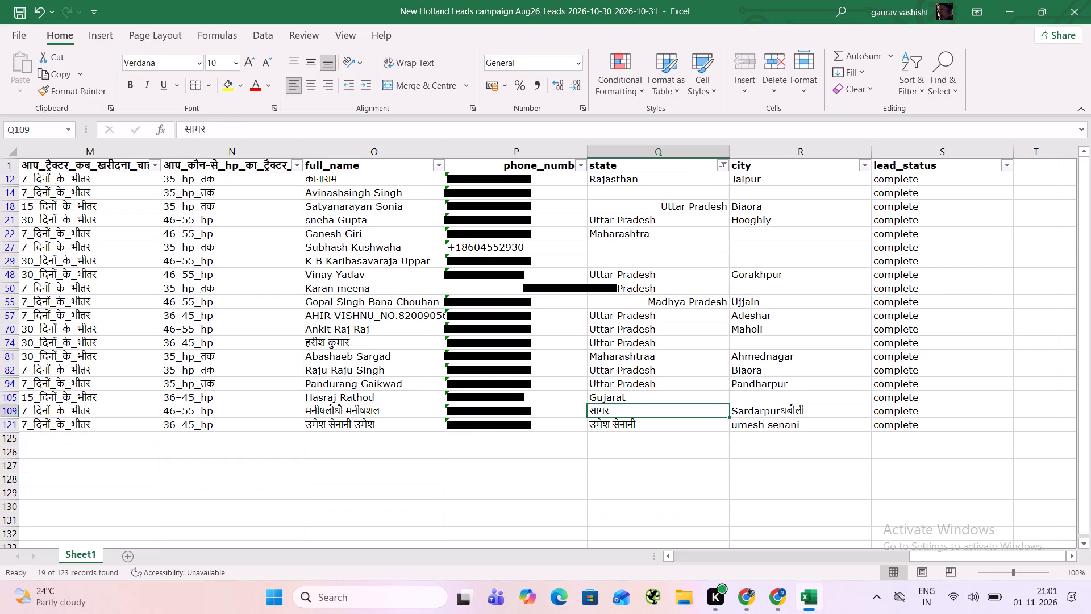
type("Madhyan")
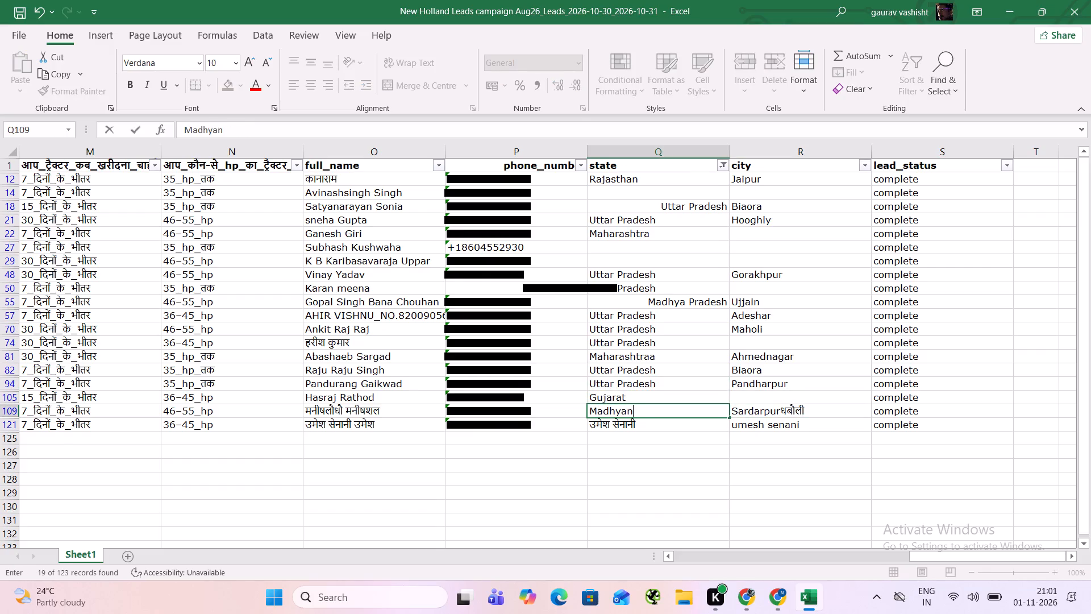
key("bracketright")
key("BackSpace")
key("BackSpace")
key("space")
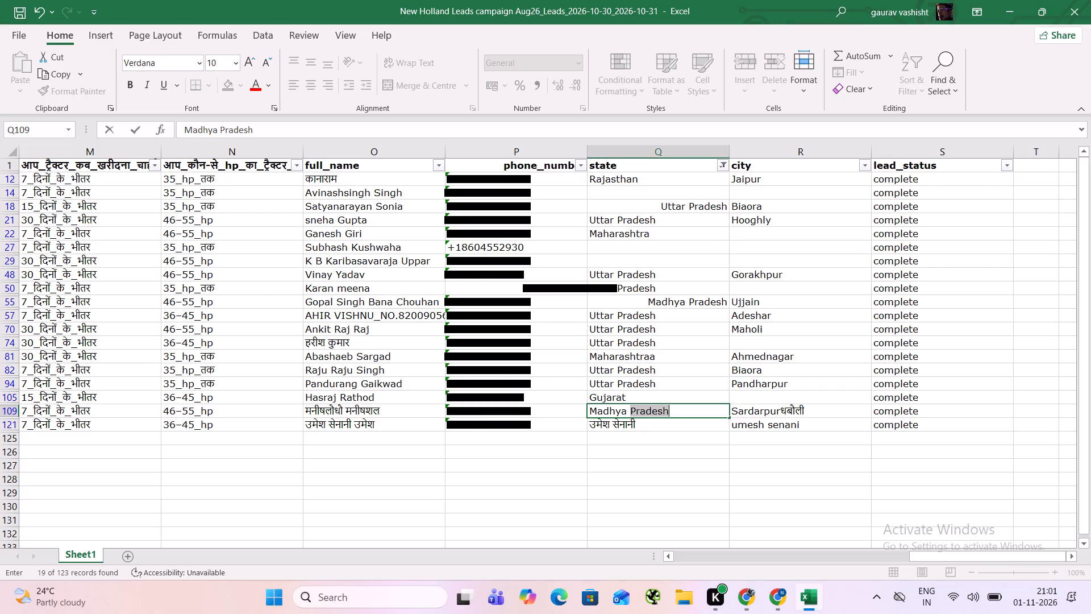
key("Return")
Clear the city entry in row 121 and set its state to Uttar Pradesh, copied from row 94.
key("Right")
key("BackSpace")
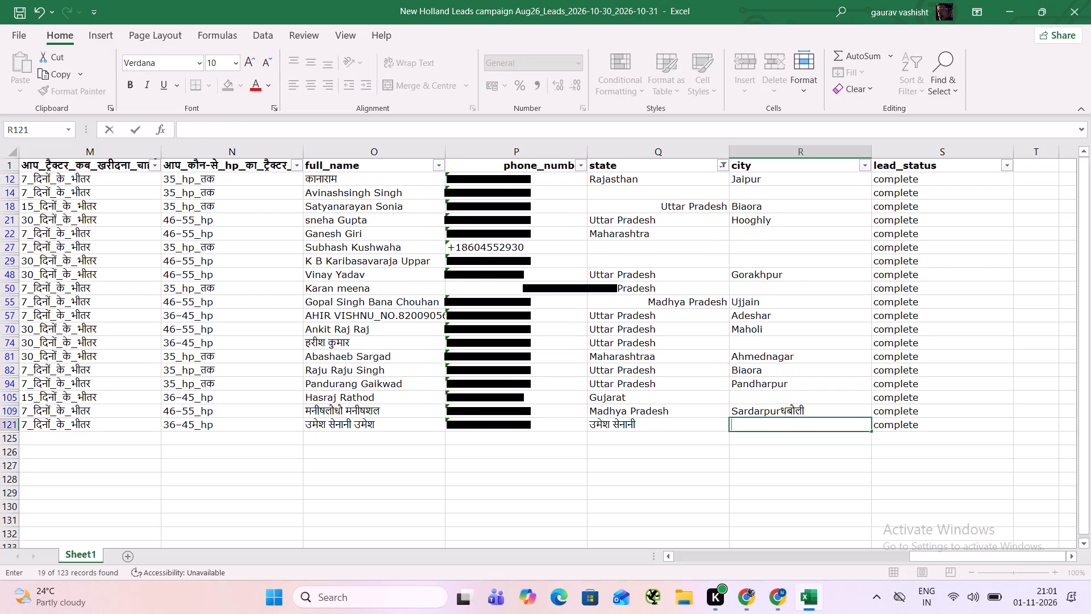
key("Left")
key("Up")
key("Up")
key("Up")
key("ctrl+c")
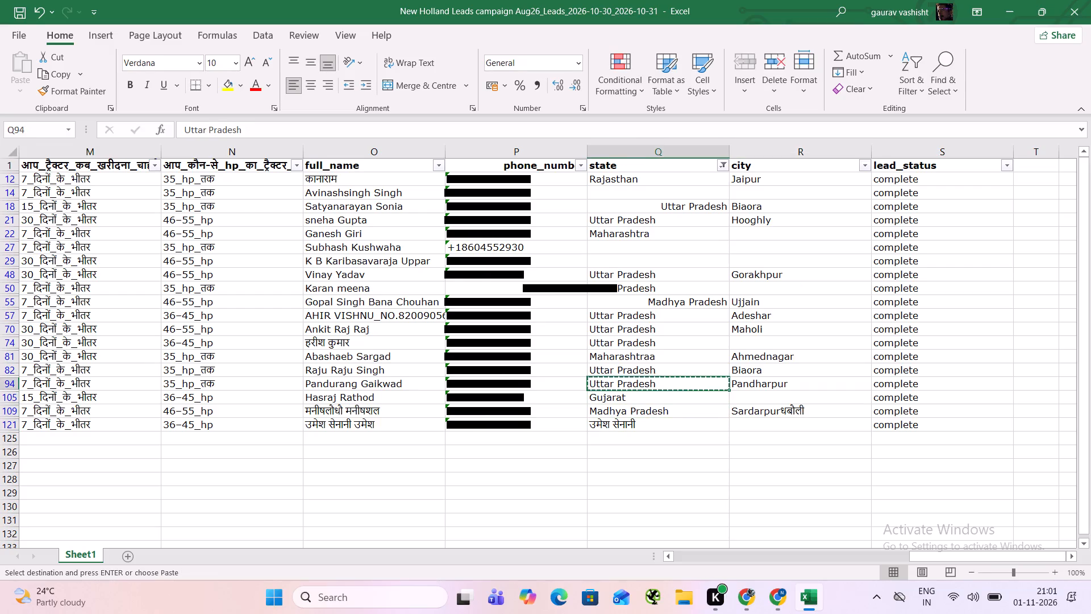
key("Down")
key("Down")
key("Down")
key("ctrl+v")
Remove the Hindi characters from the city in row 109 so it reads Sardarpur, and dismiss the advertisement pop-up.
key("Right")
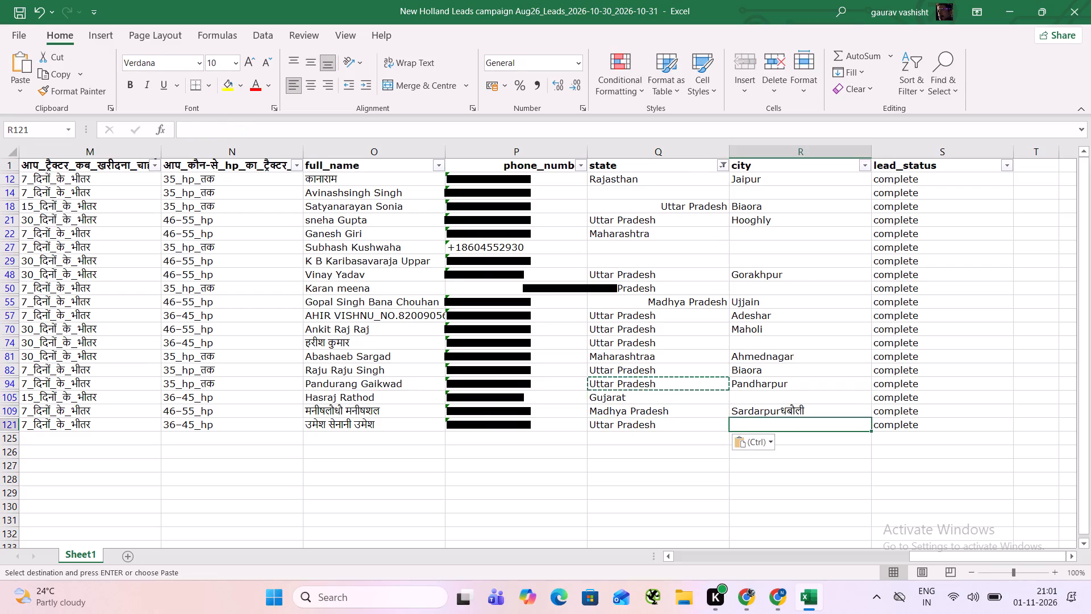
key("Up")
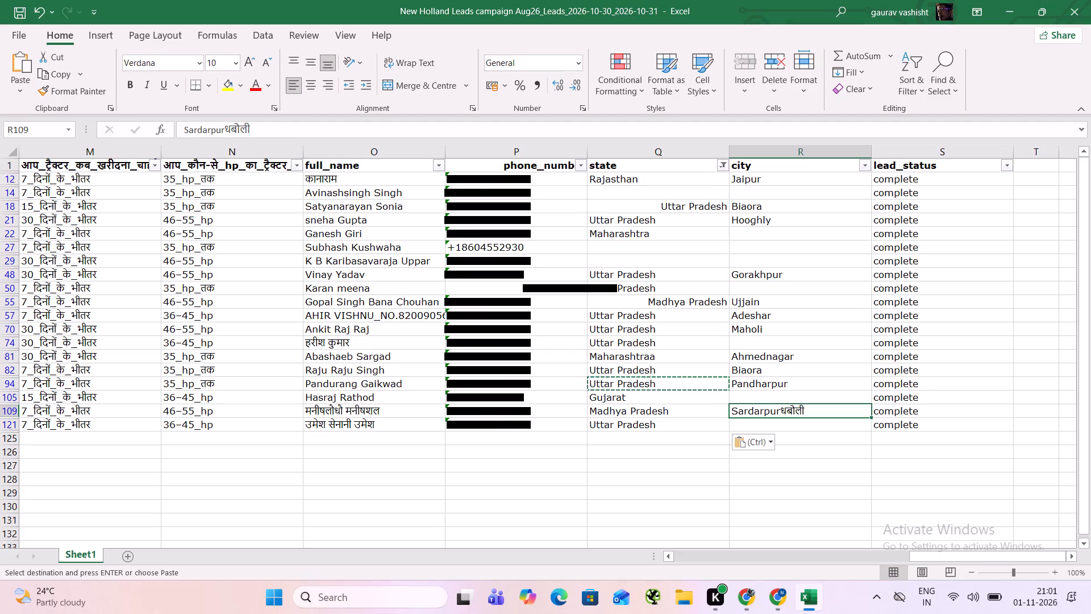
double_click(677, 122)
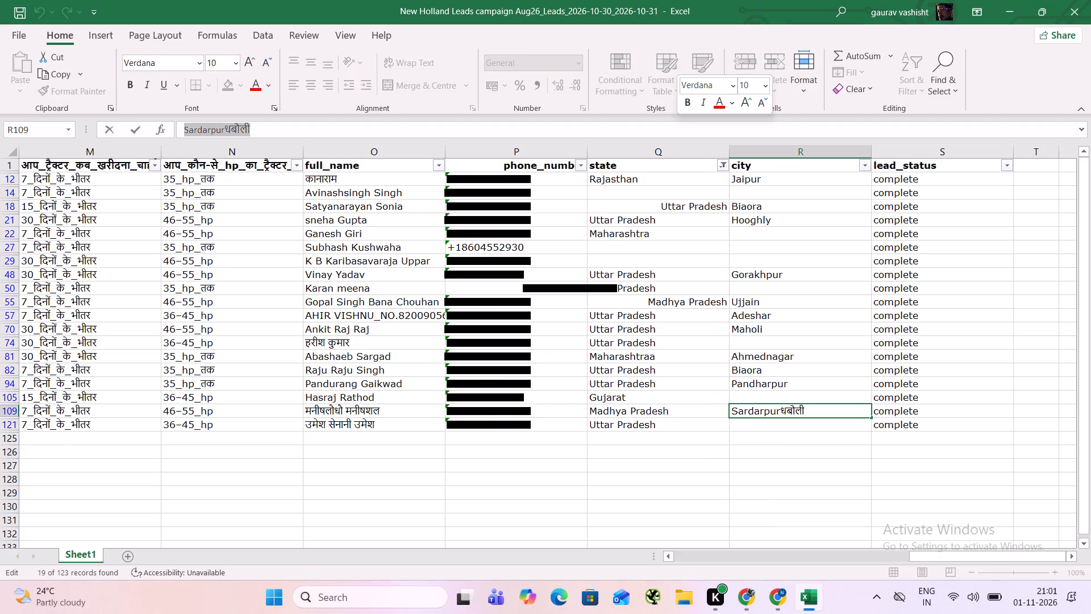
left_click(677, 122)
key("BackSpace")
key("BackSpace")
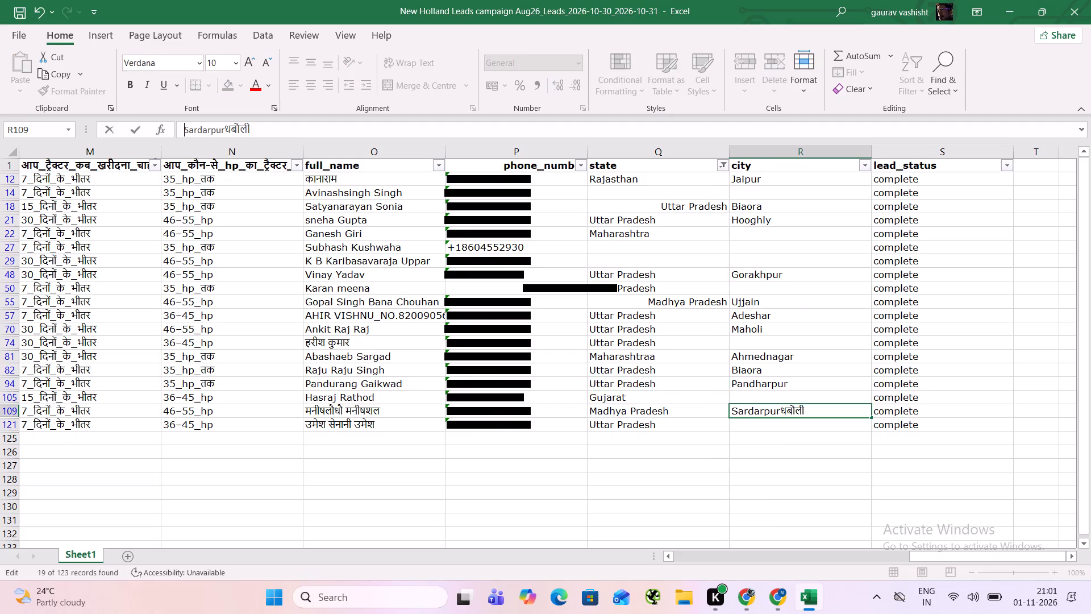
key("Right")
key("Right")
key("Right")
key("Right")
key("Right")
key("Right")
key("Right")
key("Right")
key("Right")
key("Right")
key("Right")
key("Right")
key("Right")
key("Right")
key("Right")
key("Right")
key("Right")
key("Right")
key("Right")
key("Right")
key("Right")
key("BackSpace")
key("BackSpace")
key("BackSpace")
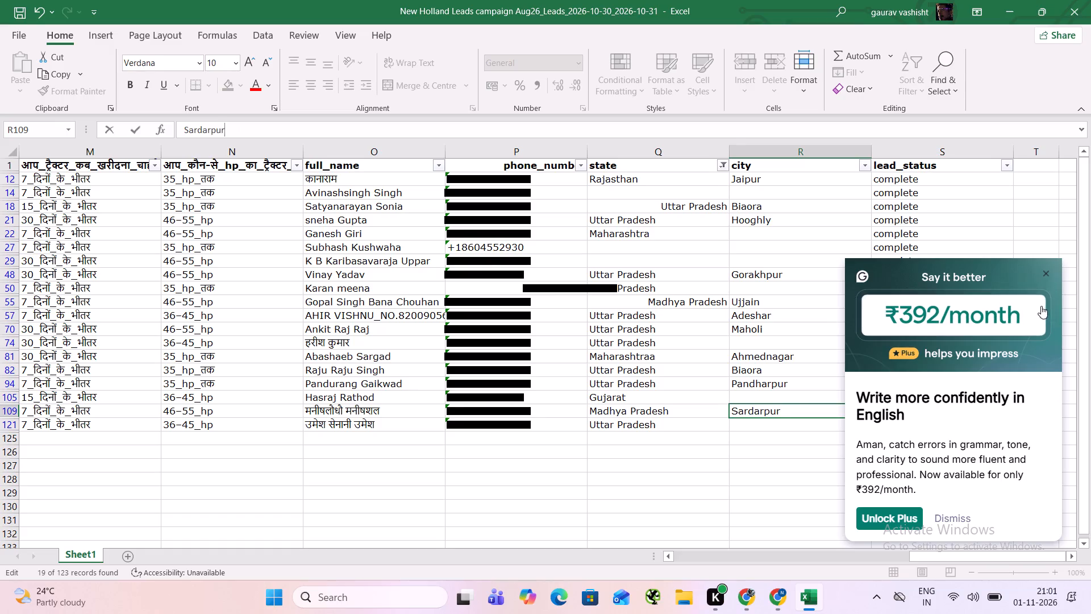
left_click(1041, 271)
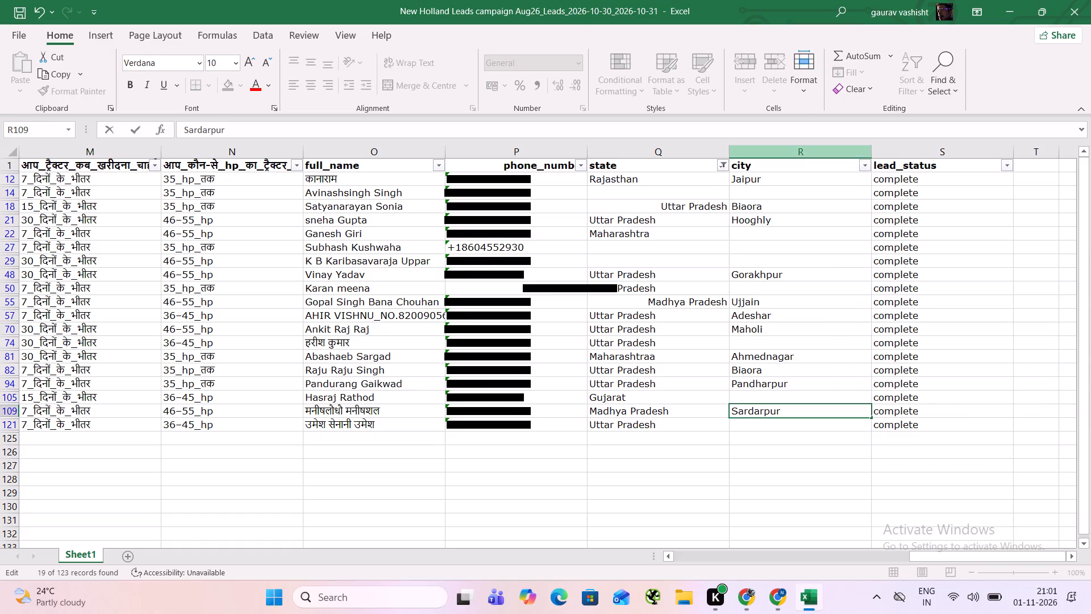
In the state column's filter, deselect everything and choose India, Indian, Katihar and lalitpur up.
left_click(719, 172)
right_click_drag(719, 172, 720, 187)
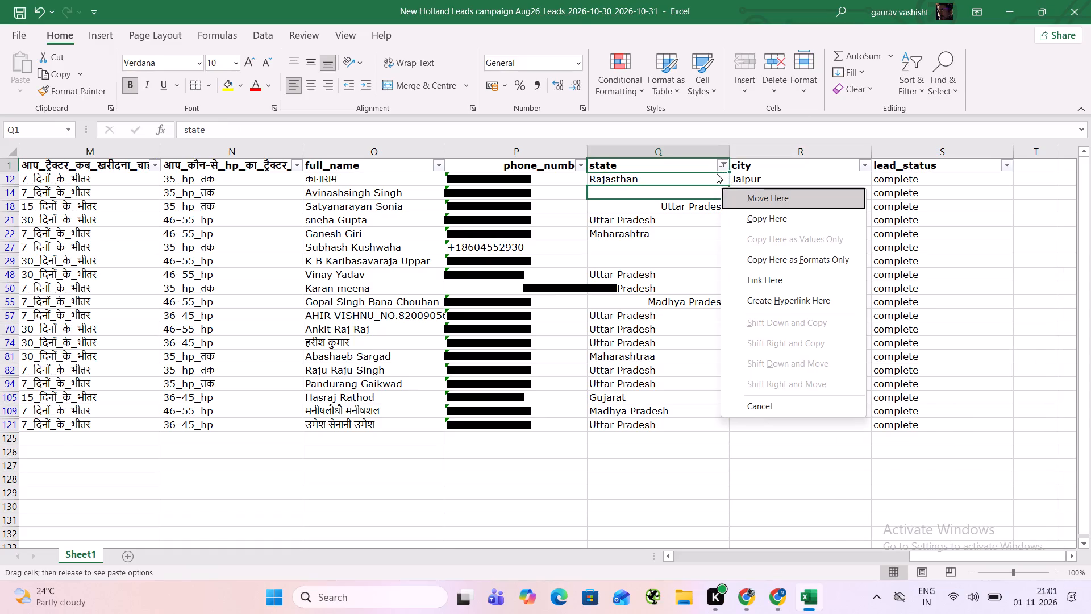
left_click(717, 173)
left_click(731, 158)
left_click(723, 162)
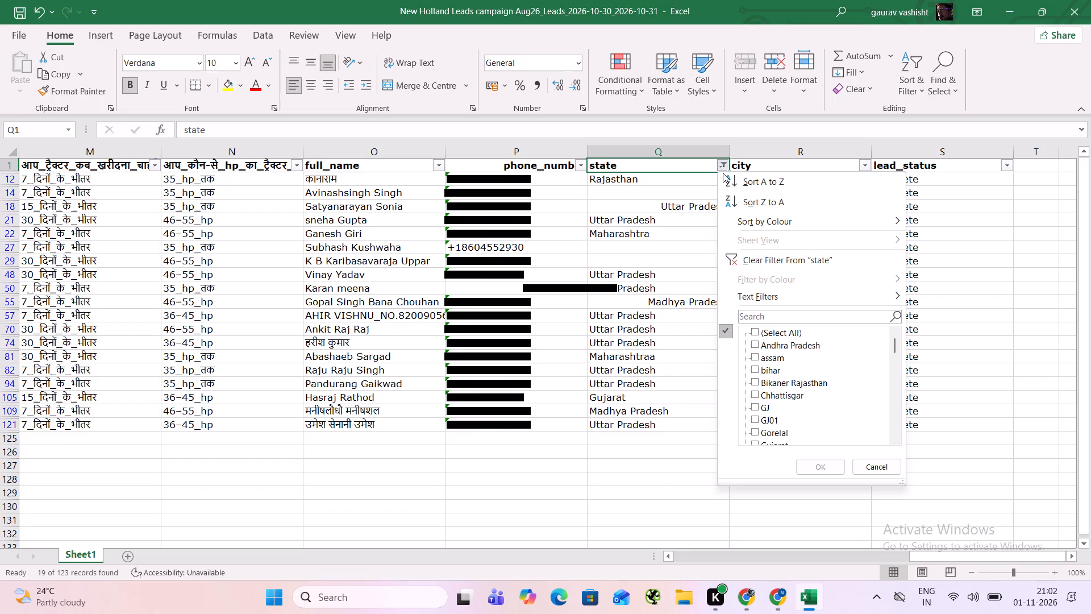
left_click(792, 331)
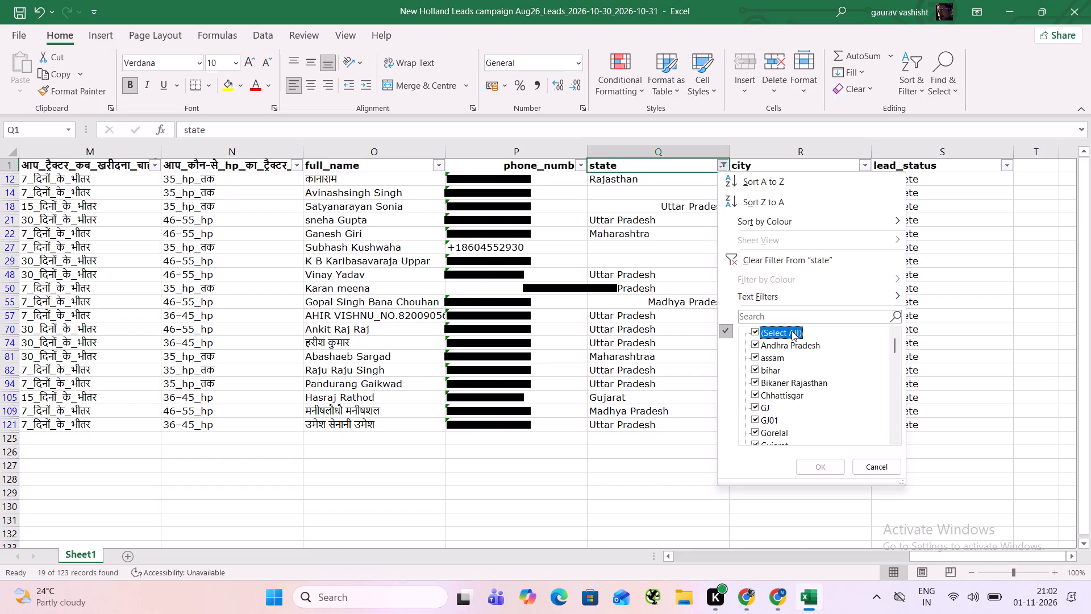
left_click(792, 331)
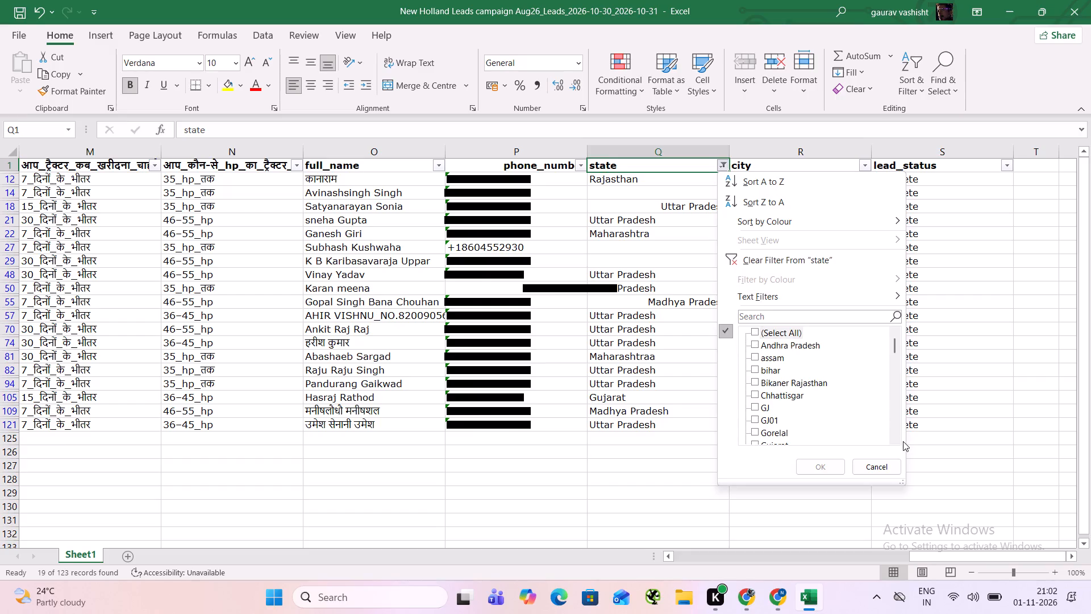
left_click(889, 438)
triple_click(890, 438)
triple_click(890, 438)
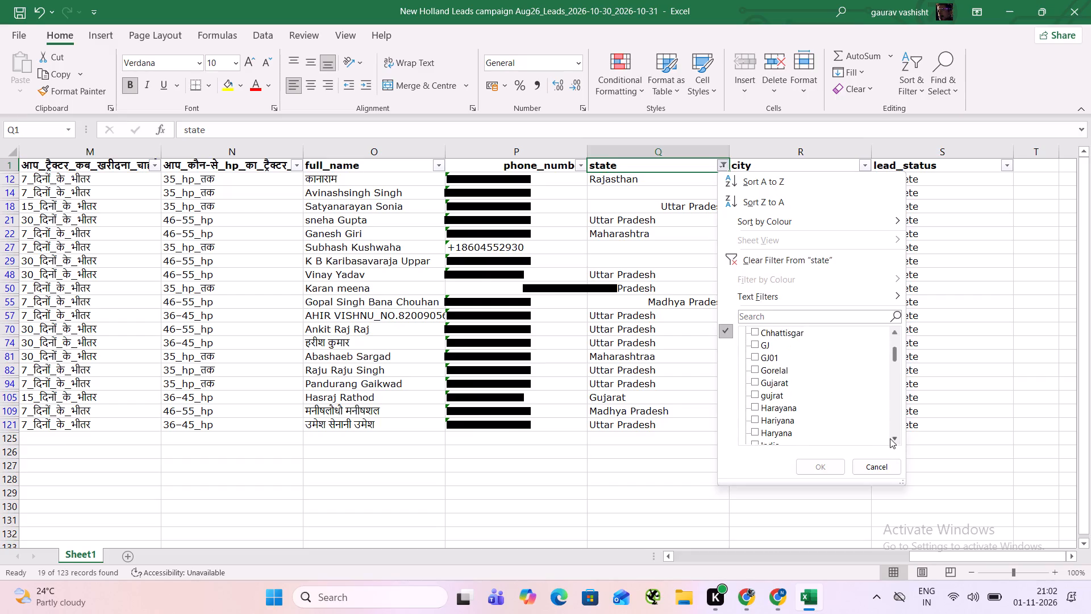
triple_click(890, 438)
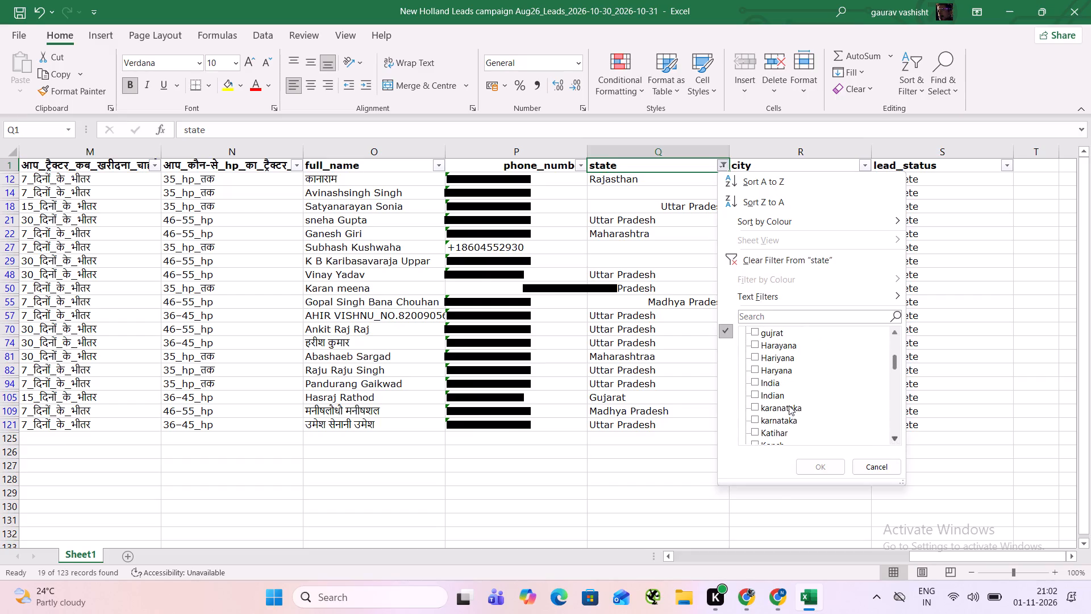
left_click(768, 384)
left_click(769, 396)
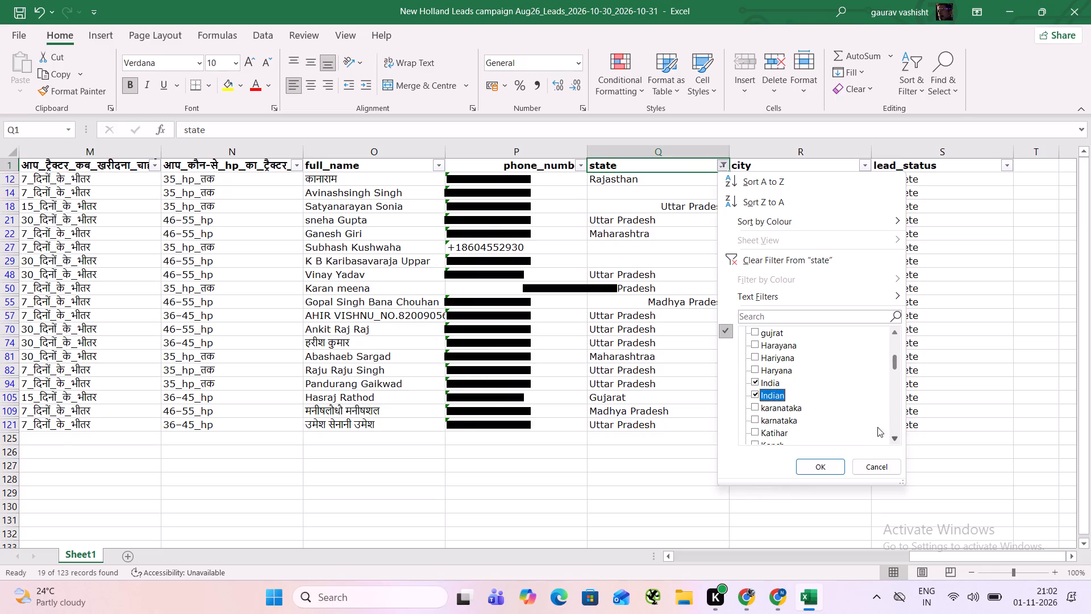
triple_click(897, 436)
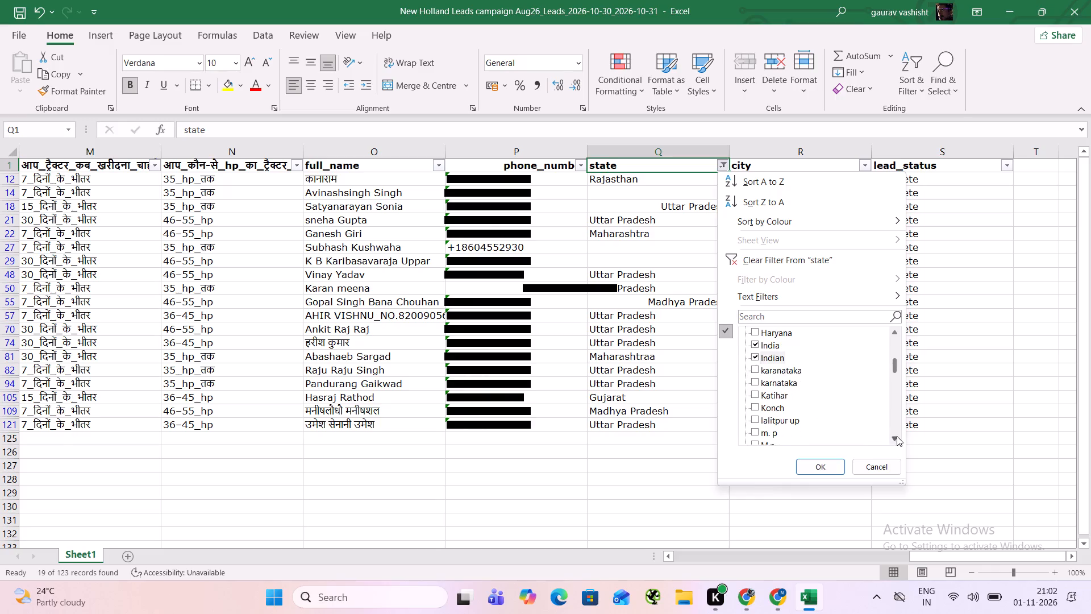
left_click(770, 383)
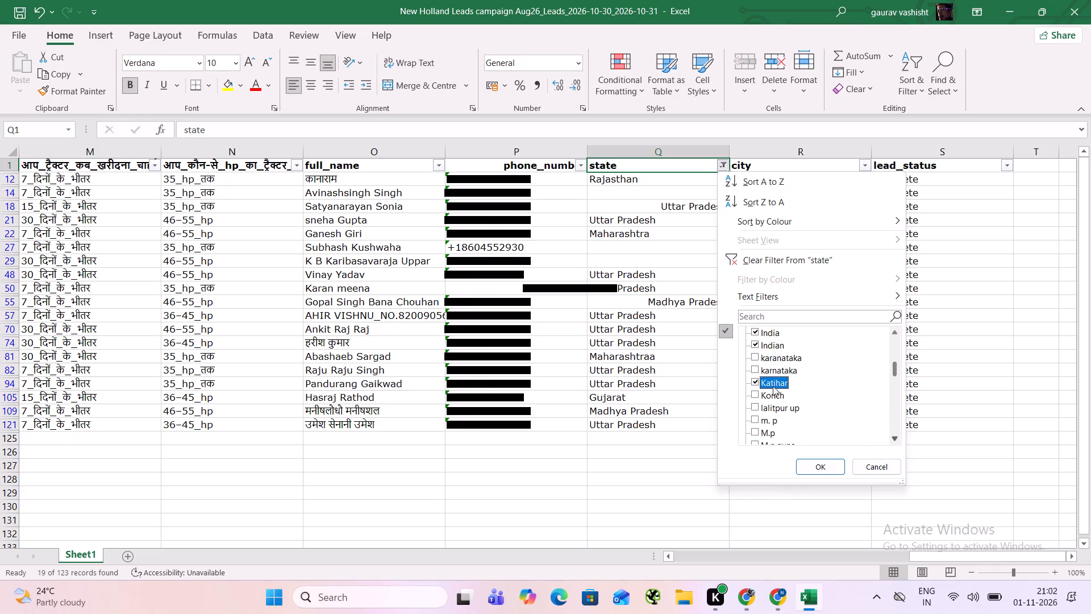
left_click(785, 406)
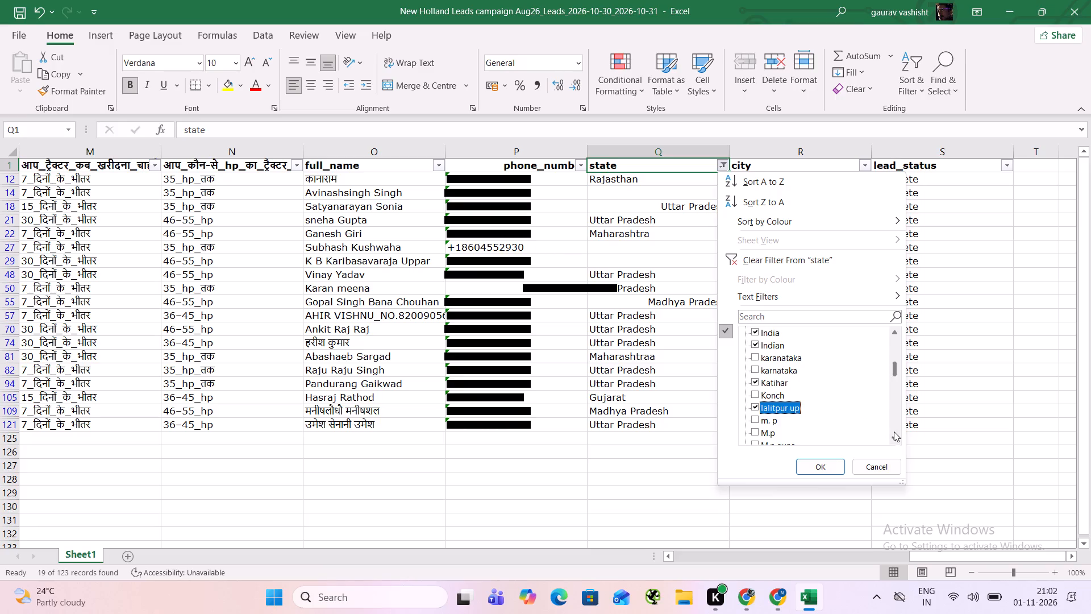
Add pryagraj, the personal name listed above it, Rampur up, Sahibal, Select, Sita pur, State and Sumit to the state filter selection.
left_click(894, 439)
left_click(894, 439)
left_click(894, 439)
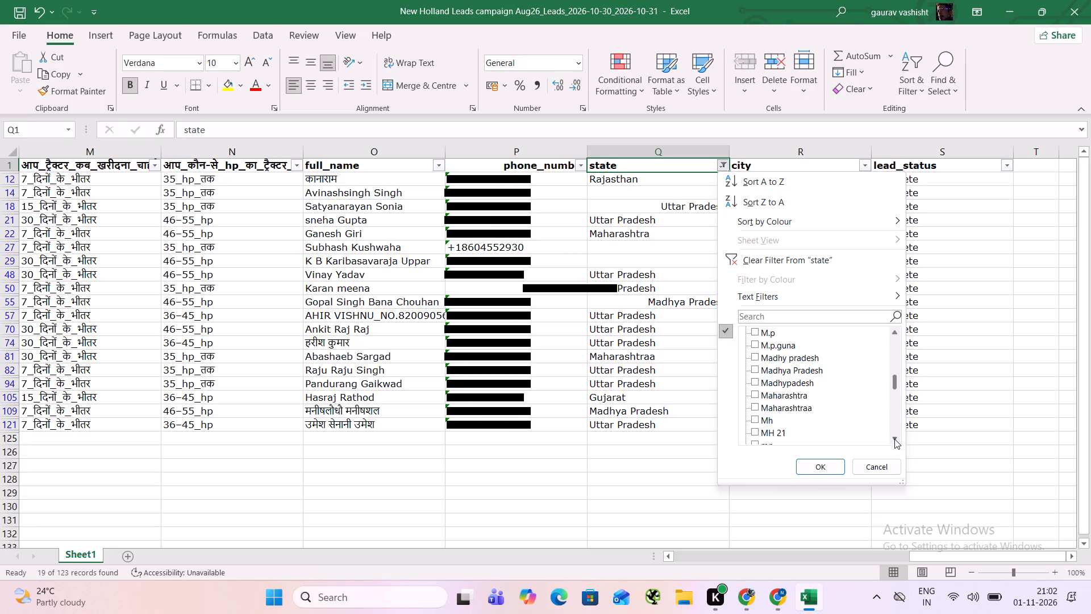
left_click(894, 439)
left_click(894, 439)
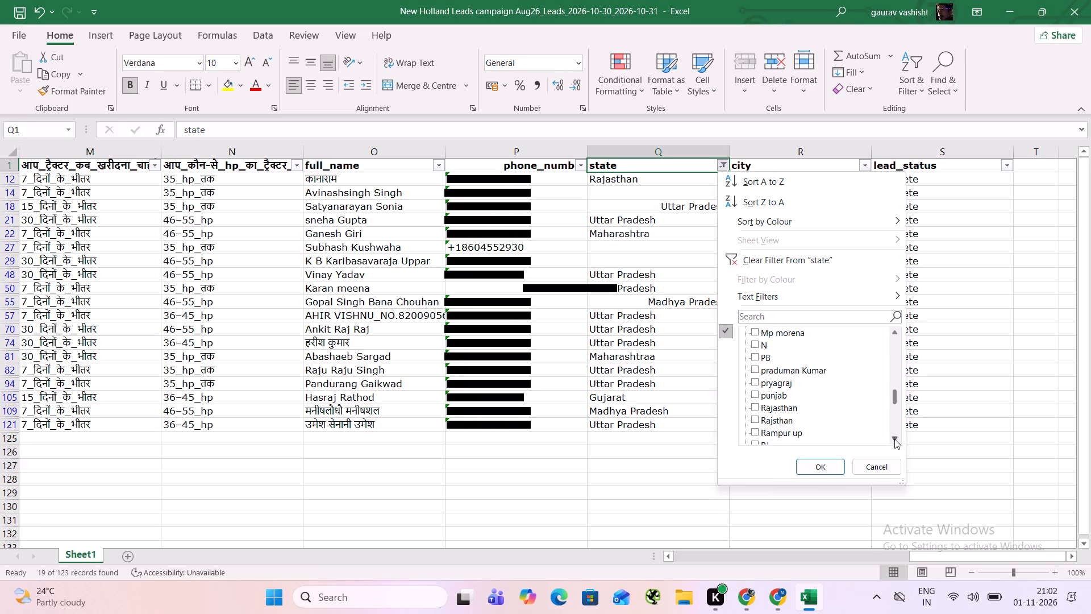
left_click(780, 373)
left_click(806, 350)
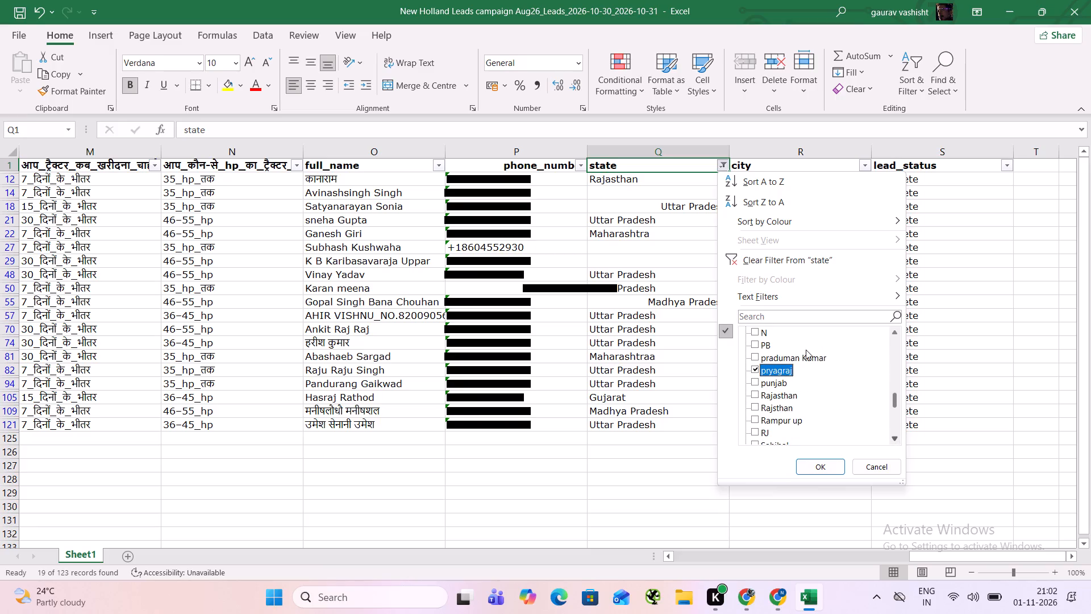
left_click(805, 353)
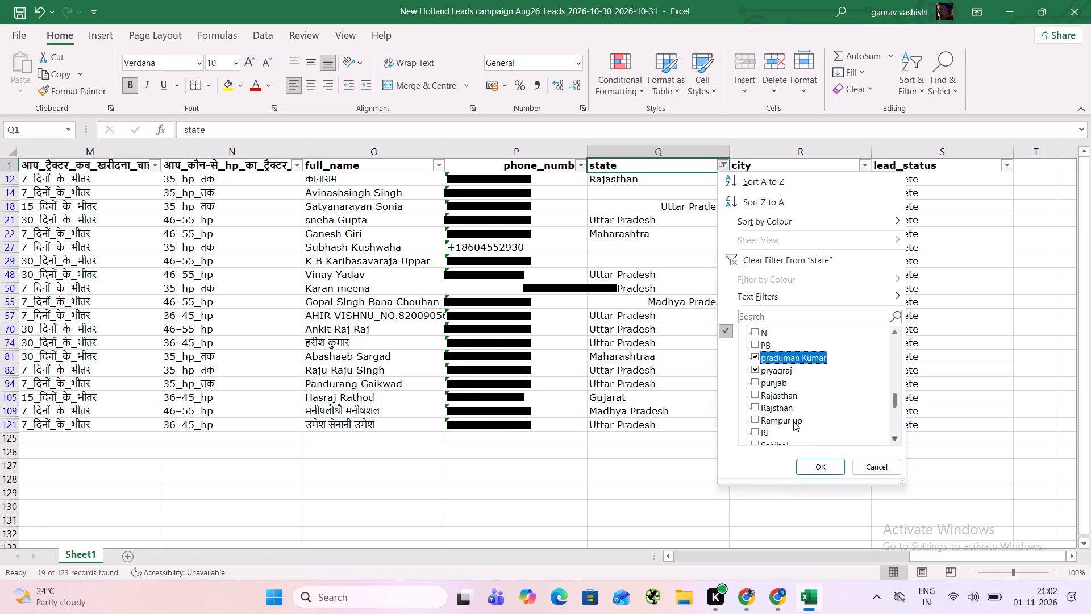
left_click(793, 421)
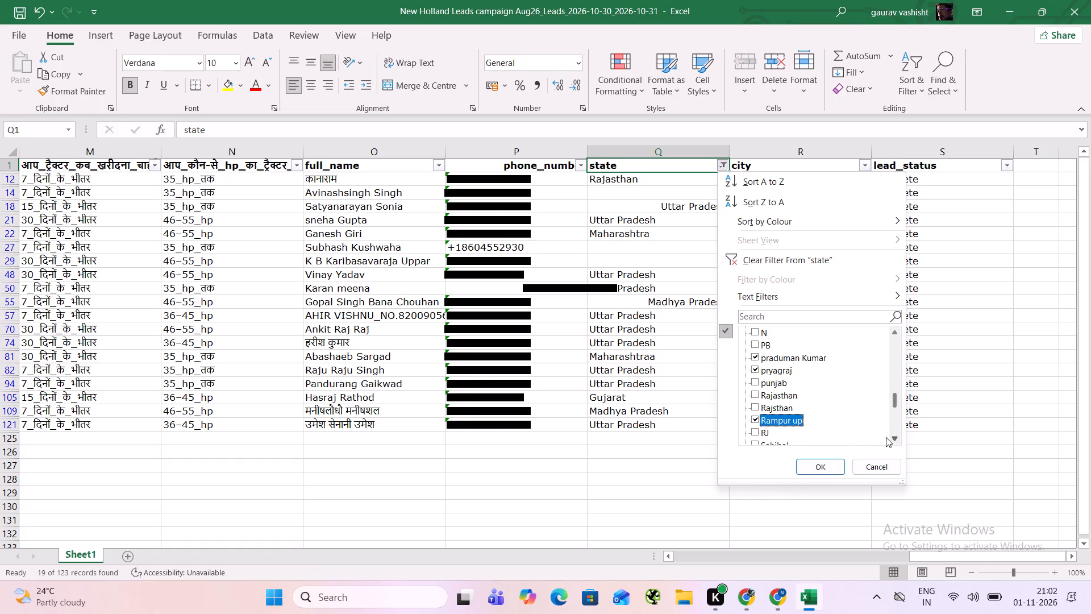
left_click(897, 437)
left_click(897, 437)
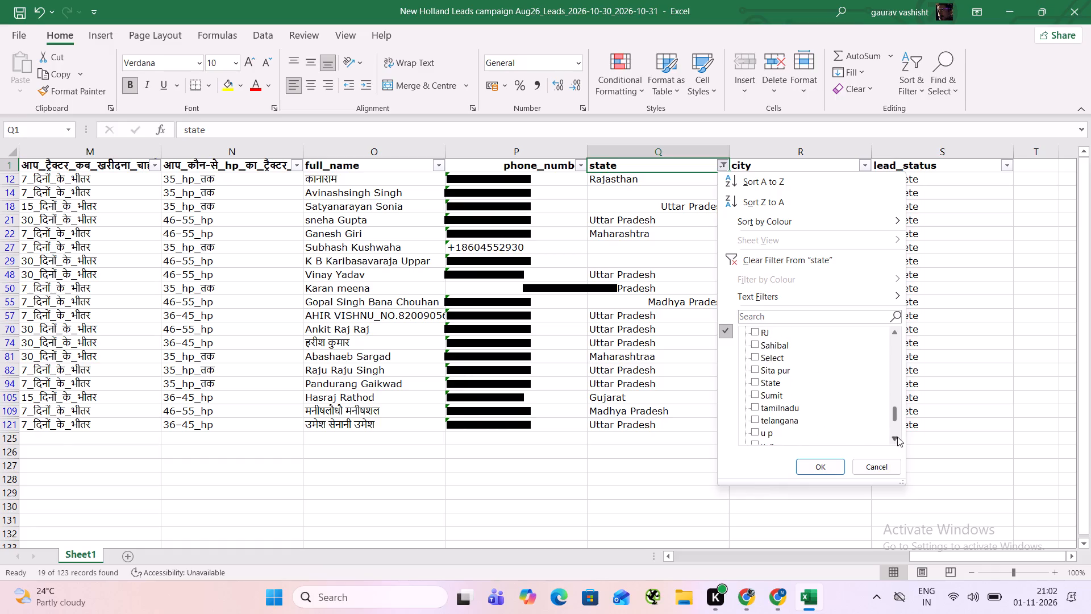
left_click(774, 347)
left_click(774, 367)
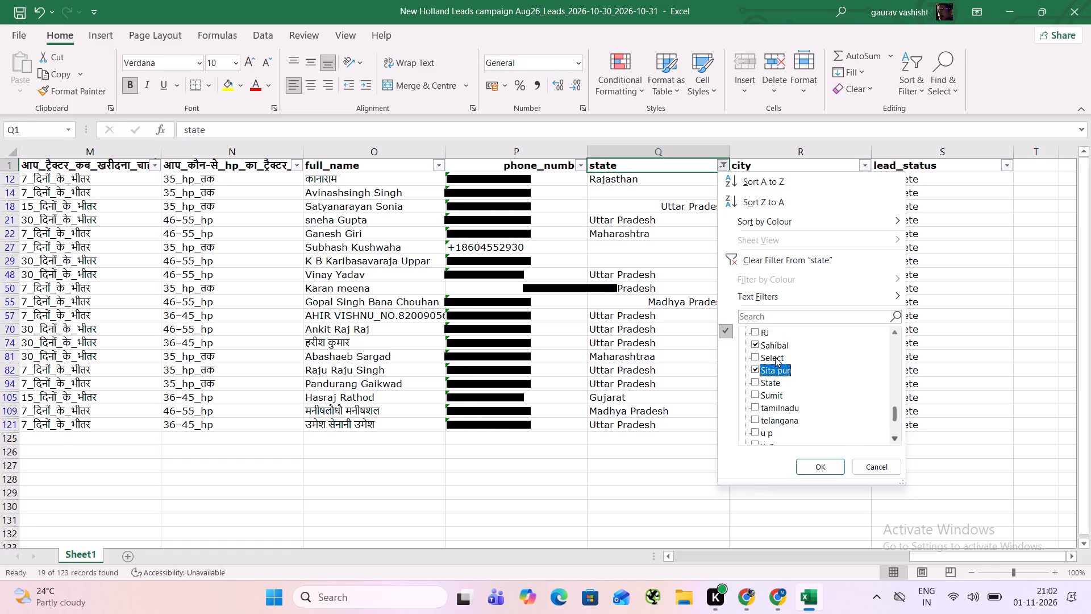
left_click(775, 357)
left_click(770, 384)
left_click(772, 392)
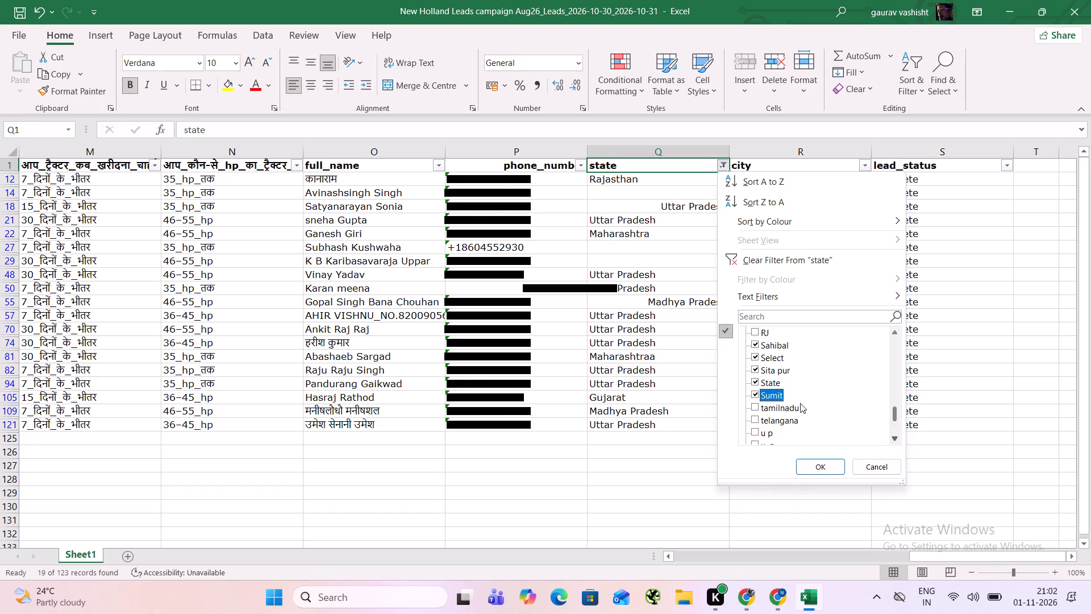
Add u p, u. p, u.p, u.p., Up, Uttar Pradesh and उत्तर प्रदेश to the selection and apply the state filter.
left_click(892, 432)
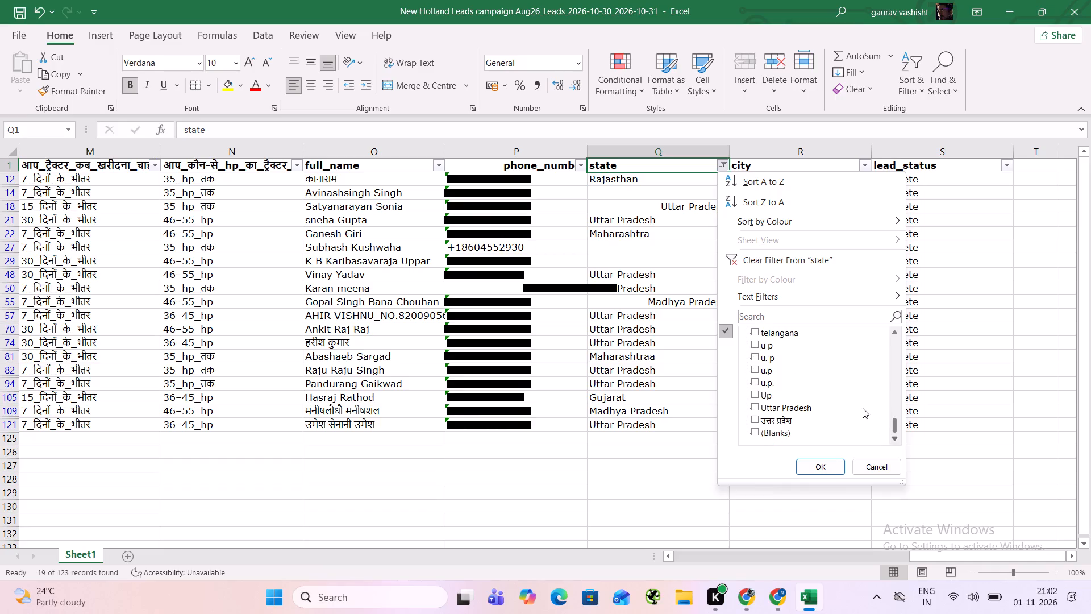
left_click(762, 343)
left_click(764, 363)
left_click(767, 372)
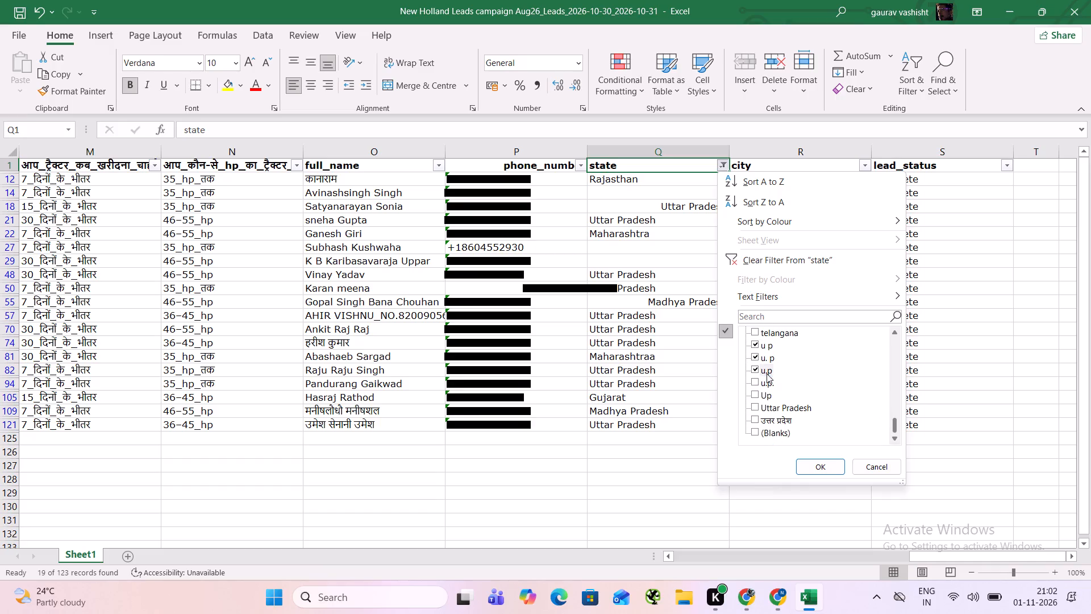
left_click(765, 383)
left_click(772, 398)
left_click(773, 400)
left_click(782, 405)
left_click(776, 418)
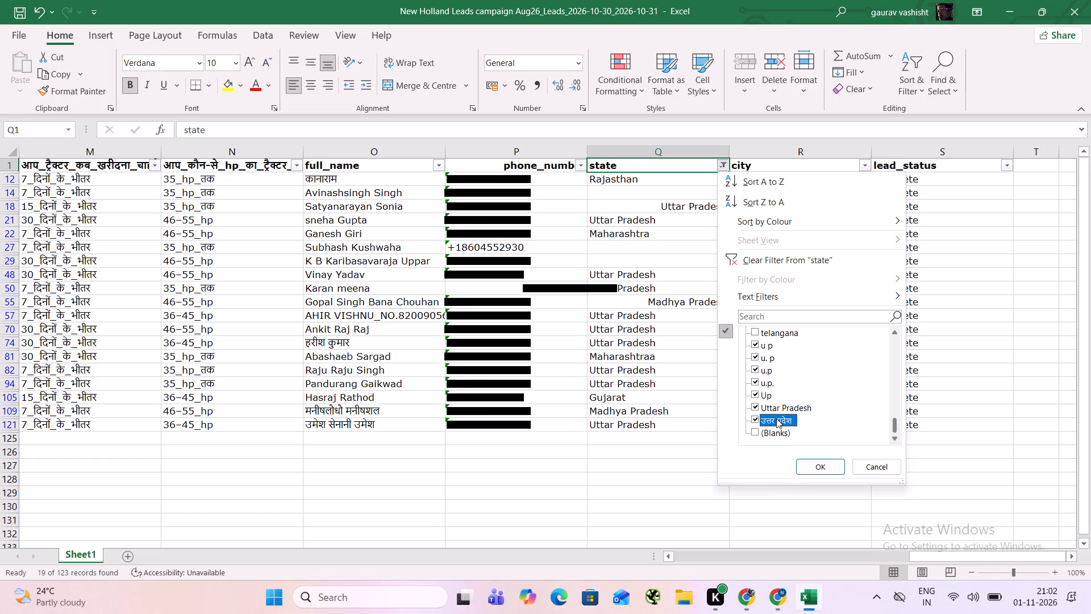
left_click(819, 467)
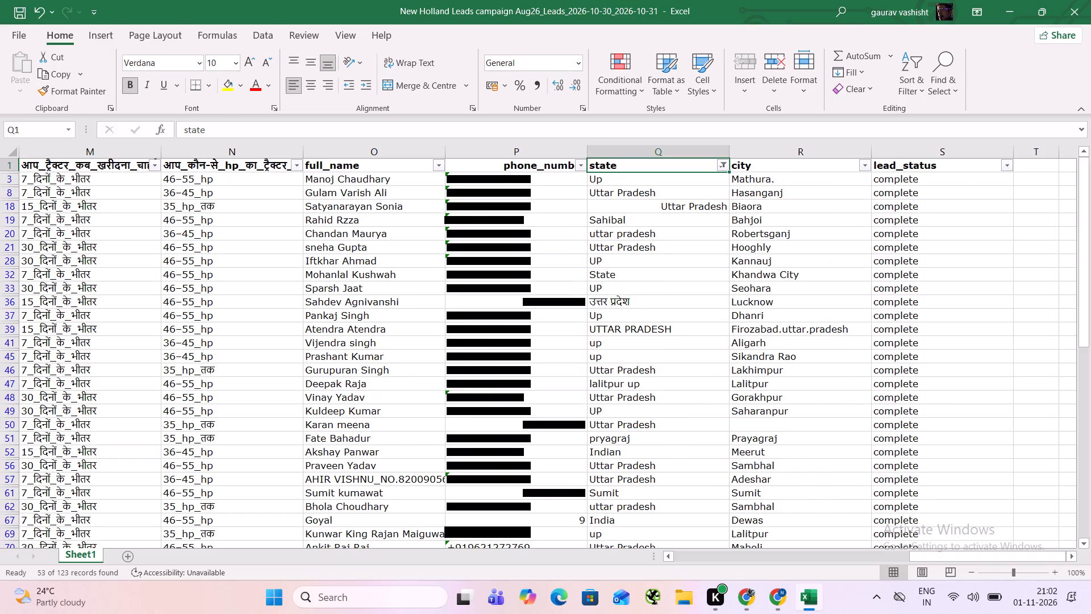
Copy Uttar Pradesh from the state in row 8 into row 3 and fill it down through all filtered state cells.
left_click(640, 192)
key("ctrl+c")
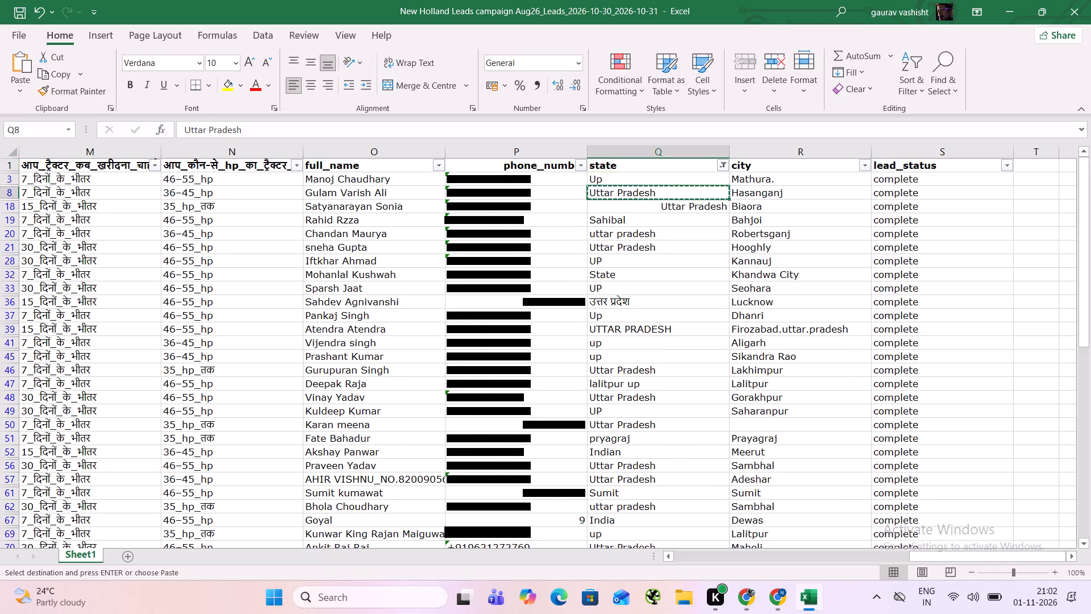
key("Up")
key("ctrl+v")
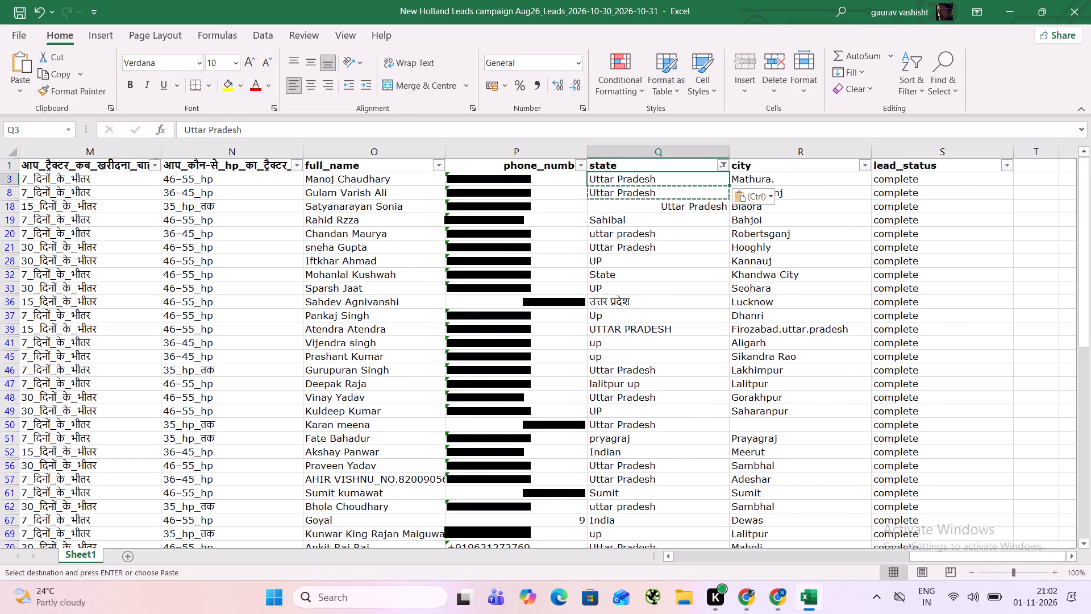
key("ctrl+shift+Down")
key("ctrl+d")
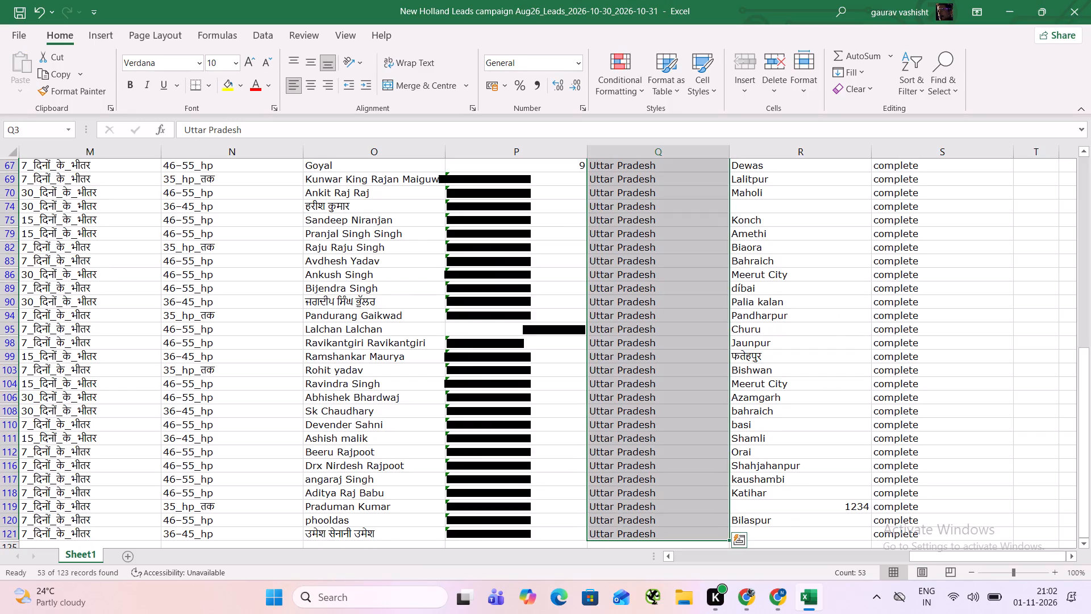
key("Up")
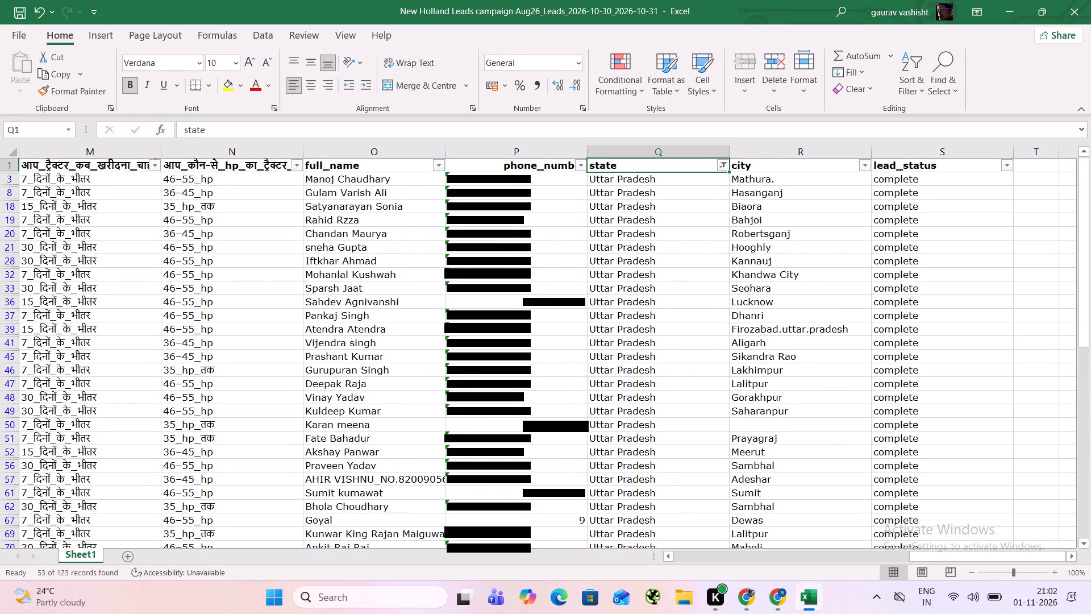
Filter the state column to only GJ, GJ01, Gorelal, Gujarat and gujrat, clearing the previous selection.
left_click(723, 160)
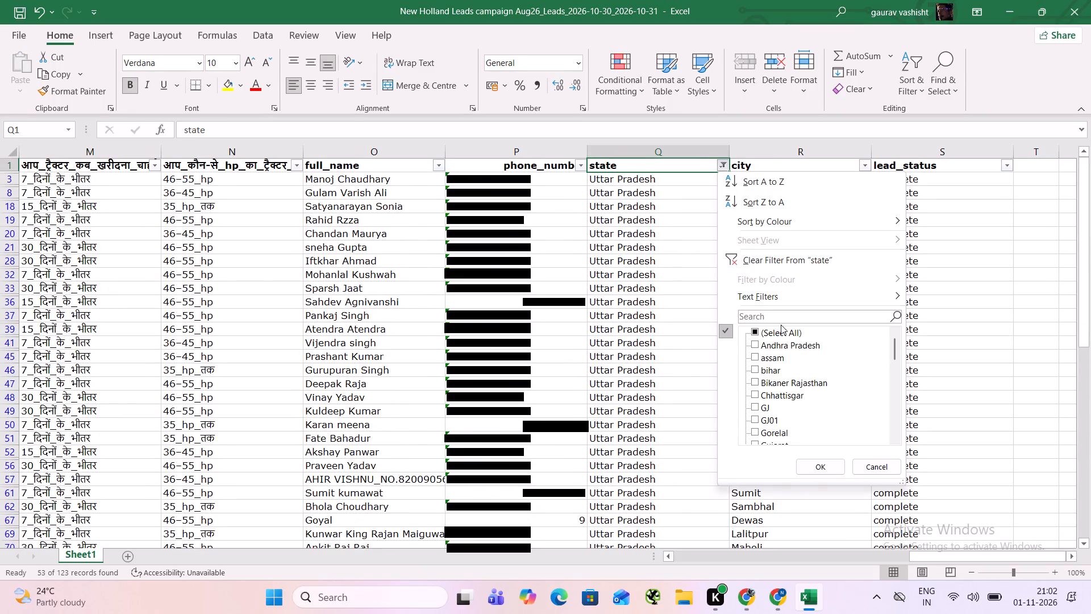
left_click(784, 329)
left_click(784, 329)
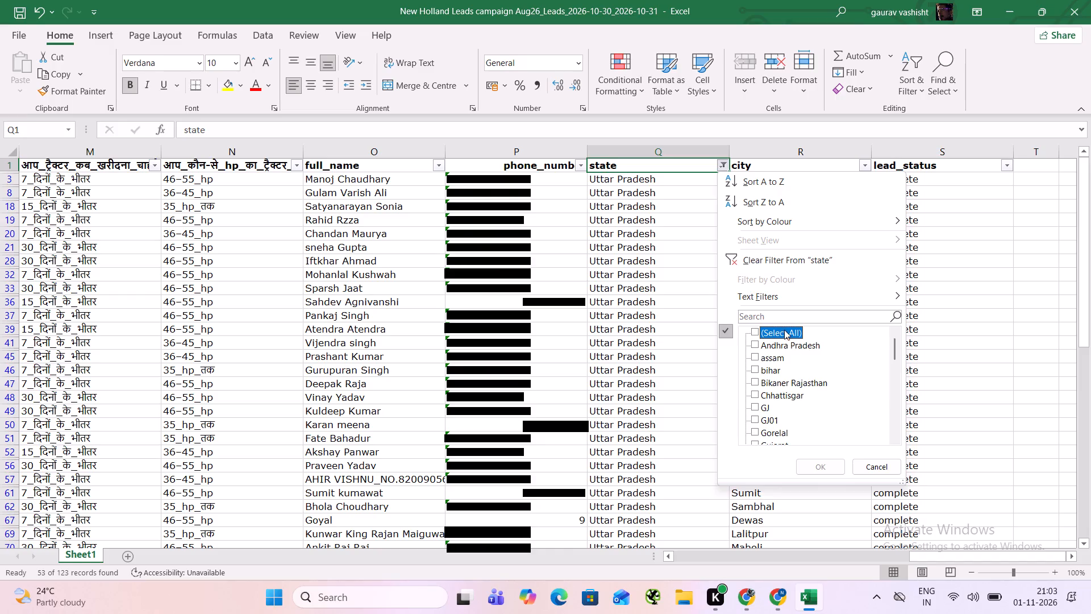
left_click(761, 408)
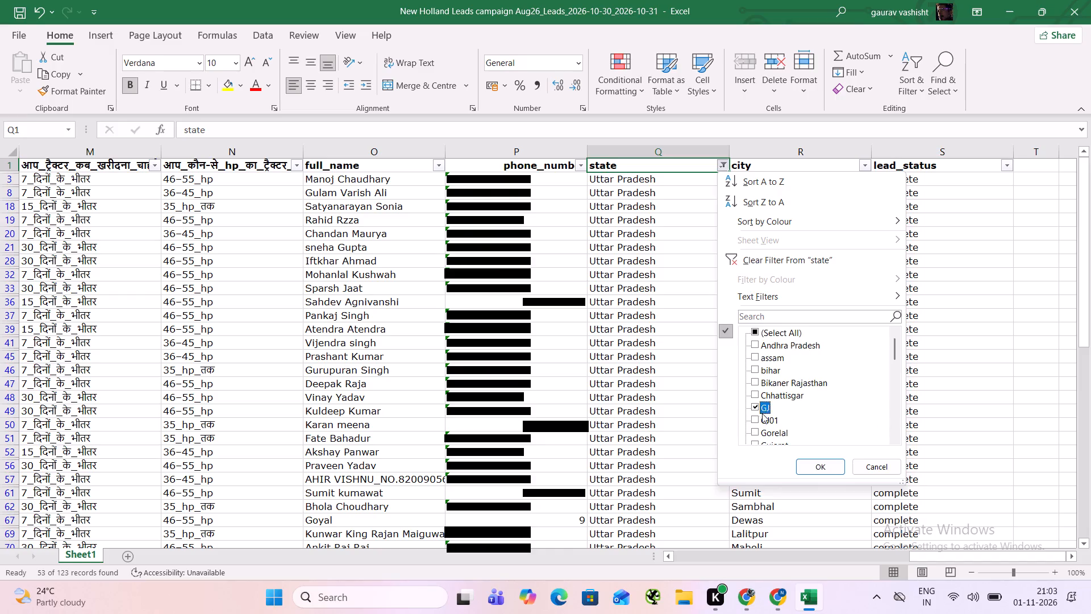
left_click(763, 416)
left_click(766, 425)
left_click(767, 426)
left_click(767, 436)
double_click(900, 443)
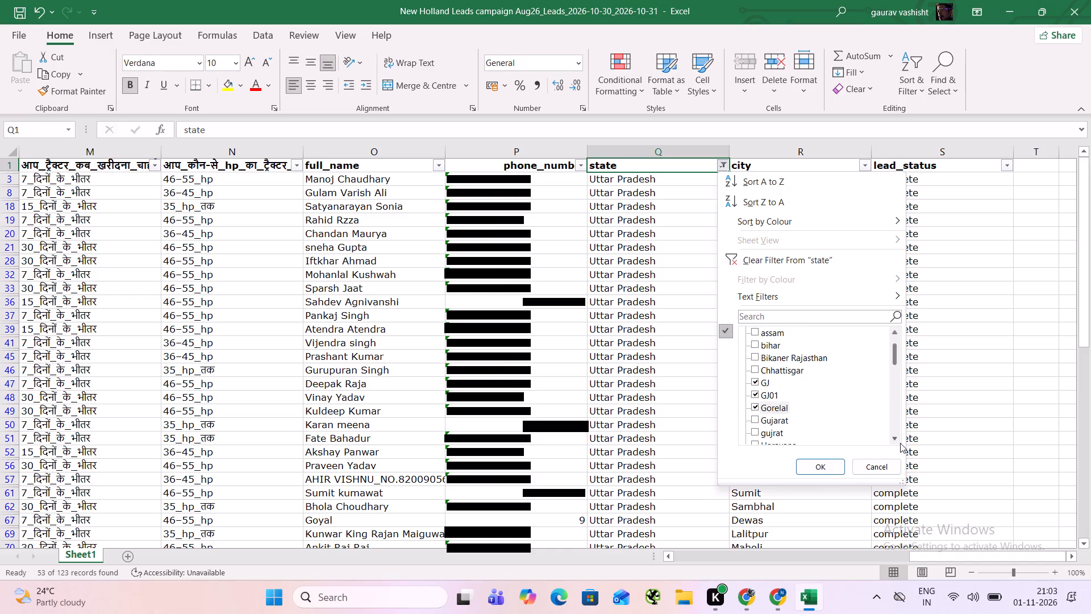
left_click(775, 384)
left_click(774, 390)
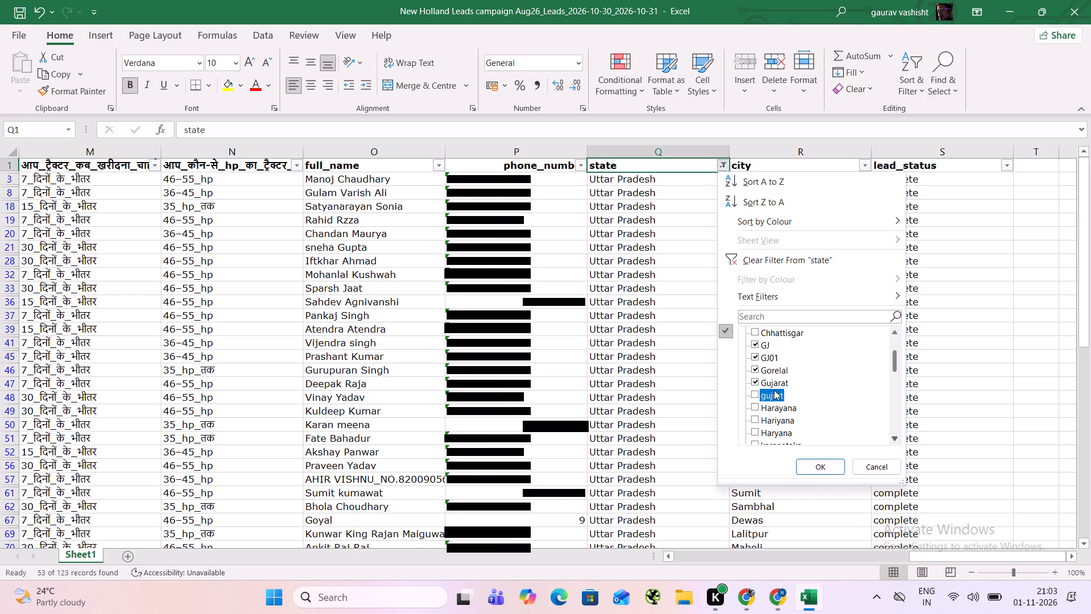
left_click(811, 464)
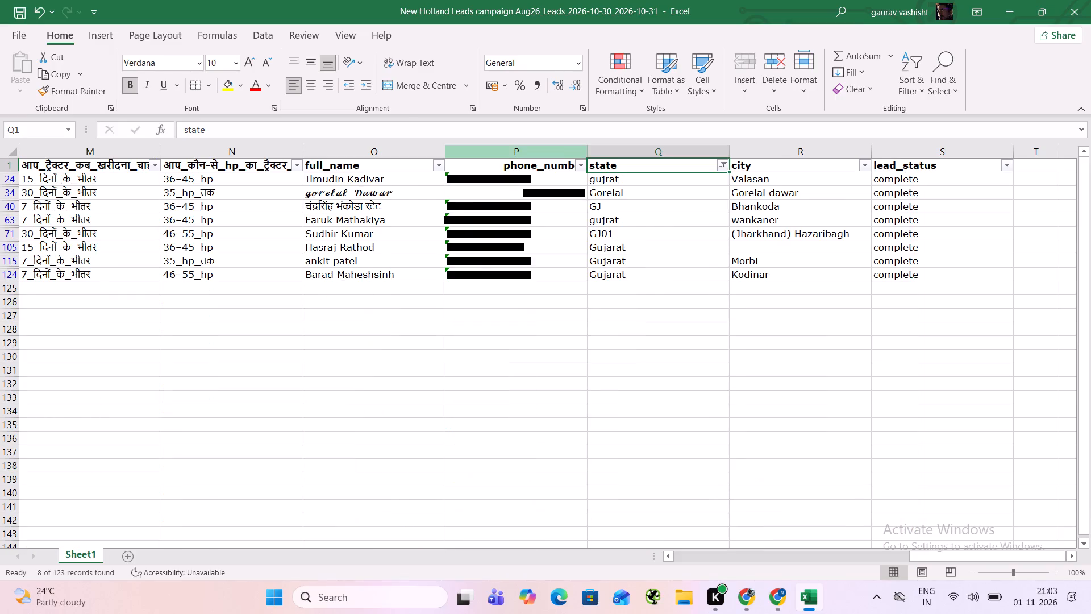
Copy Gujarat from the state in row 105 into row 24 and fill it down through all filtered state cells.
left_click(613, 250)
key("ctrl+c")
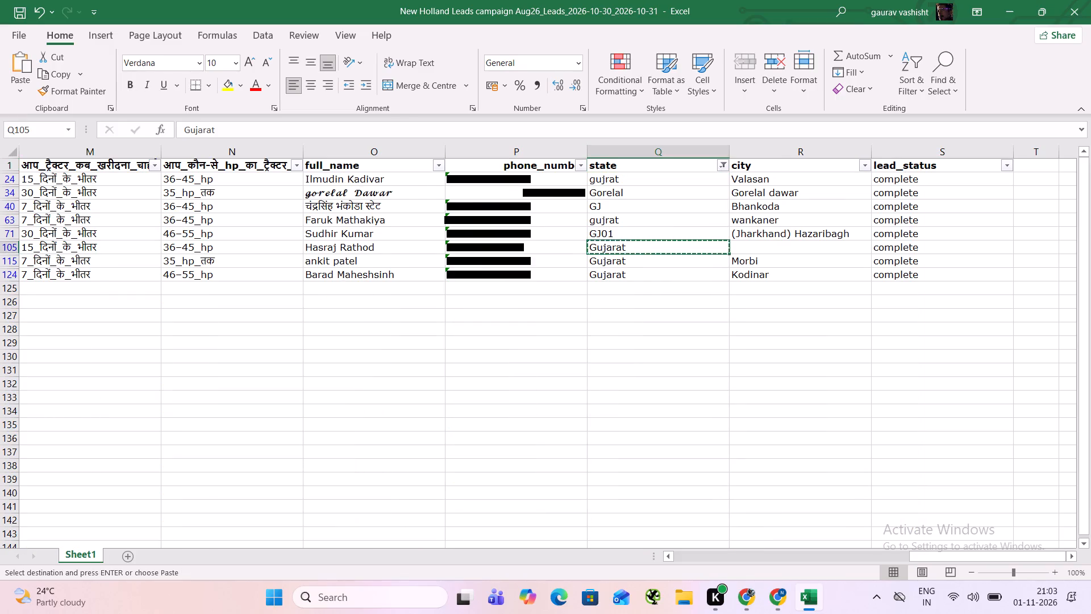
left_click(621, 178)
key("ctrl+v")
left_click_drag(621, 177, 632, 272)
key("ctrl+d")
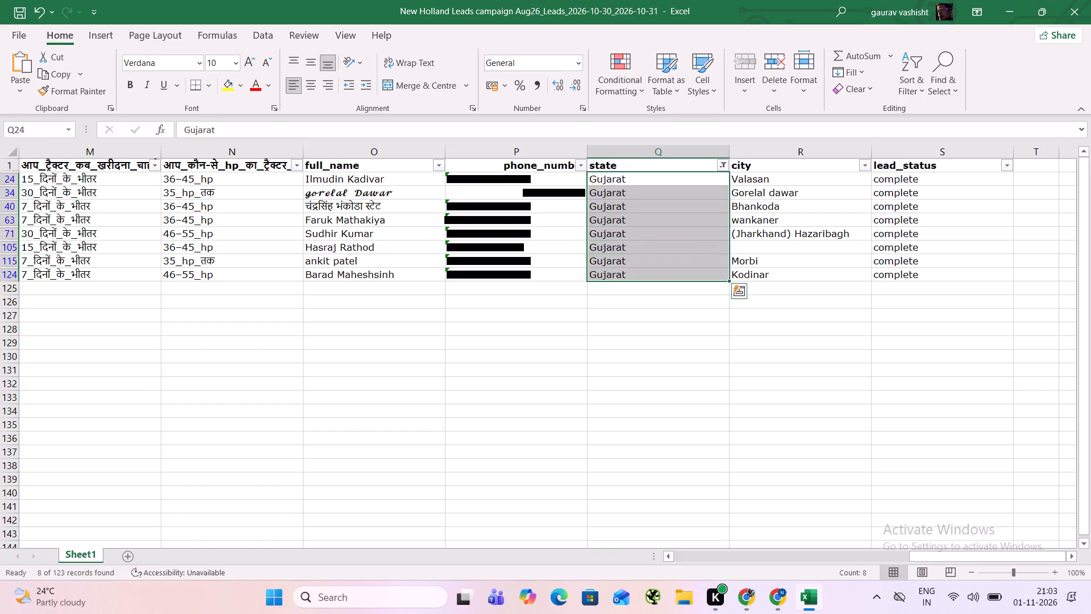
In the state column's filter, deselect Gujarat and choose assam, bihar, Bikaner Rajasthan, Chhattisgar and Hariyana.
left_click(723, 167)
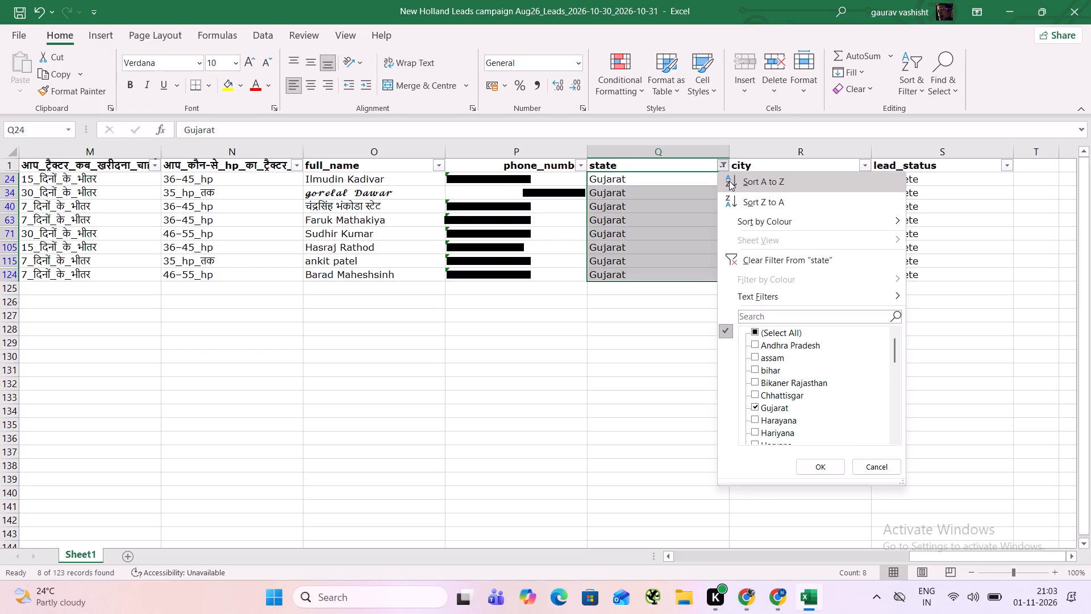
left_click(776, 403)
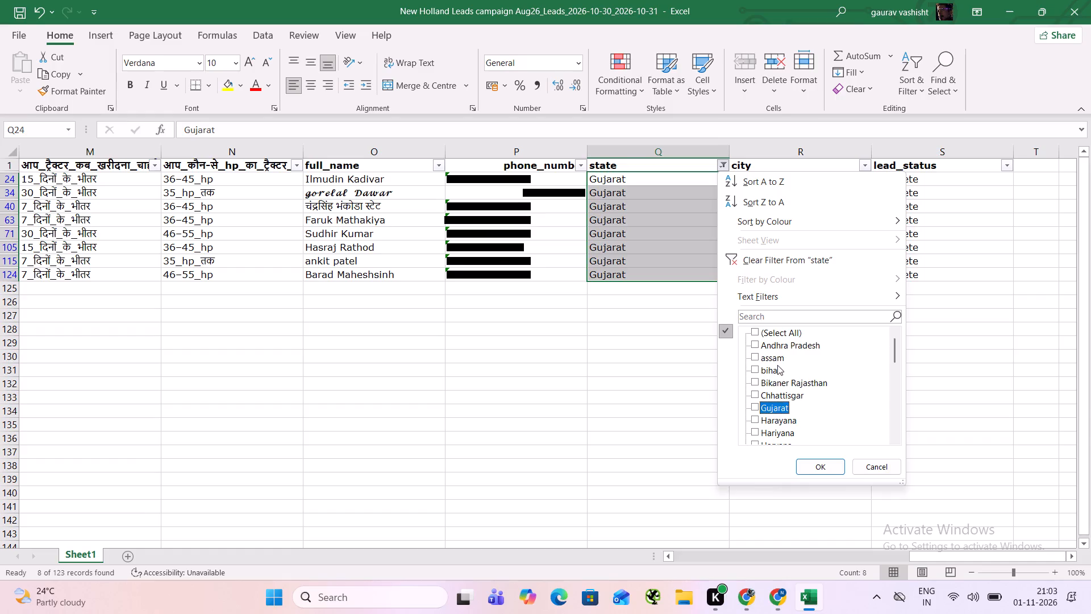
left_click(777, 360)
left_click(772, 366)
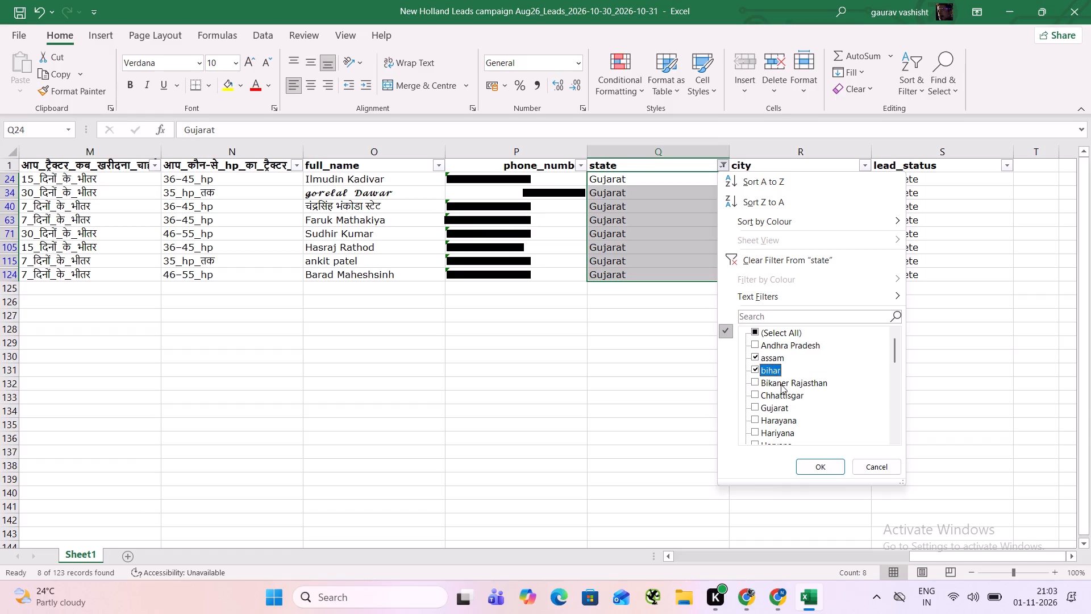
left_click(780, 384)
left_click(782, 395)
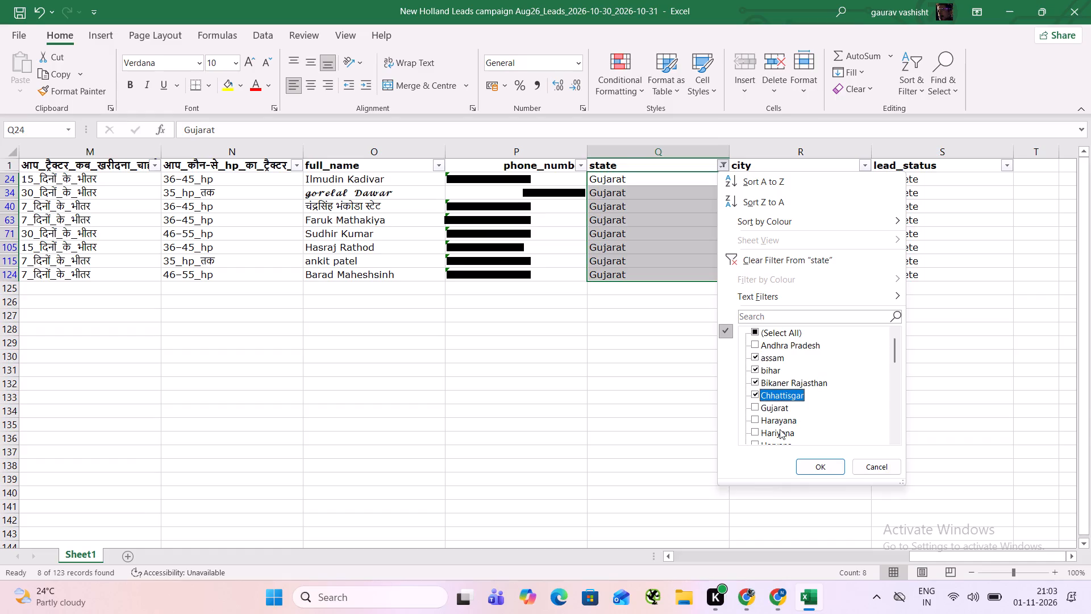
left_click(780, 430)
Add Harayana, karanataka, karnataka and Konch to the state filter selection.
left_click(897, 439)
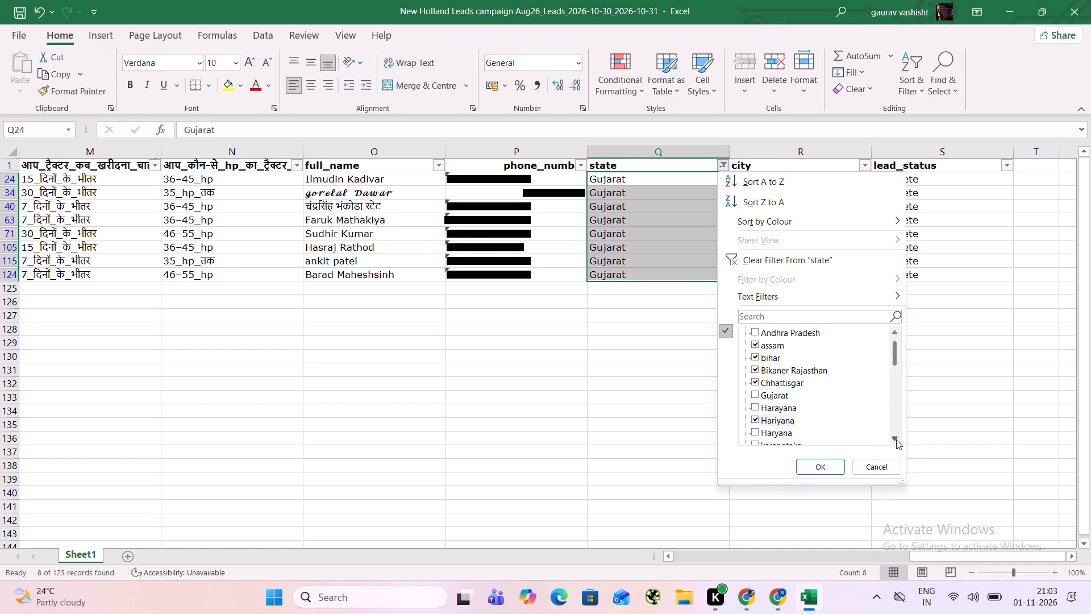
double_click(894, 439)
left_click(893, 438)
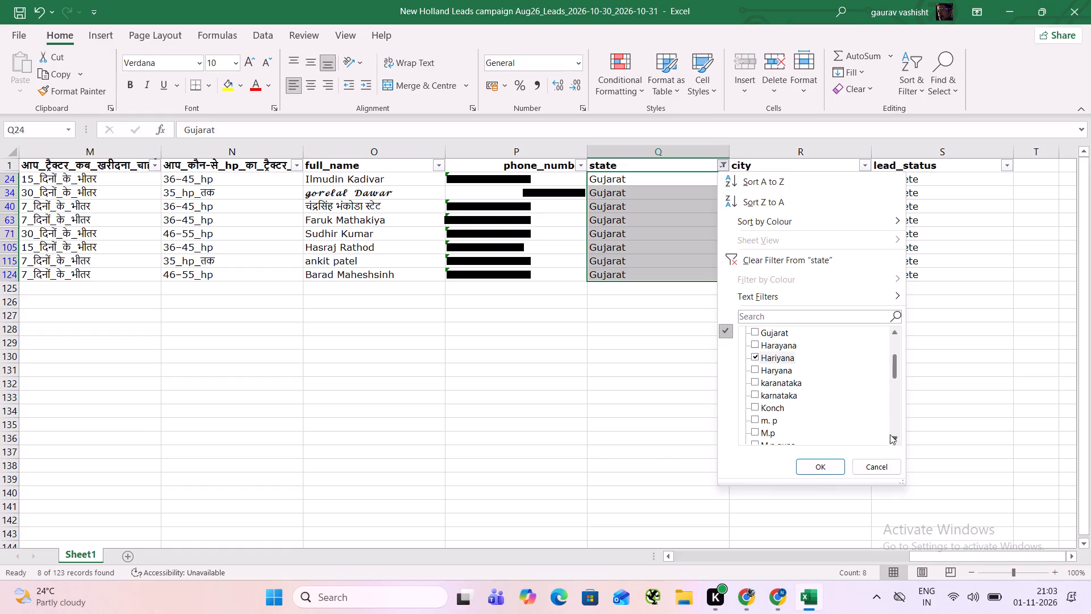
left_click(786, 347)
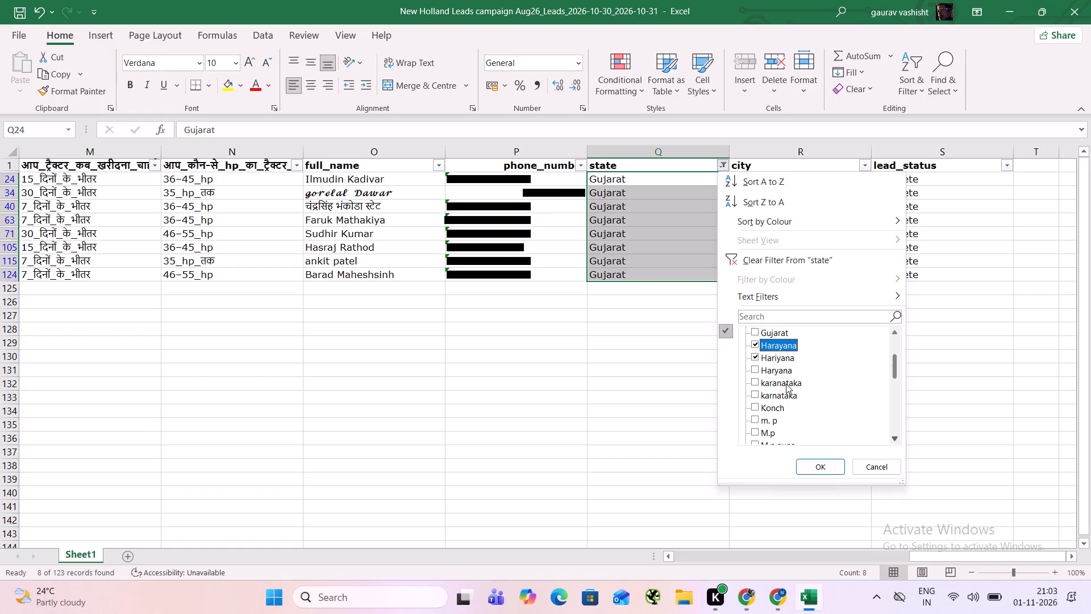
left_click(785, 381)
left_click(784, 398)
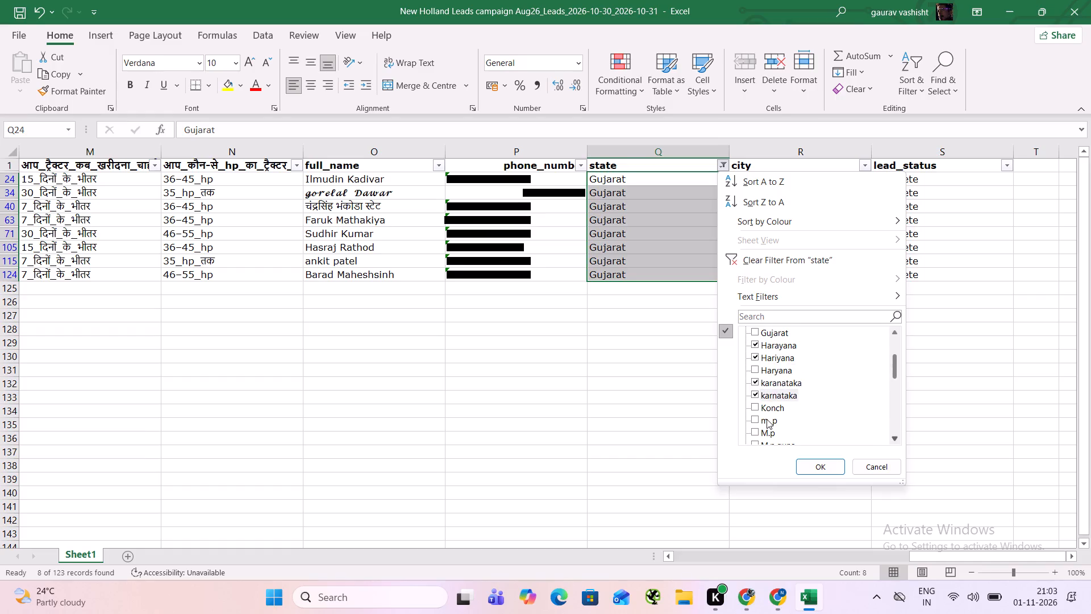
left_click(774, 408)
Add PB, punjab, tamilnadu and telangana to the selection and apply the state filter.
left_click(894, 439)
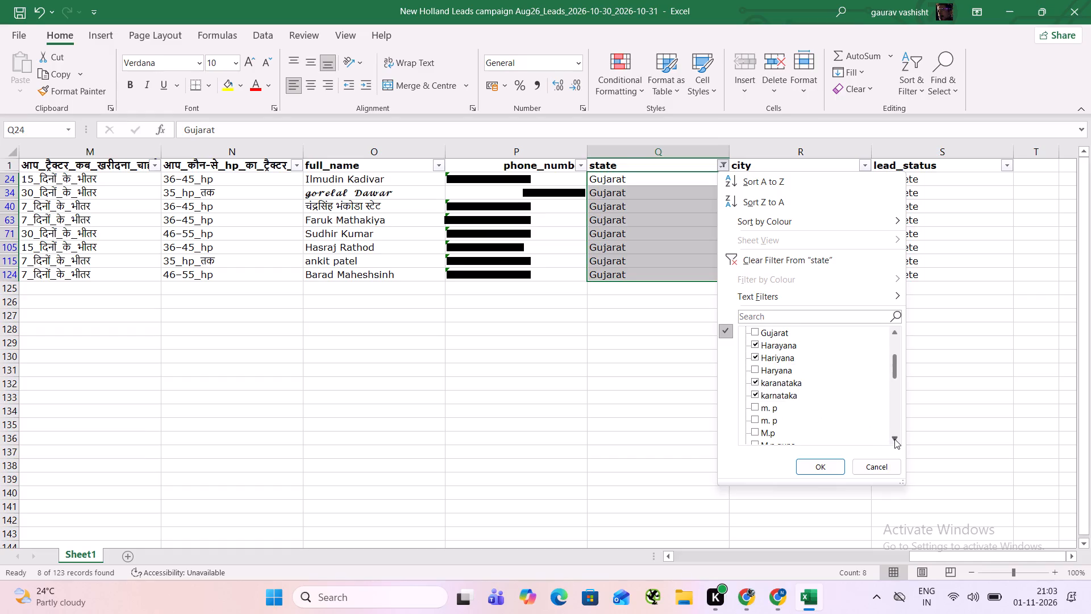
left_click(894, 439)
left_click(894, 439)
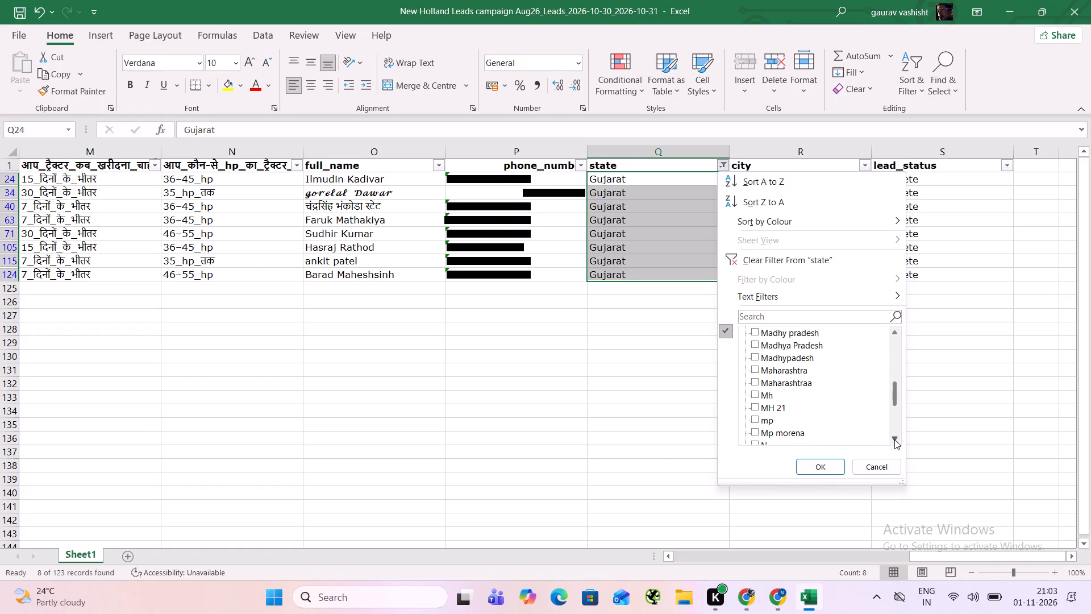
left_click(894, 439)
left_click(894, 439)
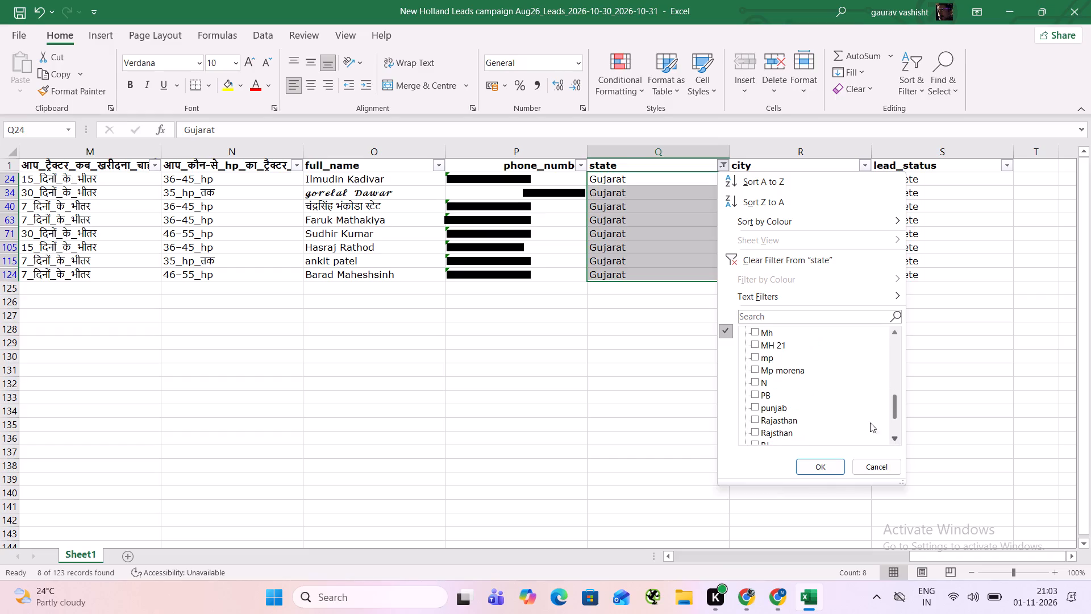
left_click(753, 394)
left_click(773, 410)
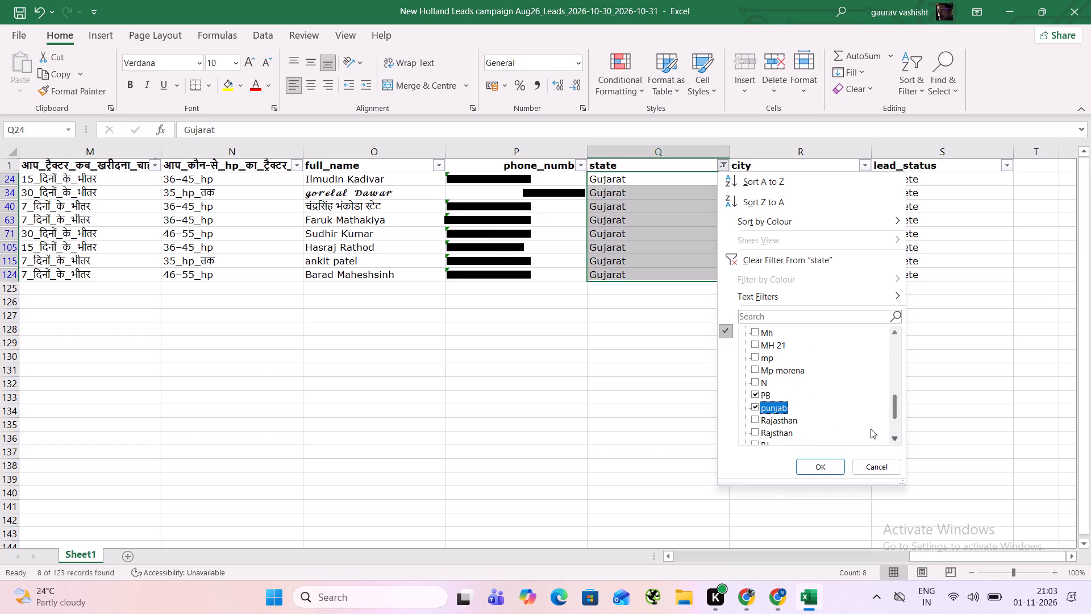
left_click(890, 434)
left_click(890, 434)
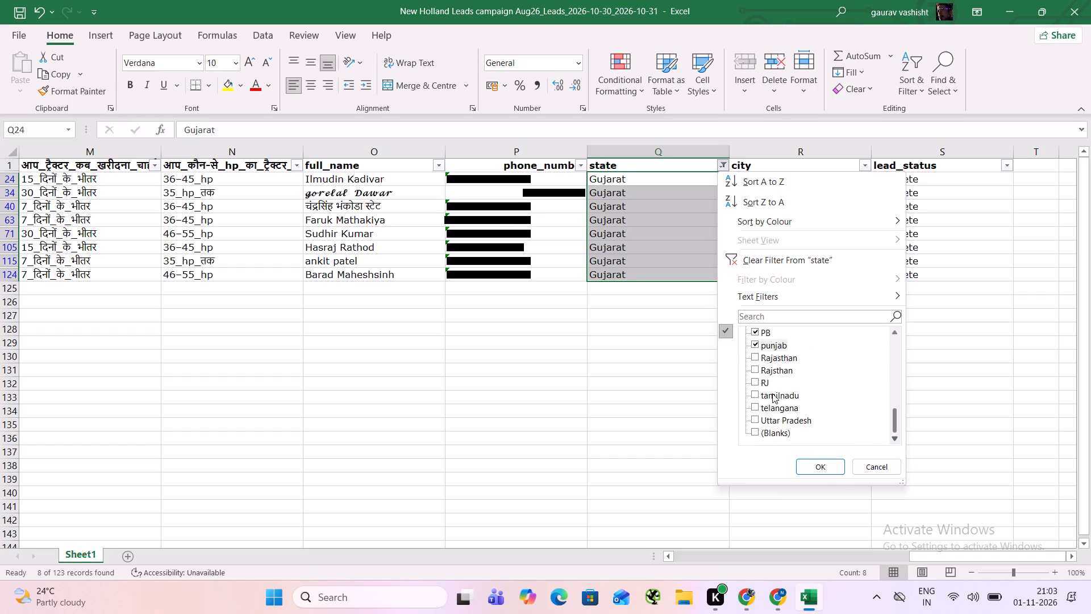
left_click(776, 400)
left_click(777, 405)
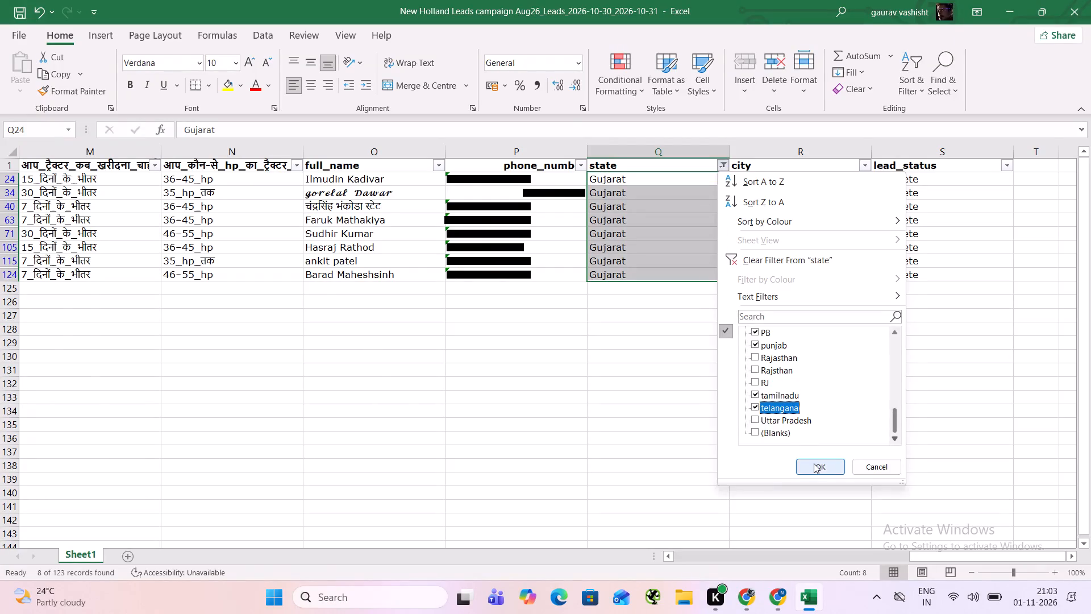
left_click(814, 464)
Change the state in row 4 to Punjab and in row 6 to Haryana.
left_click(626, 181)
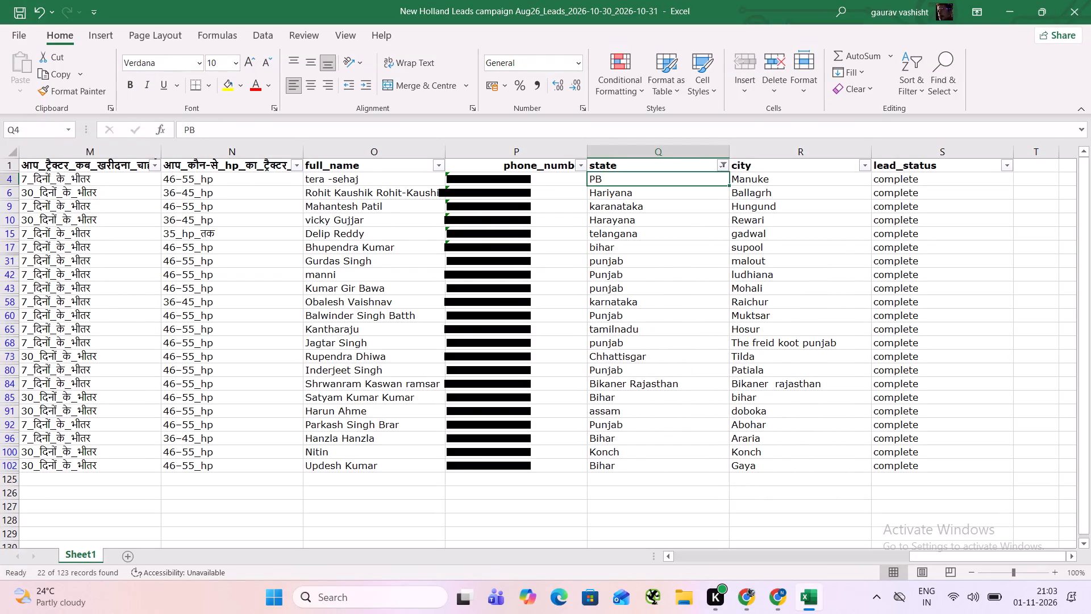
type("Punjab")
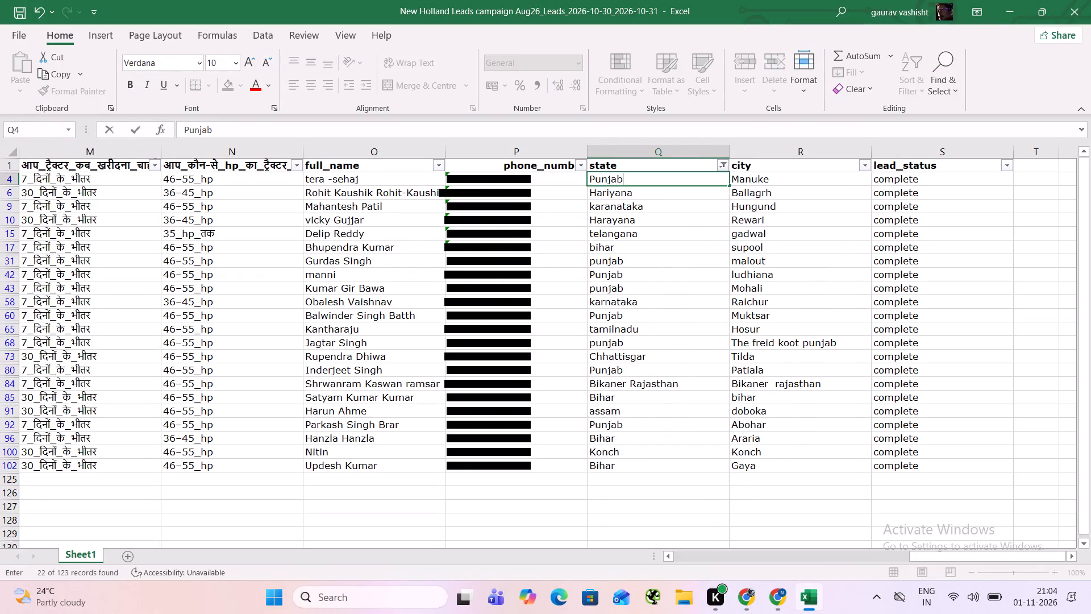
key("Right")
key("Down")
key("Left")
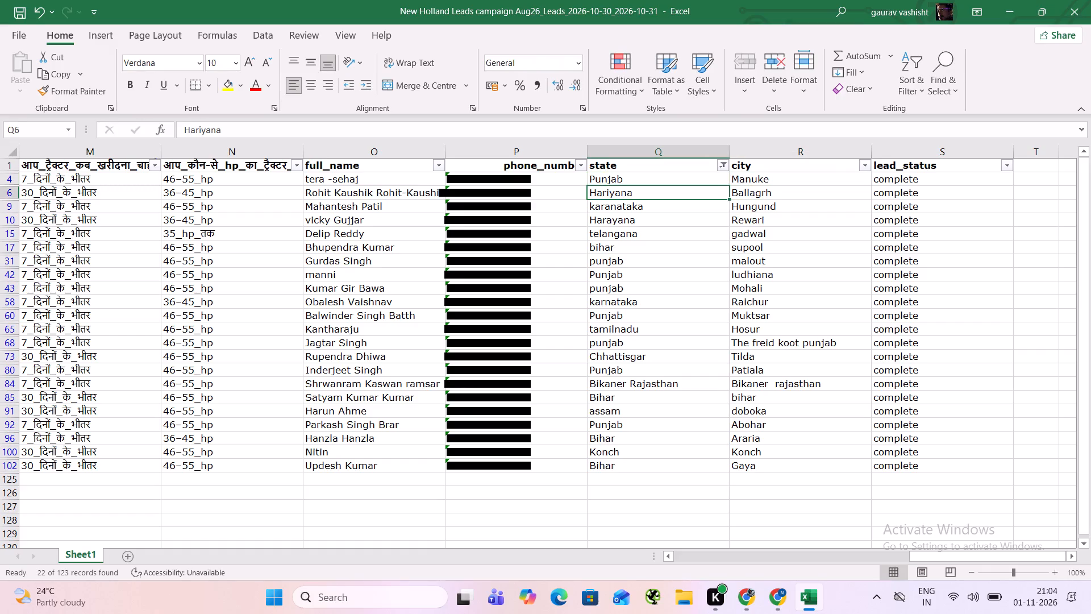
type("Haryana")
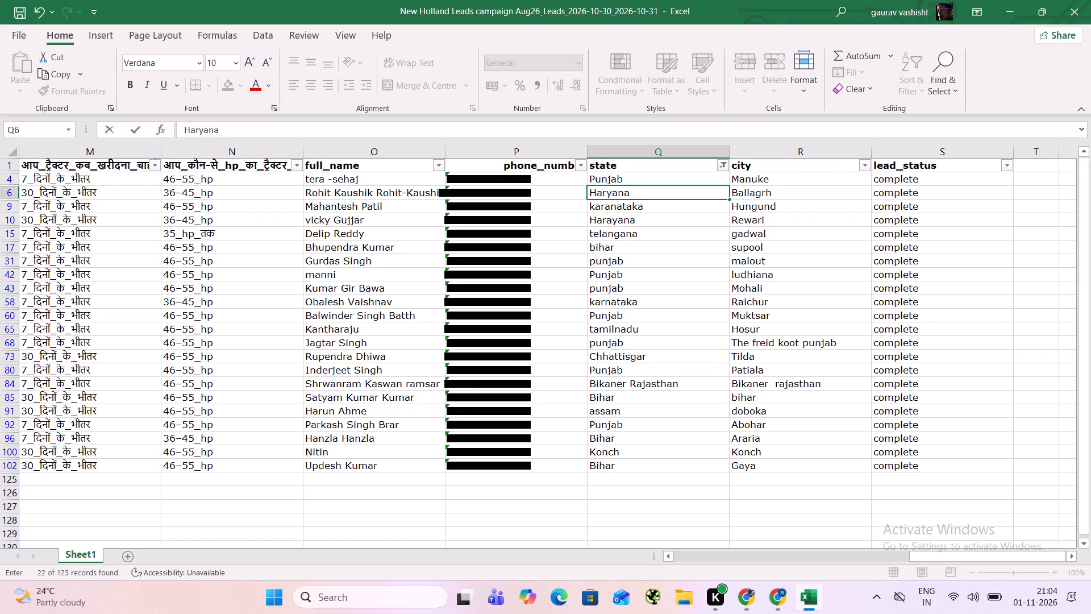
key("Right")
Enter the states Karantaka in row 9, Haryana in row 10 and Telengana in row 15.
key("Down")
key("Left")
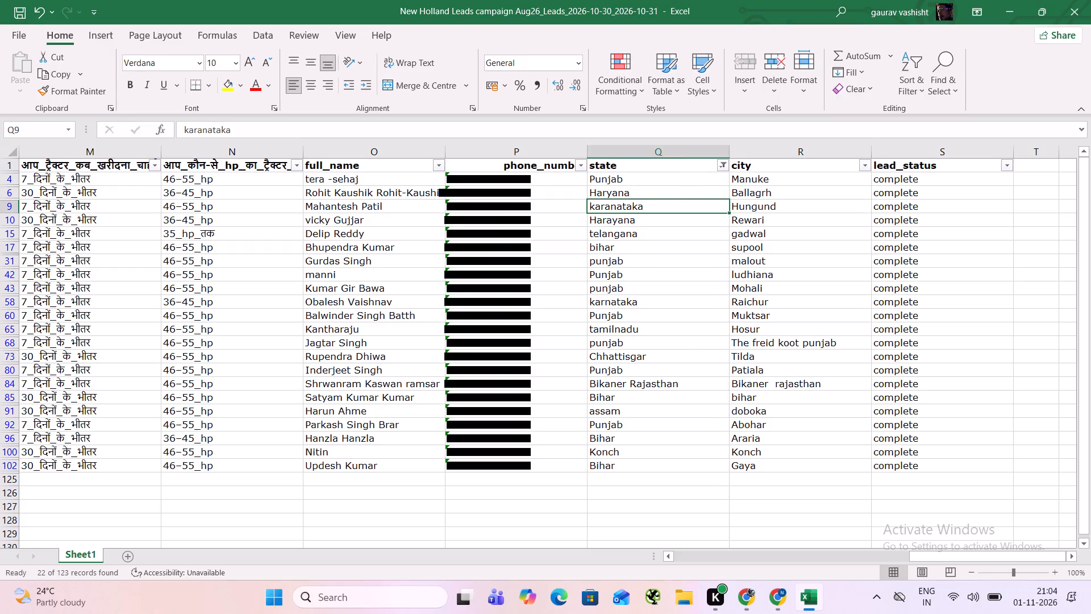
key("k")
key("BackSpace")
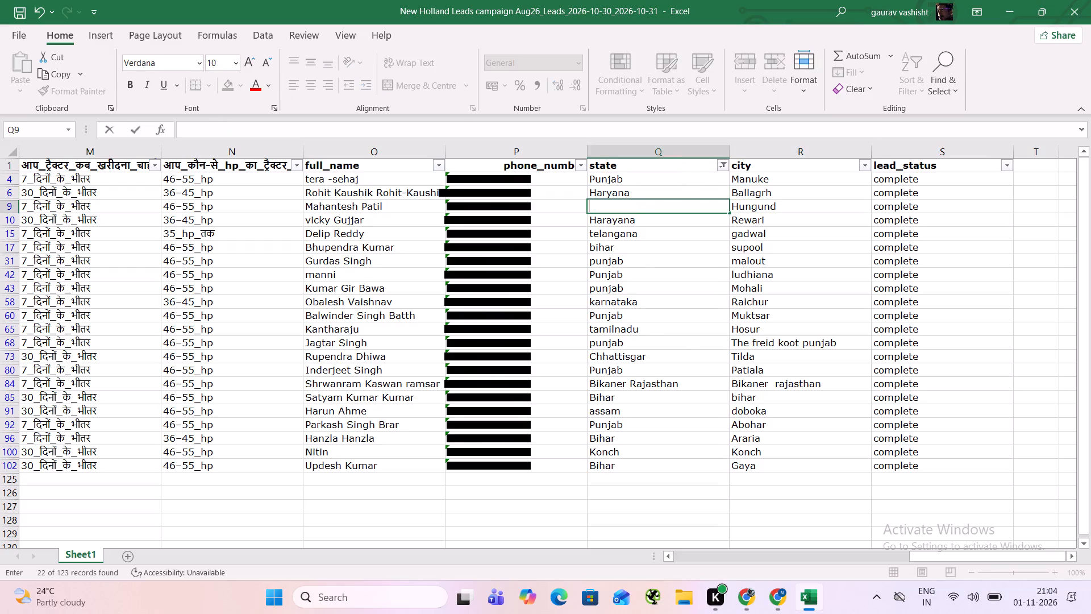
type("Karantaka")
key("Right")
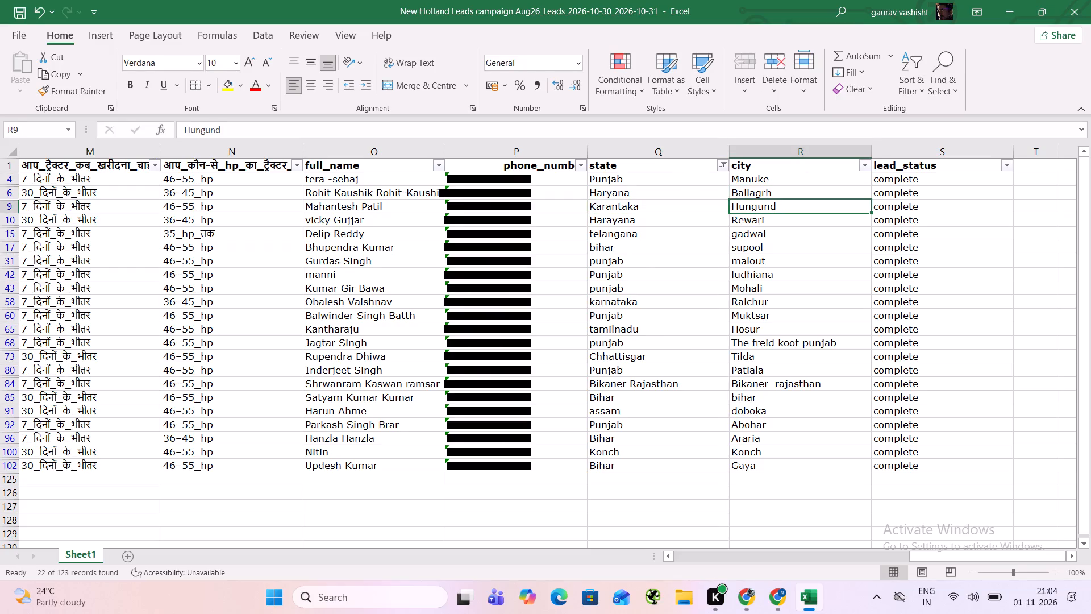
key("Down")
key("Left")
type("Haryana")
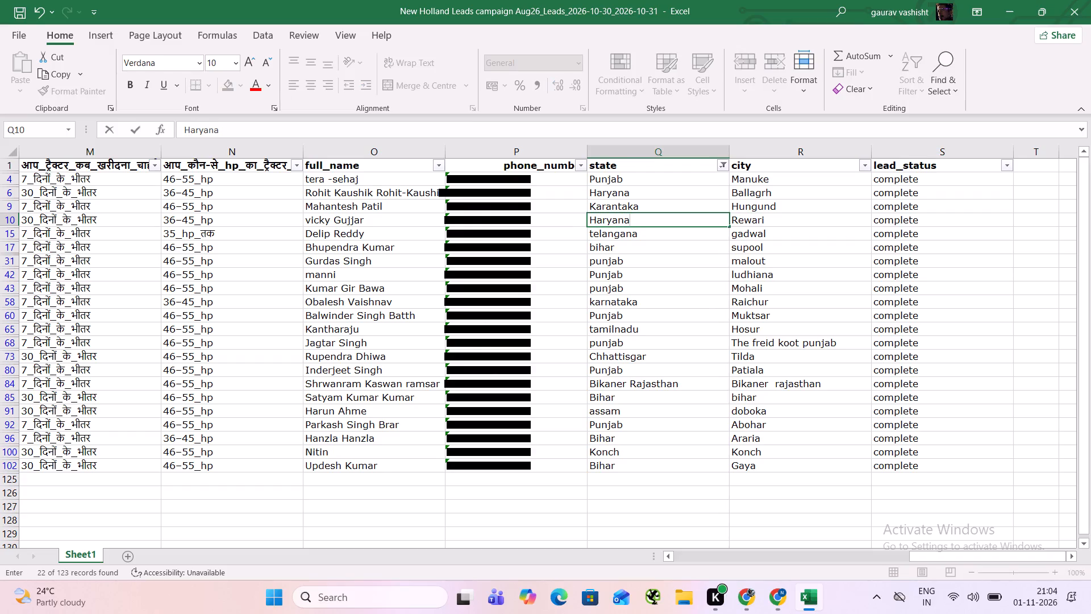
key("Down")
type("Telengana")
key("Right")
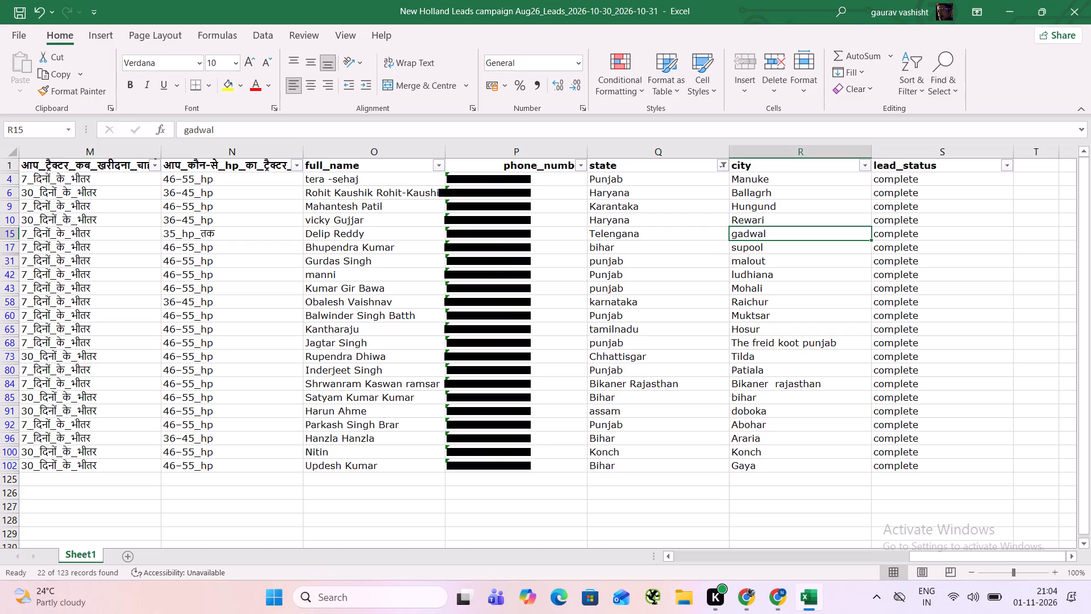
Clear the city entries gadwal in row 15 and supool in row 17.
key("BackSpace")
key("Down")
key("BackSpace")
Change the state in row 17 to Bihar.
key("Left")
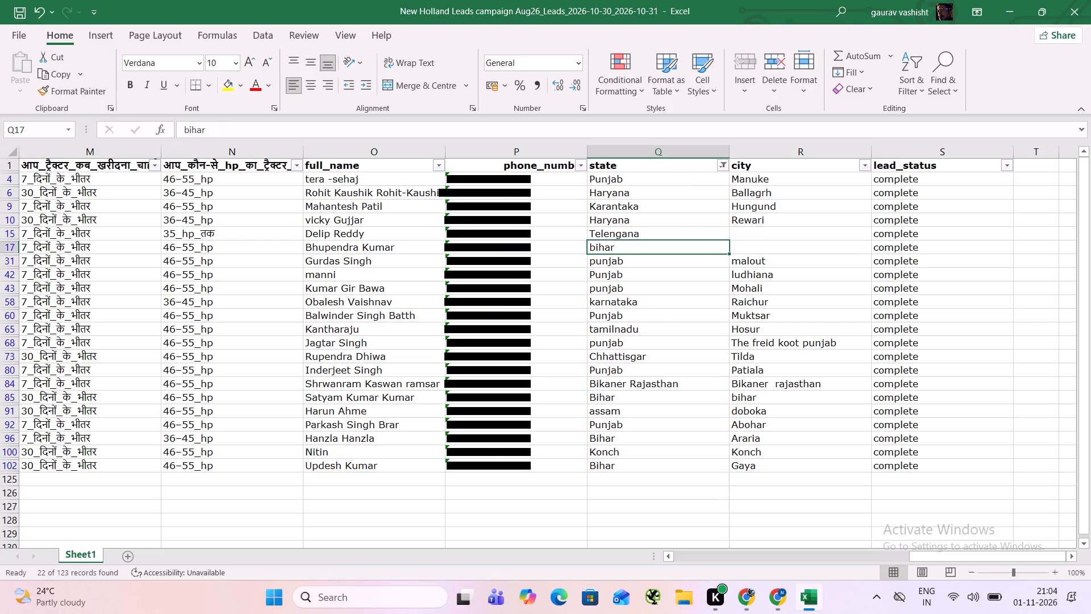
type("Bihar")
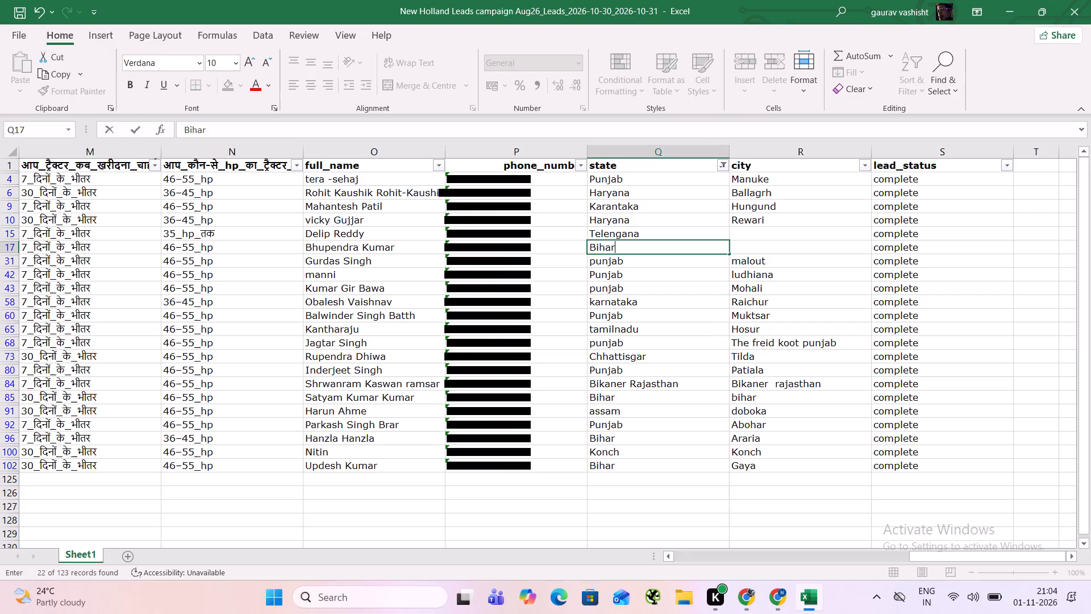
key("Right")
key("Down")
key("Left")
key("Down")
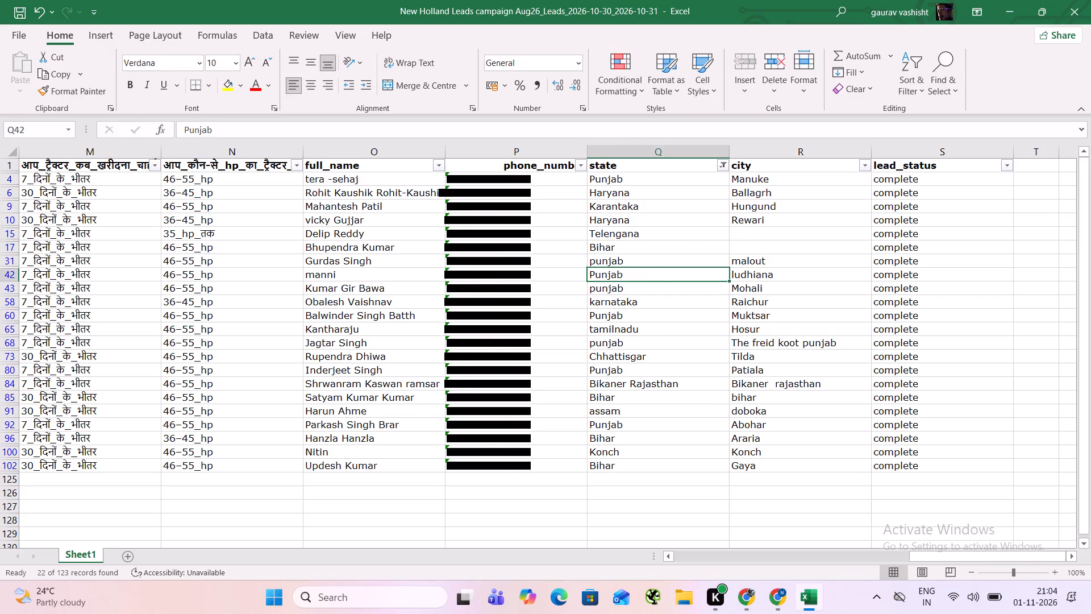
Set the state in row 31 to Punjab by copying it from row 42, and clear row 31's city entry.
key("ctrl+c")
key("Up")
key("ctrl+v")
key("Right")
key("BackSpace")
key("Down")
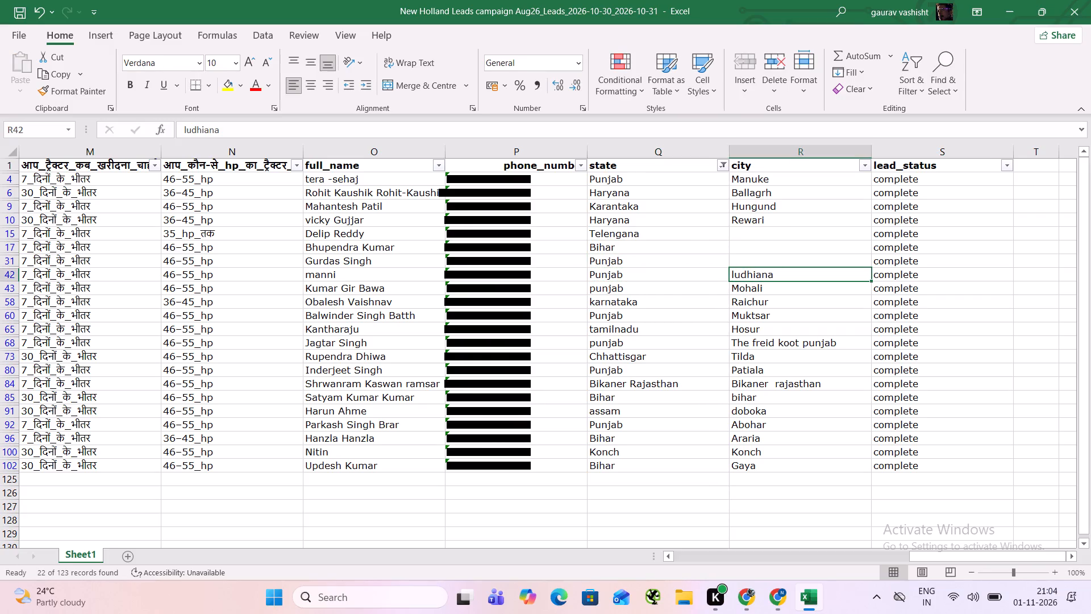
Change the city in row 42 to Ludhina.
type("Ludhina")
key("Down")
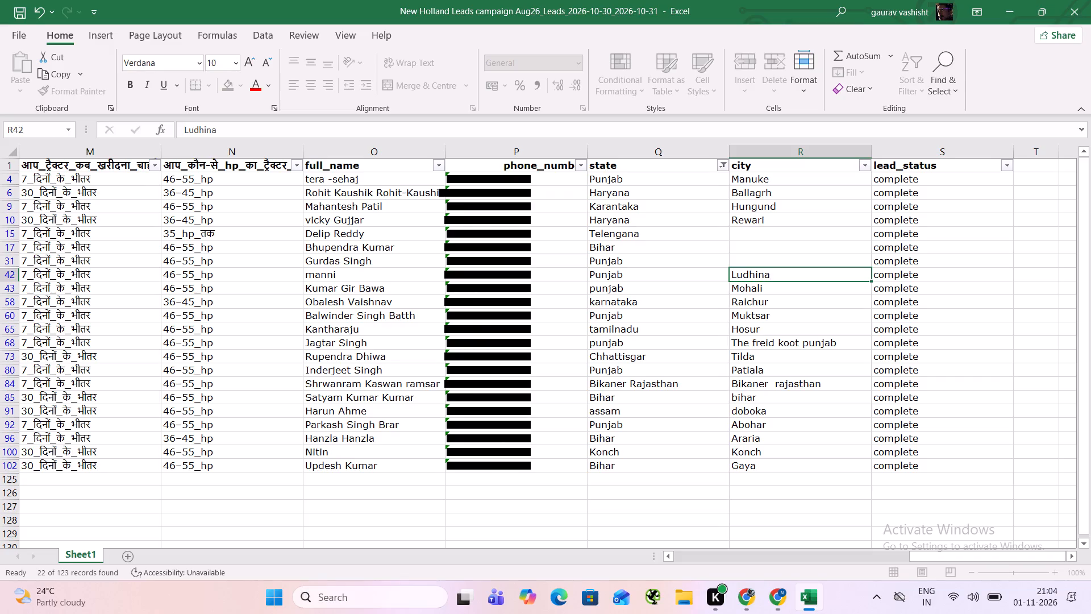
Enter the states Punjab in row 43, Karnataka in row 58 and Tamil Nadu in row 65.
key("Left")
key("Up")
key("ctrl+c")
key("Down")
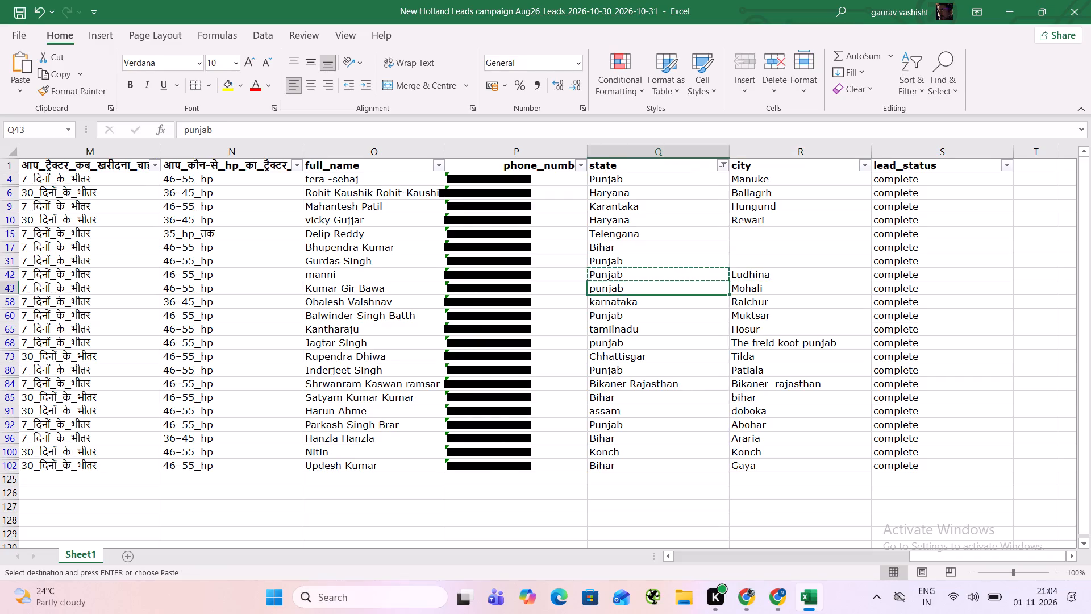
key("ctrl+v")
key("Down")
type("Karna")
type("taka")
key("Right")
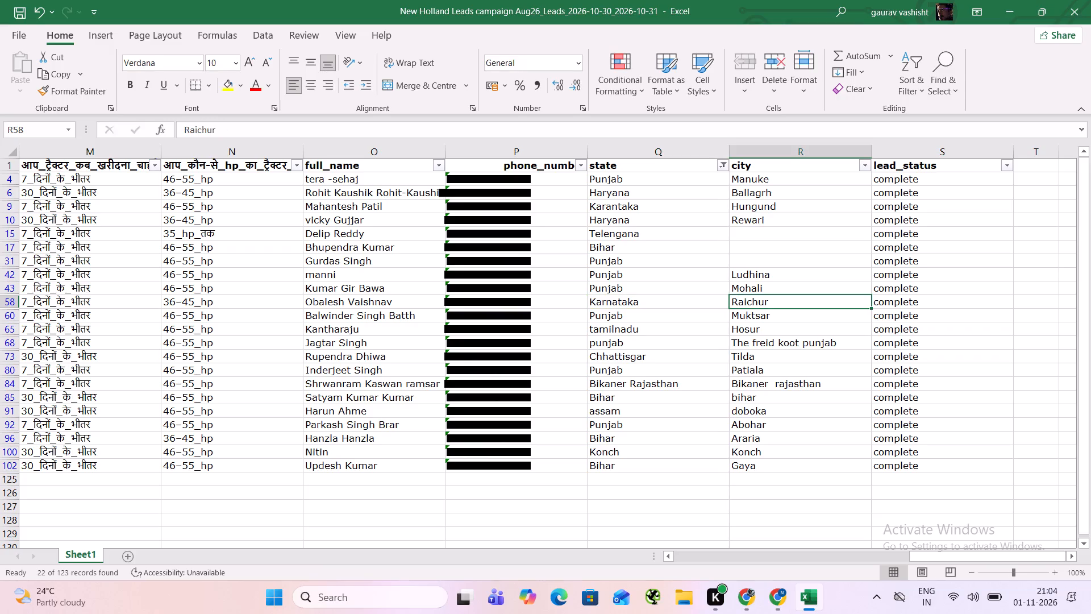
key("Down")
key("Left")
key("Down")
type("Tamil Nadu")
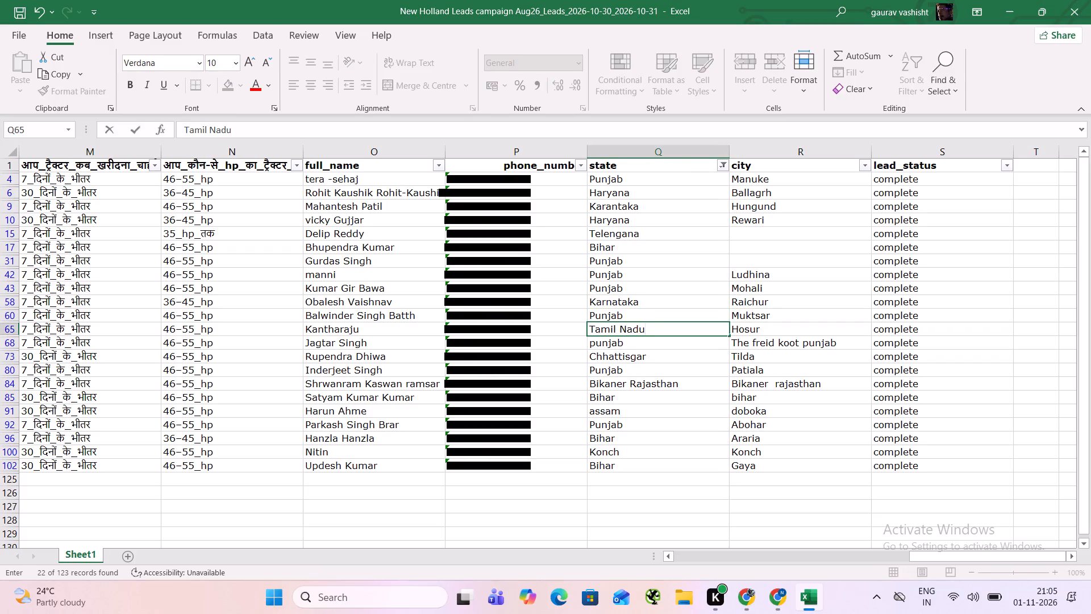
Clear the city entry in row 68 and change that row's state to Punjab.
key("Right")
key("Down")
key("BackSpace")
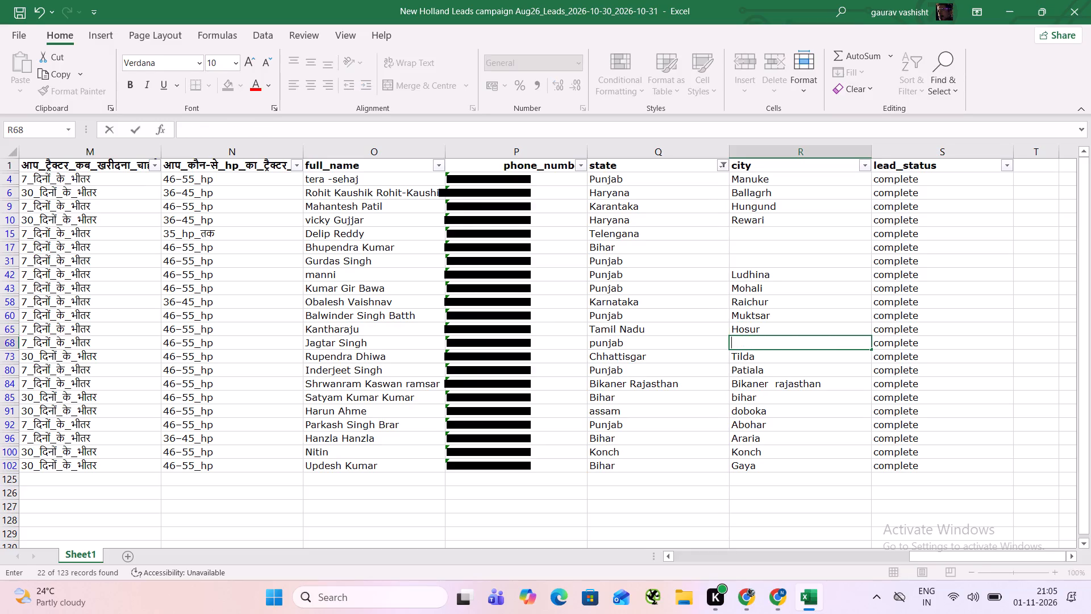
key("Left")
type("Punjab")
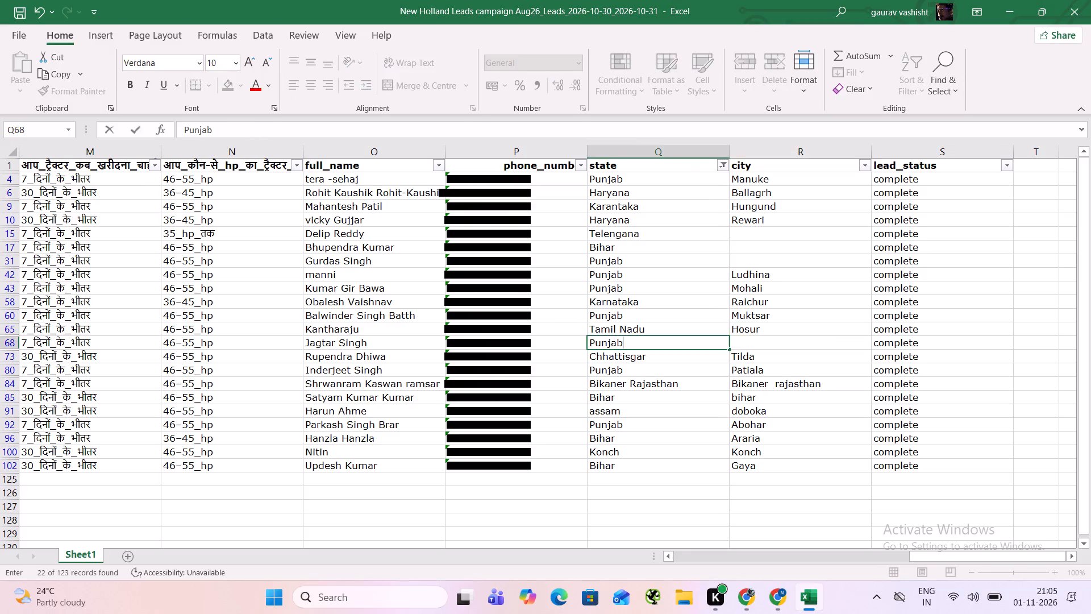
key("Down")
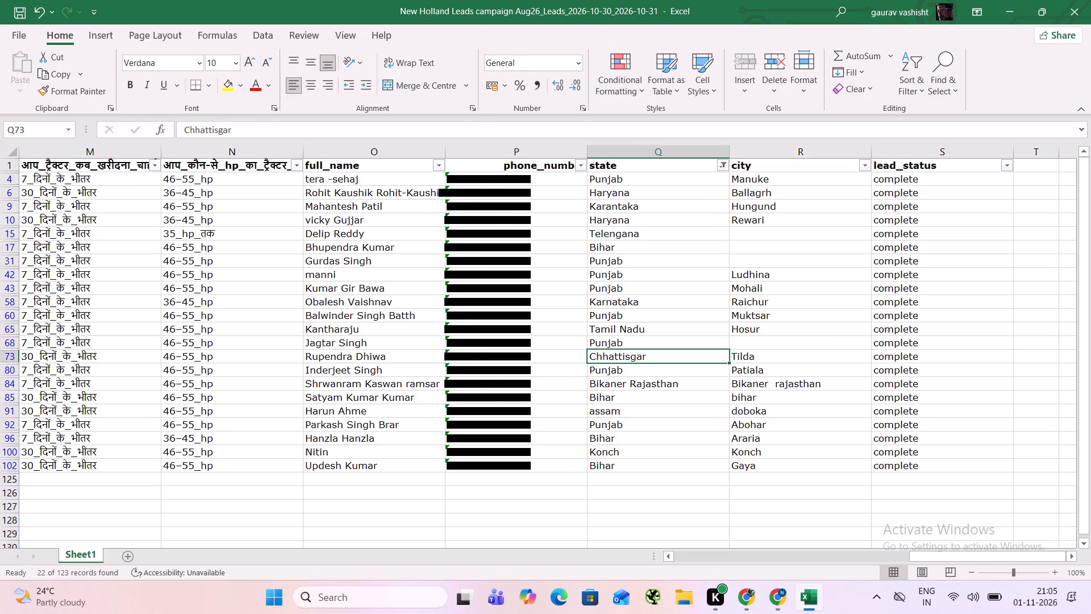
Change the state in row 73 to Chattisgarh.
type("Chattisgarh")
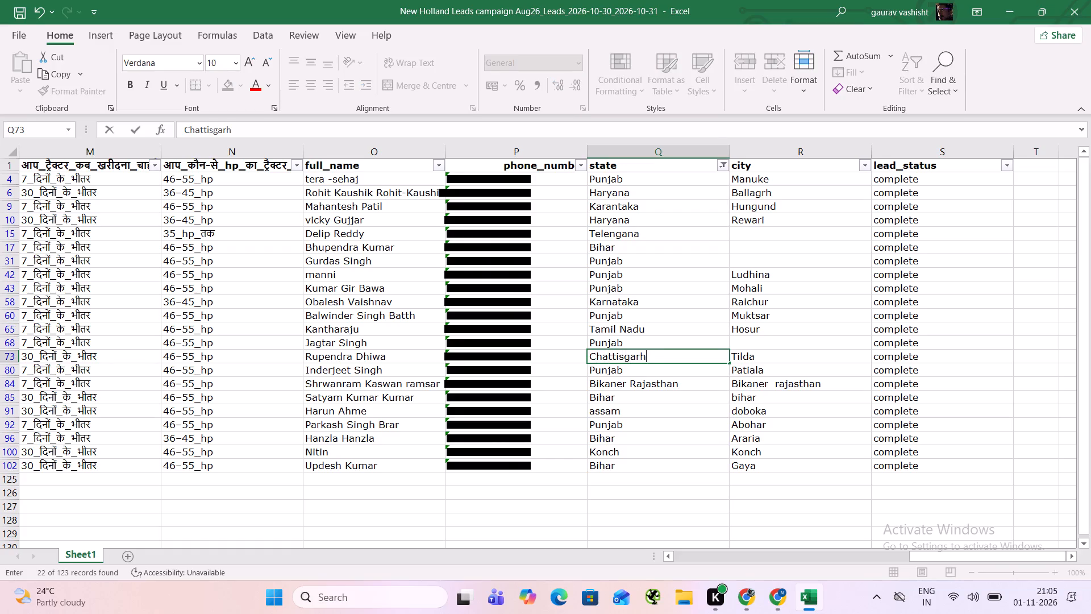
key("Right")
Set the state in row 84 to Rajasthan and its city to Bikaner.
key("Down")
key("Left")
key("Down")
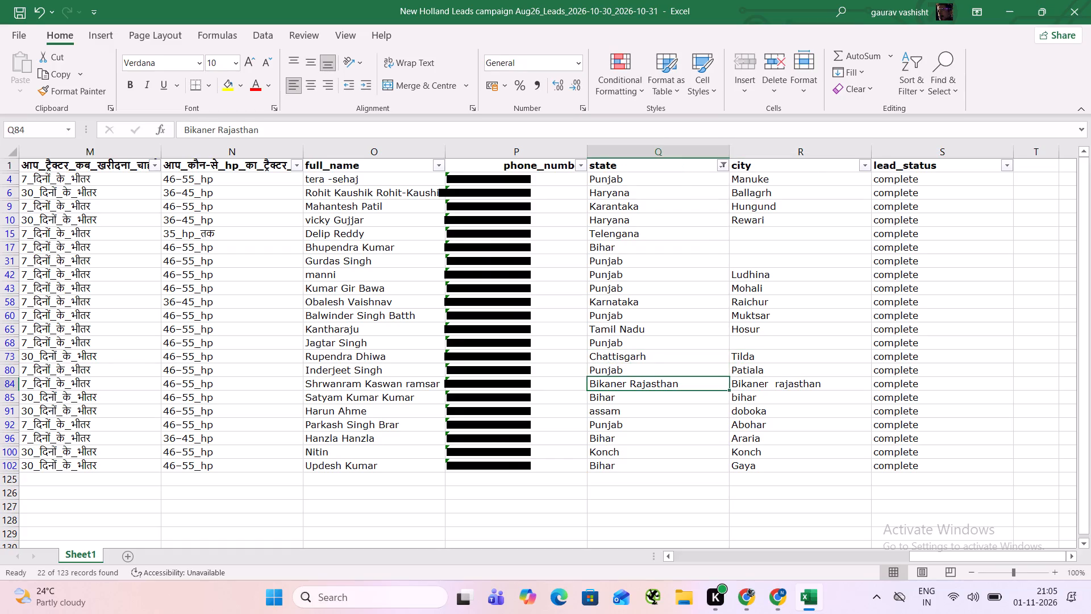
type("Rajasthan")
key("Right")
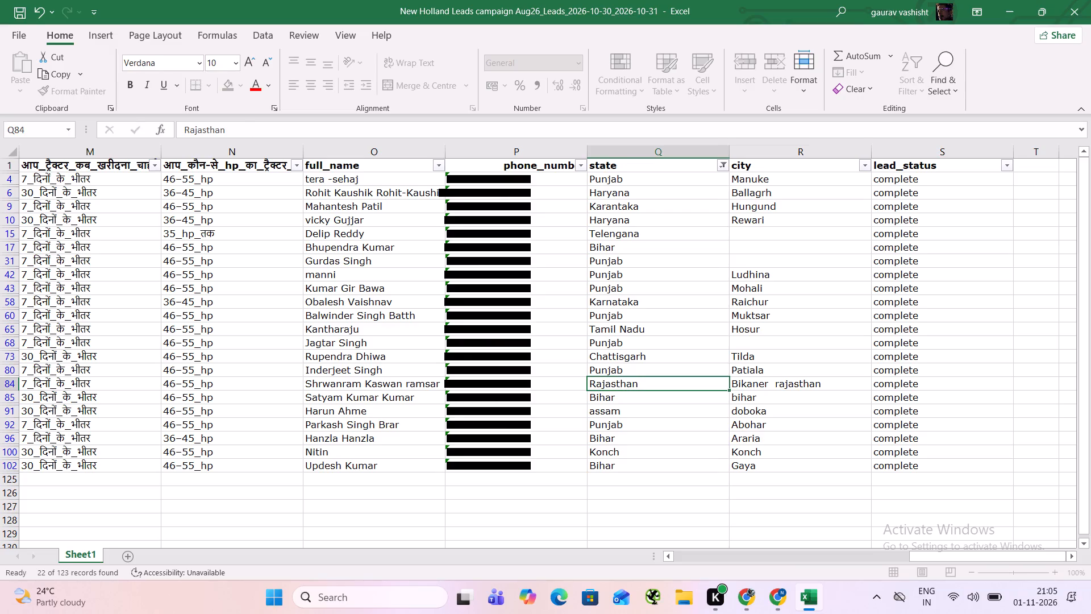
key("shift+n")
key("BackSpace")
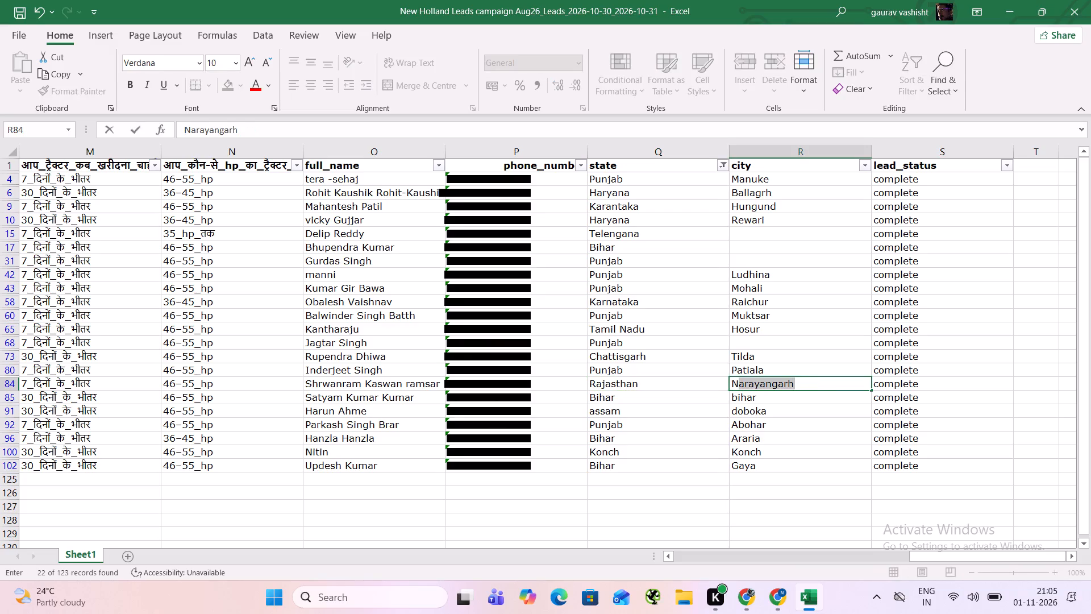
key("BackSpace")
key("BackSpace")
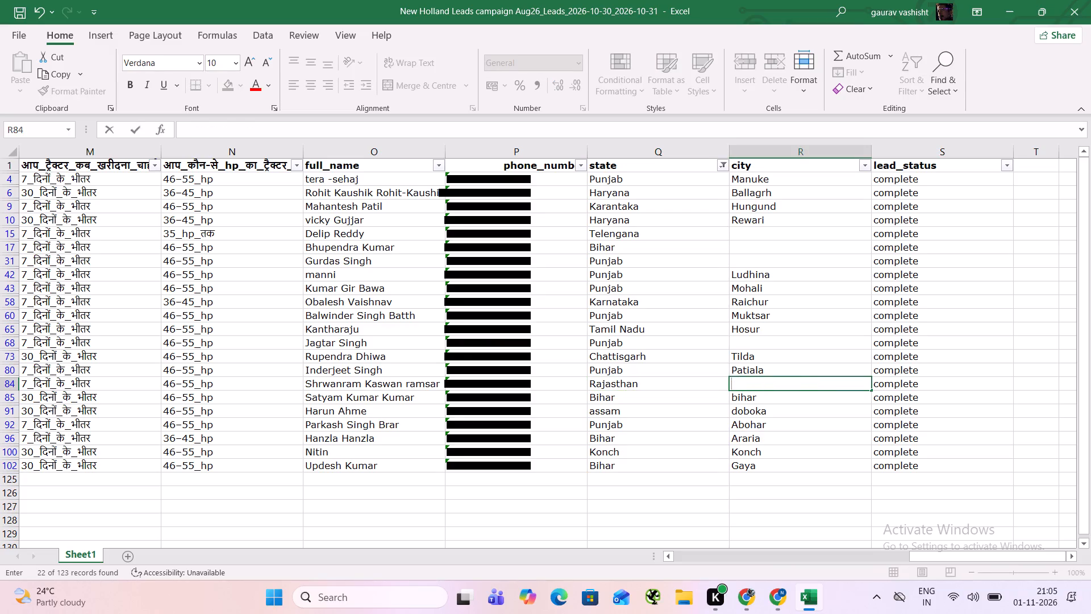
type("Bikaner")
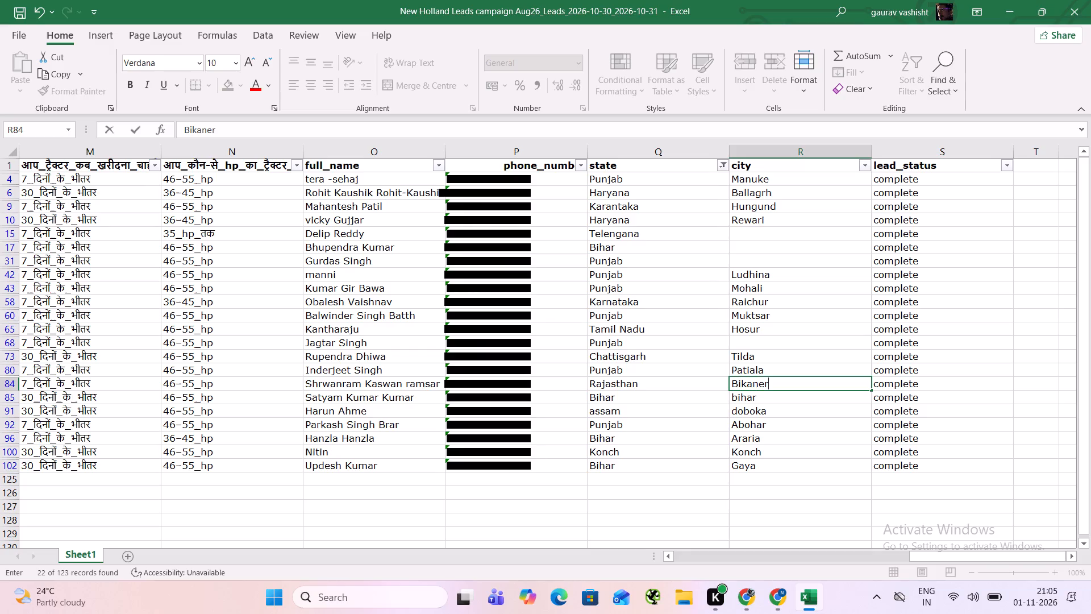
key("Down")
Clear the city entries bihar in row 85 and doboka in row 91.
key("BackSpace")
key("Down")
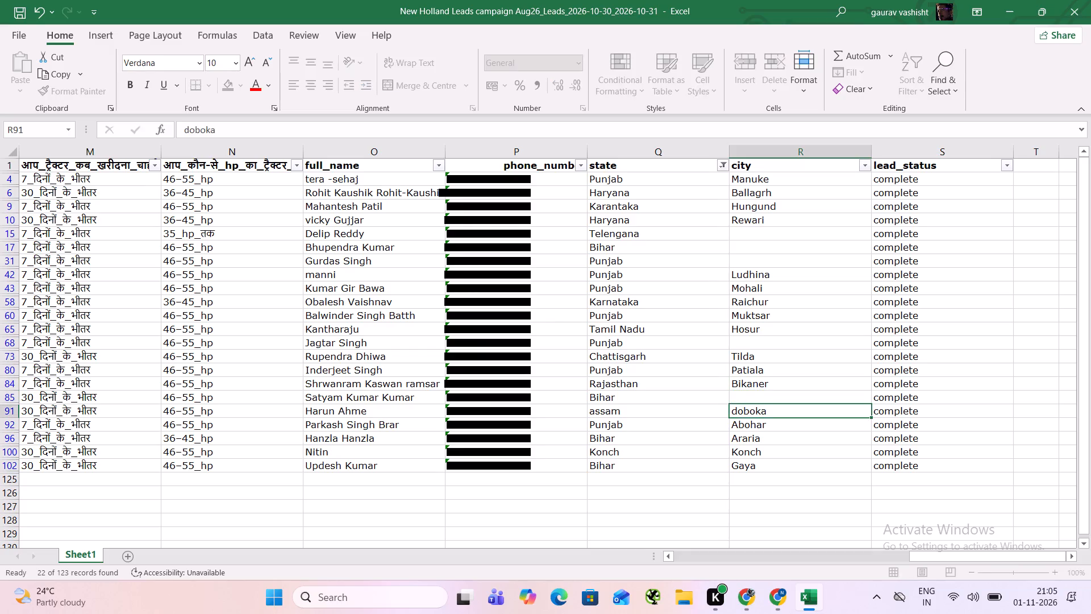
key("Left")
key("Right")
key("BackSpace")
key("Left")
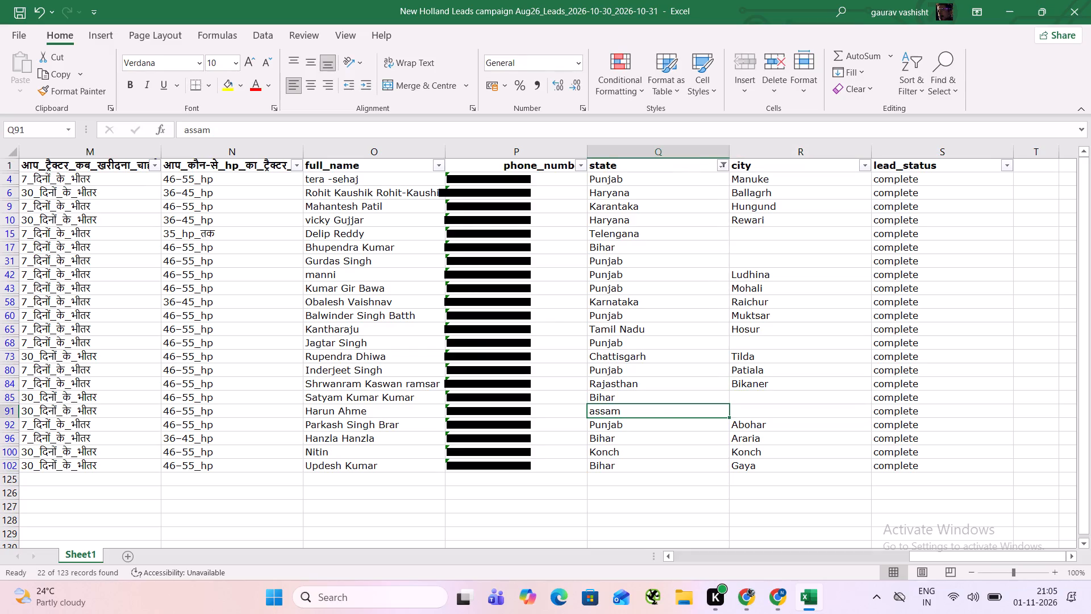
Enter the states Assam in row 91 and Bihar in row 100.
type("Assam")
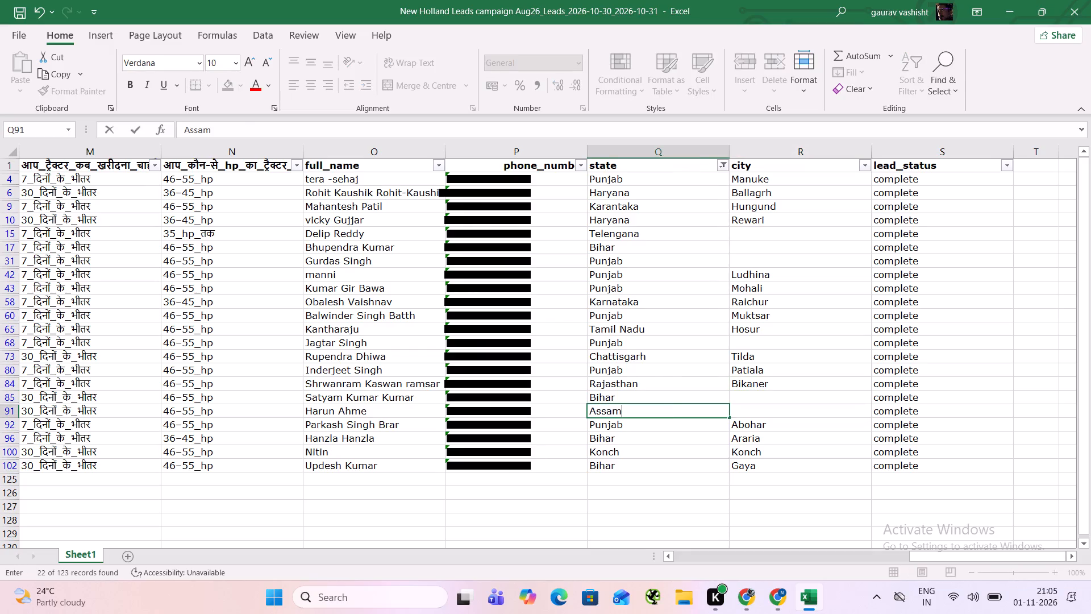
key("Down")
key("Down")
key("Down")
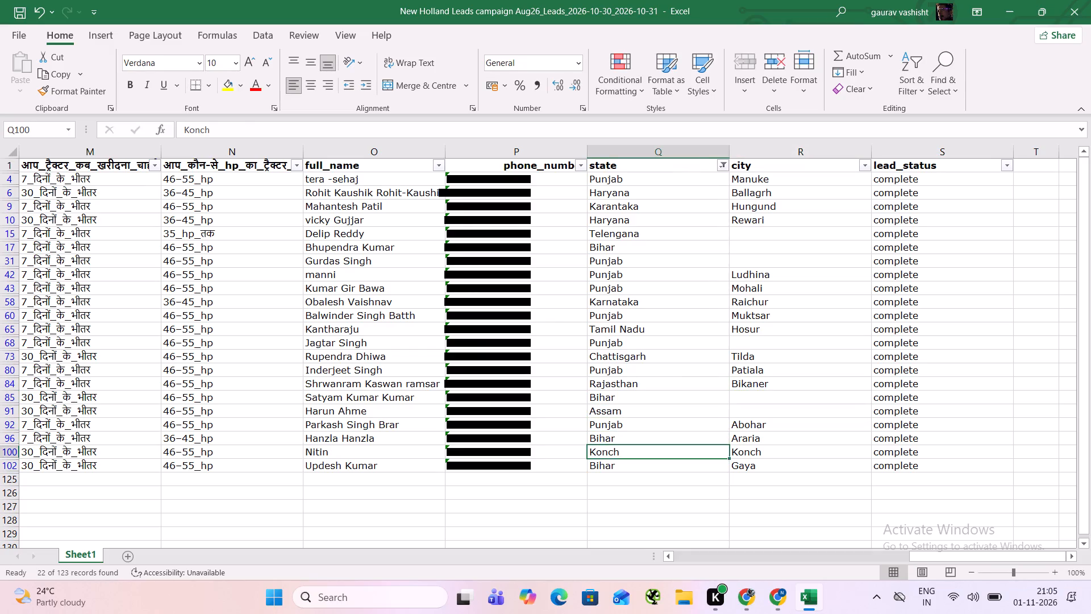
type("Bihar")
key("Down")
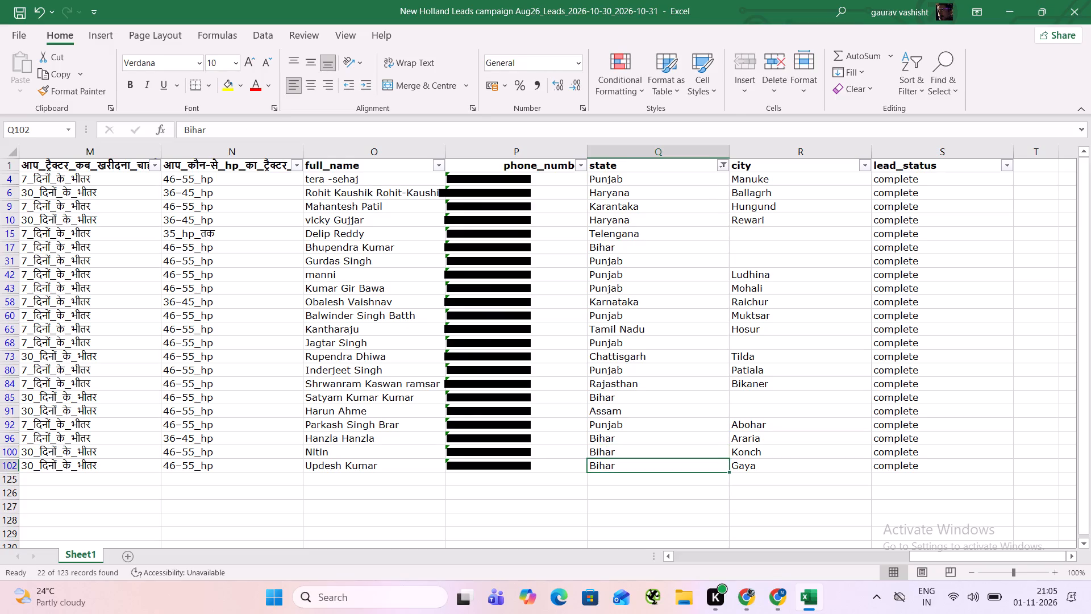
Filter the state column to show only the Karantaka and Karnataka entries.
left_click(723, 164)
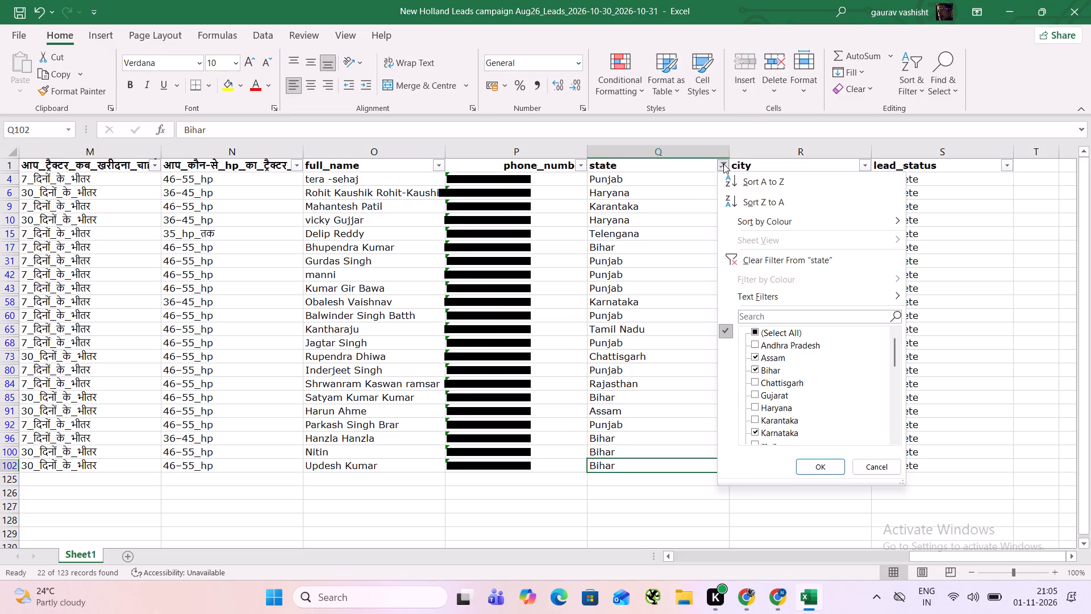
left_click(790, 331)
left_click(790, 331)
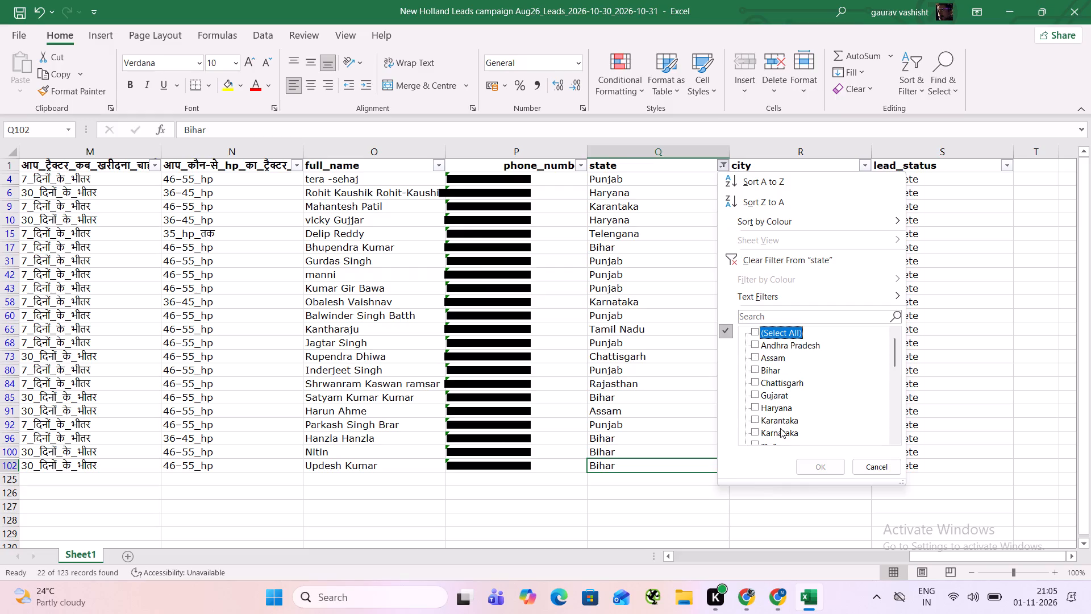
left_click(781, 424)
left_click(781, 428)
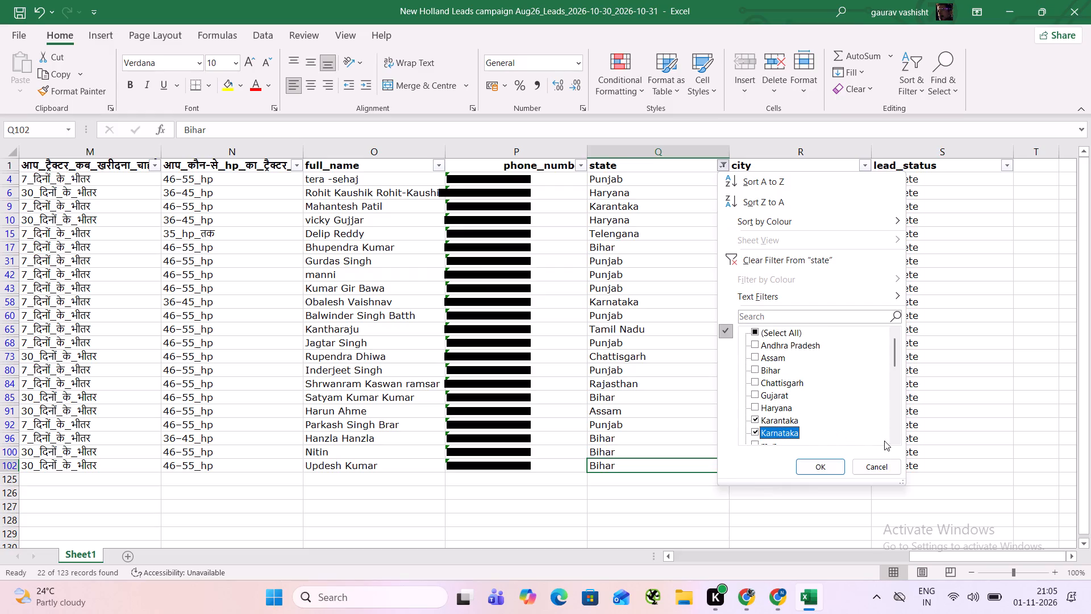
double_click(893, 440)
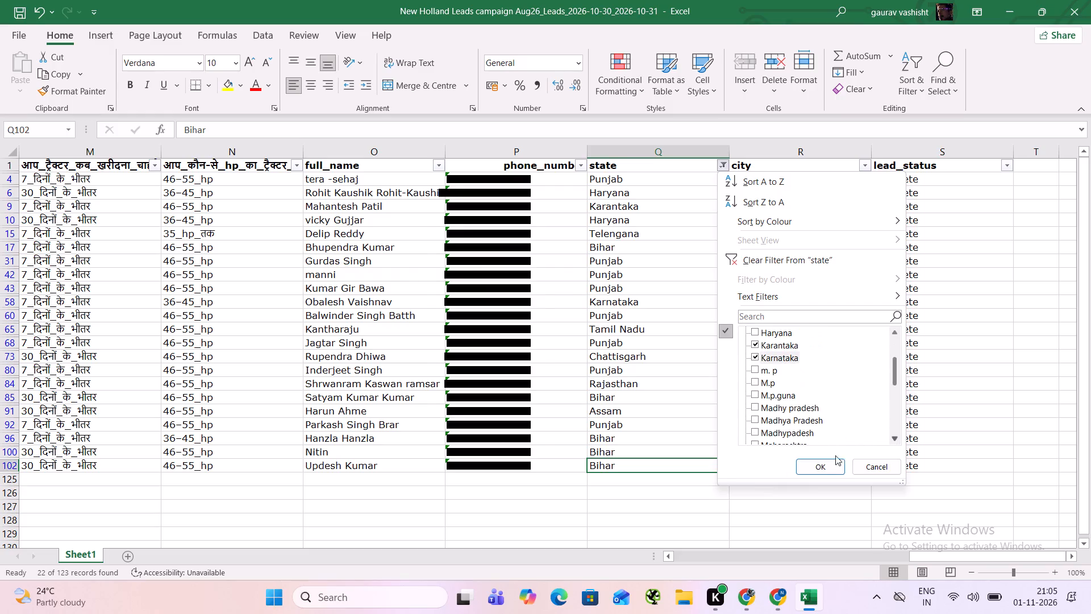
left_click(821, 465)
Fill the state Karantaka from row 9 down into row 58.
left_click_drag(664, 180, 662, 193)
key("ctrl+d")
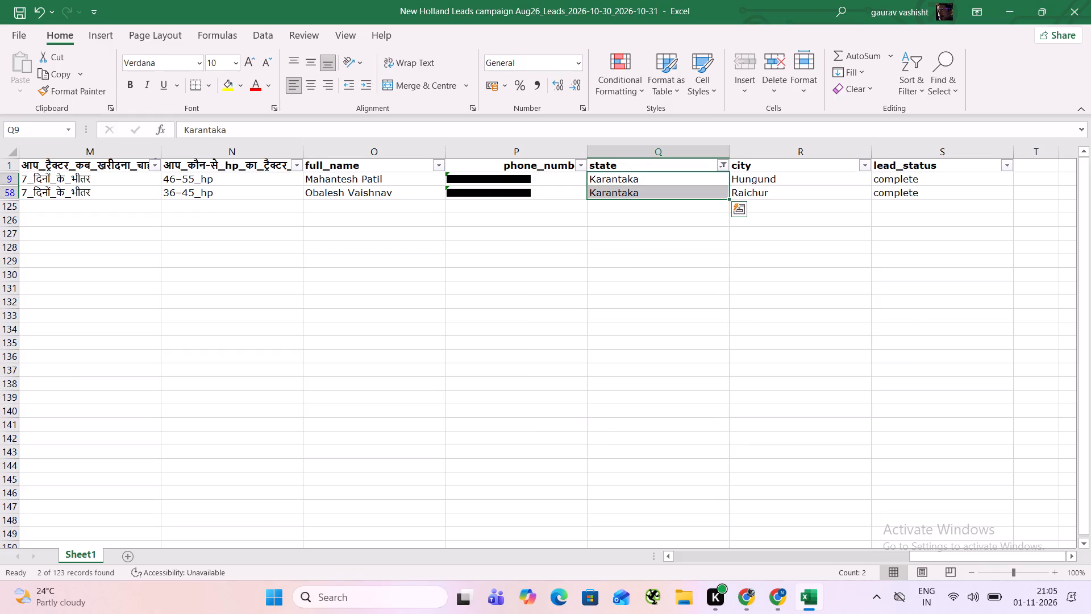
Filter the state column to only m. p, M.p, M.p.guna, Madhy pradesh, Madhya Pradesh, Madhypadesh, mp, Mp morena and N.
left_click(723, 165)
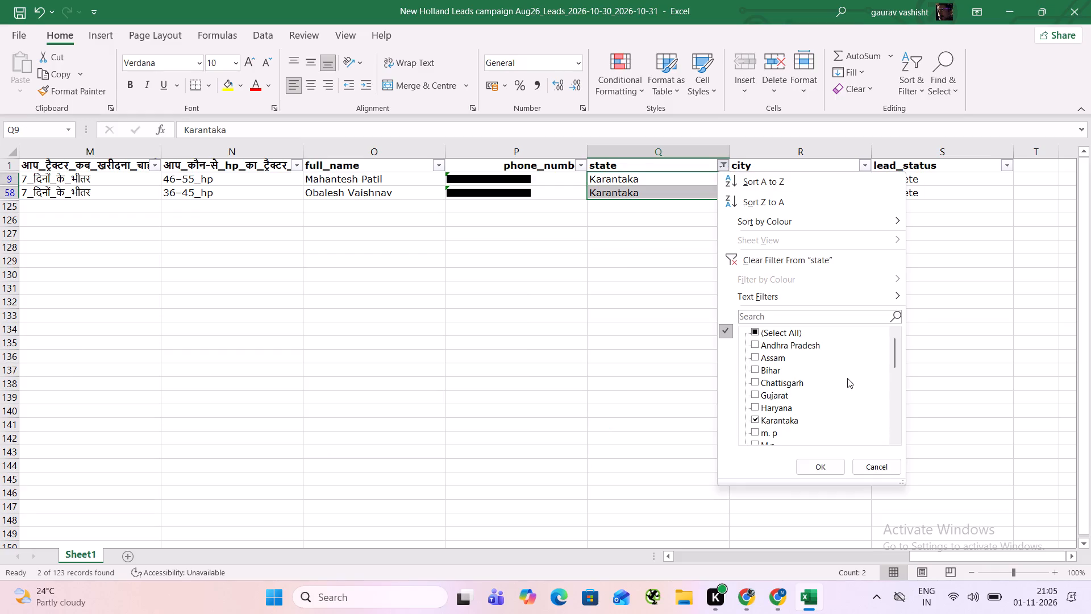
left_click(896, 379)
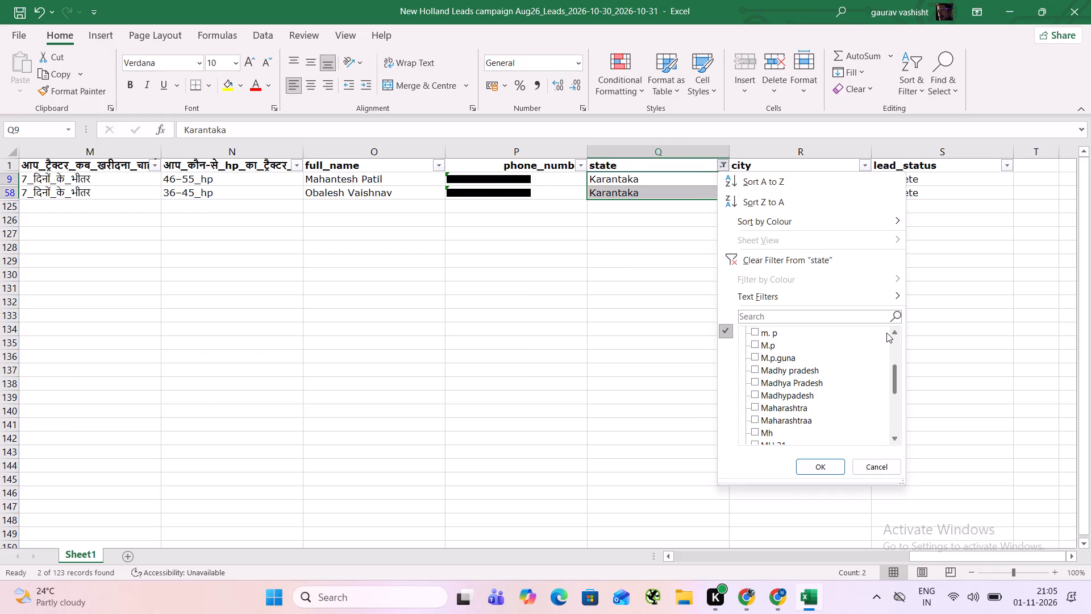
left_click(886, 332)
left_click(896, 331)
left_click(781, 331)
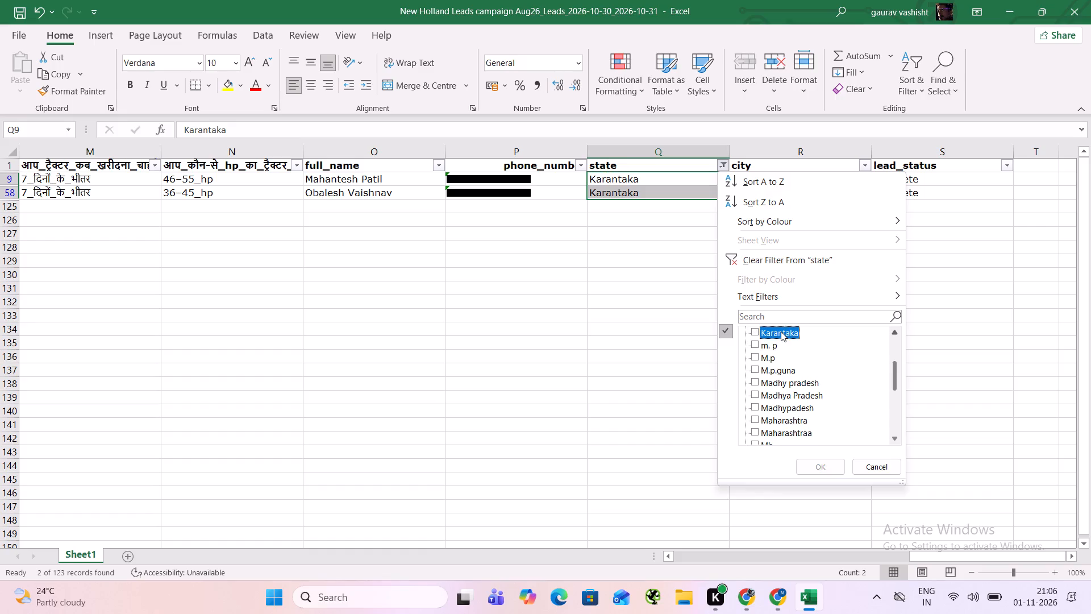
left_click(769, 345)
left_click(768, 356)
left_click(773, 364)
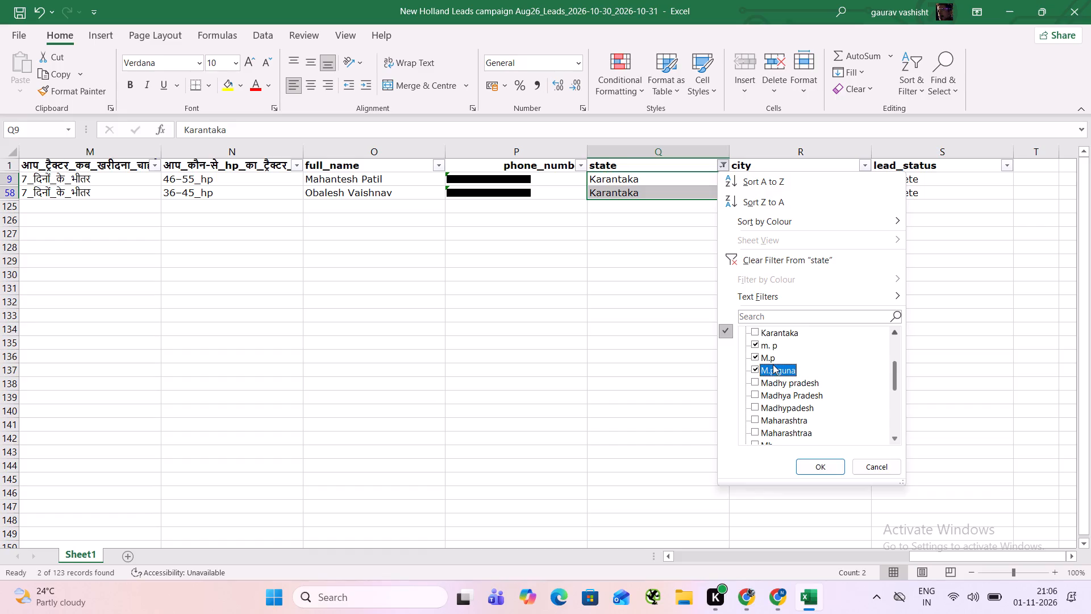
left_click(784, 380)
left_click(789, 391)
left_click(792, 406)
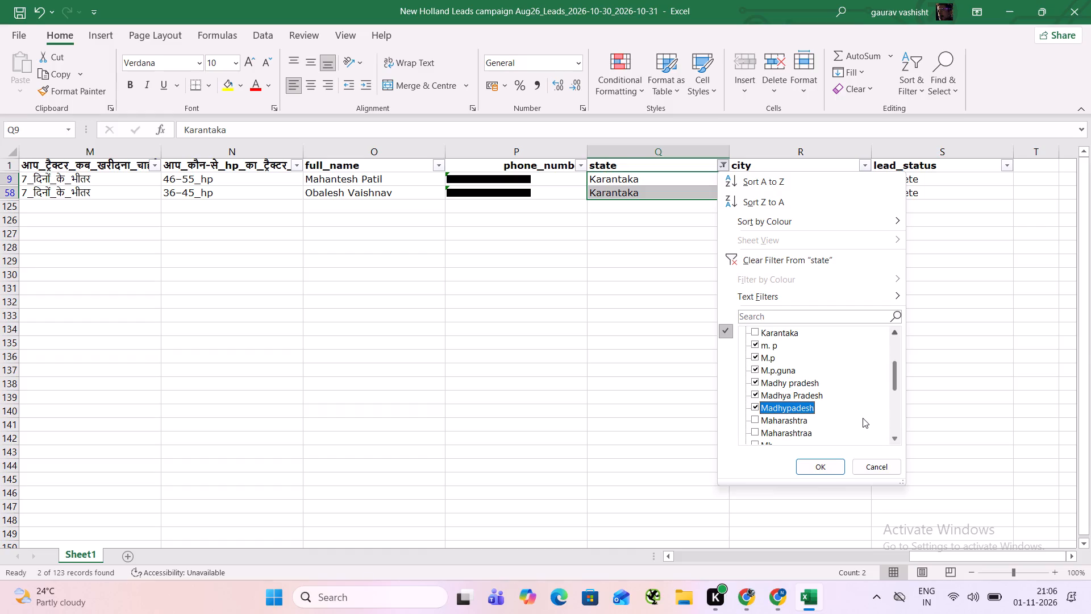
triple_click(894, 438)
triple_click(894, 438)
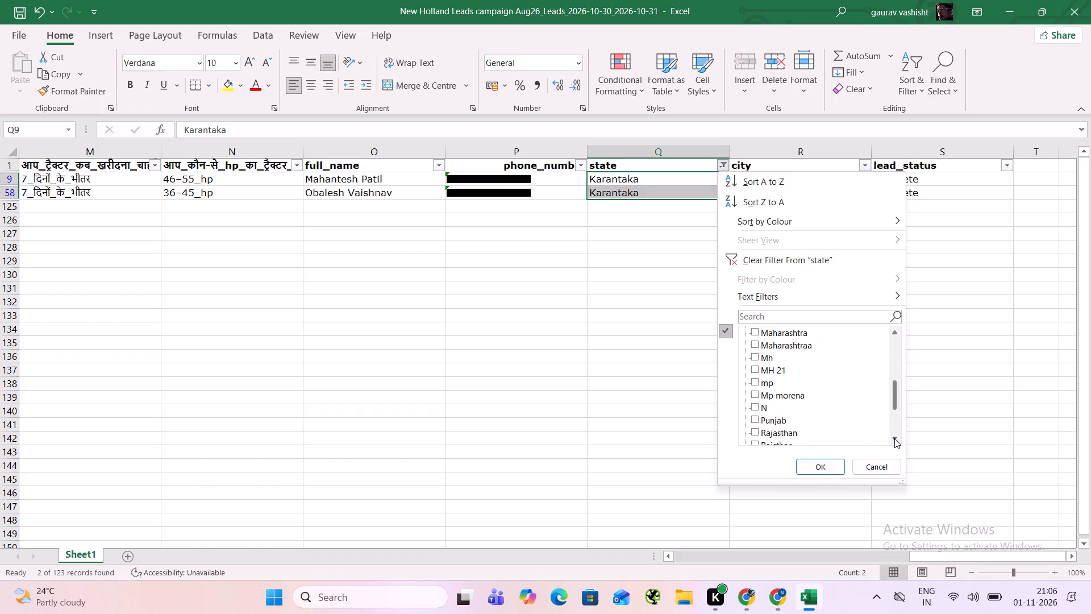
left_click(894, 438)
left_click(765, 369)
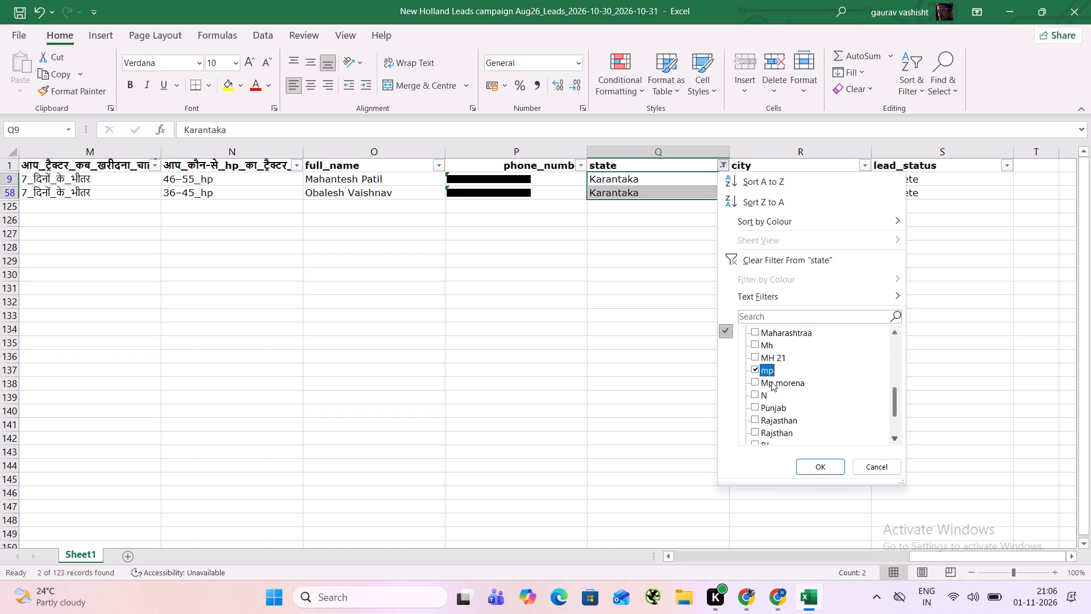
left_click(780, 391)
left_click(775, 383)
left_click(763, 393)
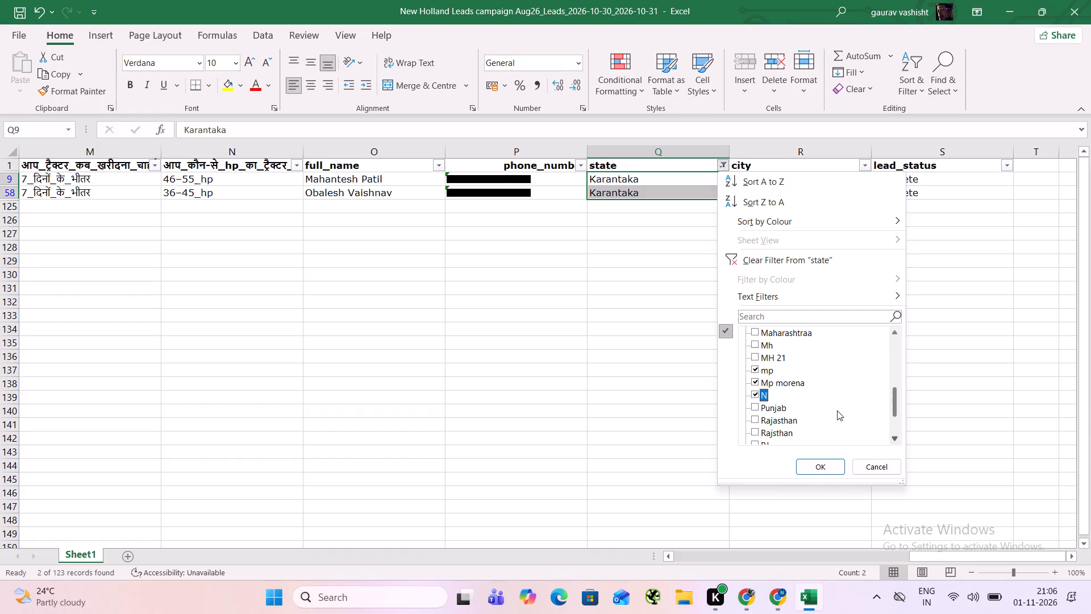
left_click(896, 434)
left_click(894, 435)
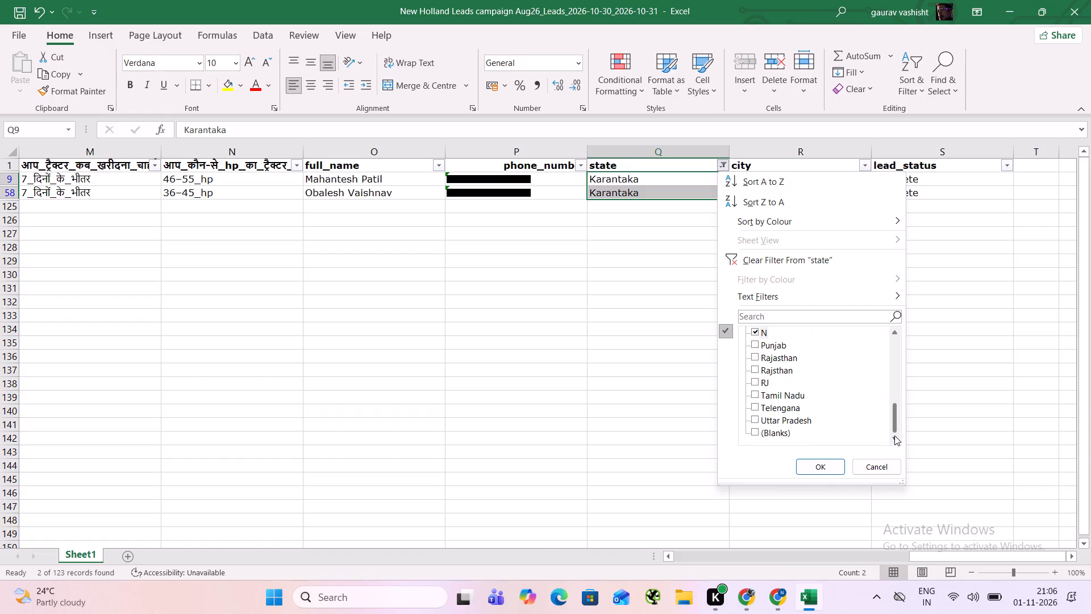
left_click(894, 435)
left_click(817, 466)
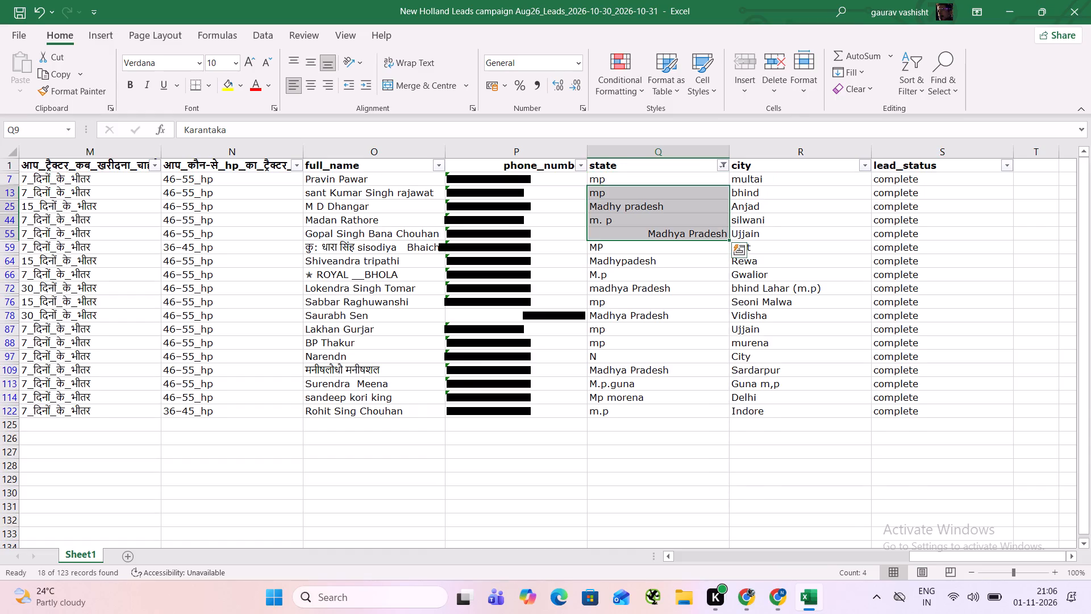
Copy Madhya Pradesh from the state cell in row 55 into row 7 and fill it down the filtered rows to row 122.
left_click(677, 231)
key("ctrl+c")
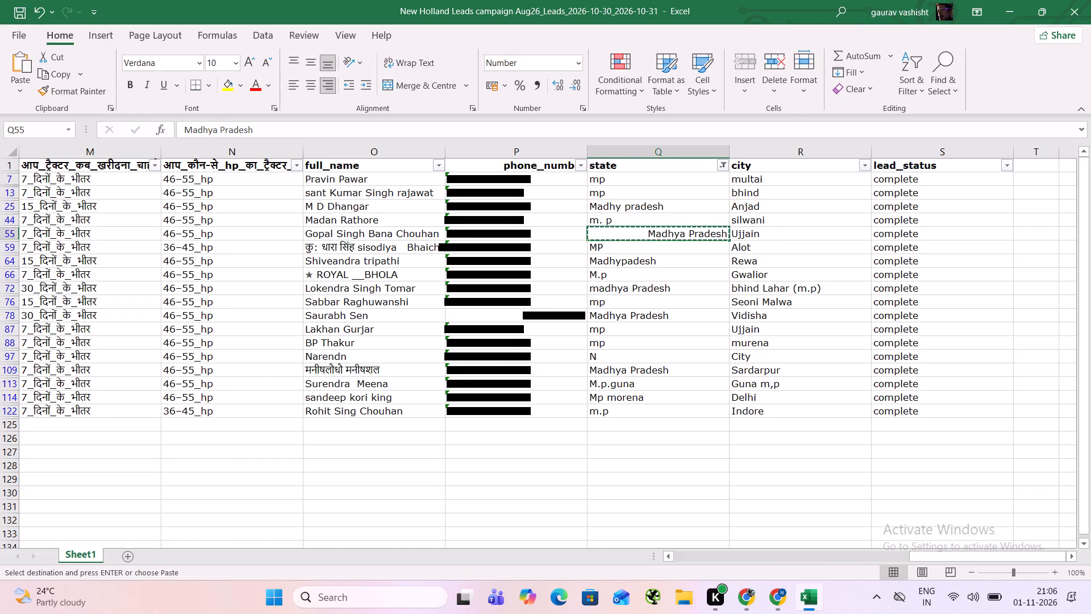
left_click(667, 180)
key("ctrl+v")
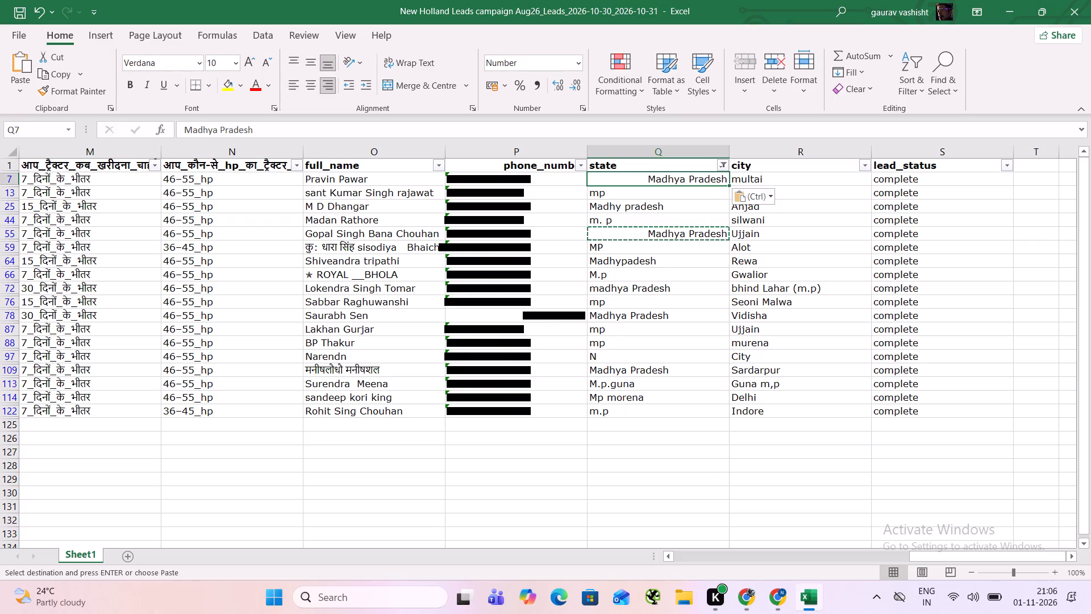
right_click_drag(666, 182, 611, 300)
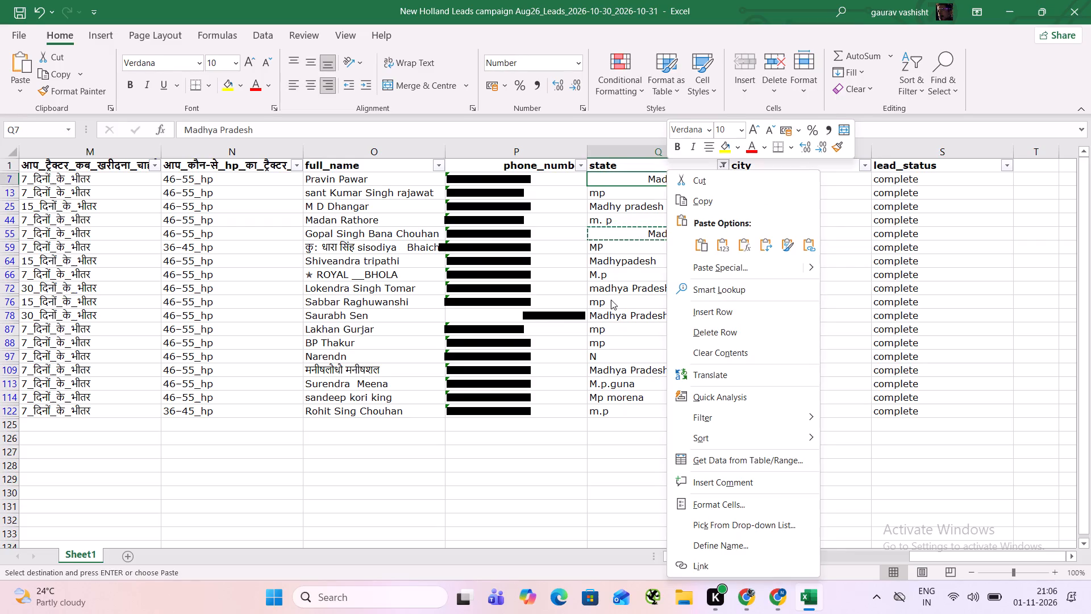
left_click(611, 300)
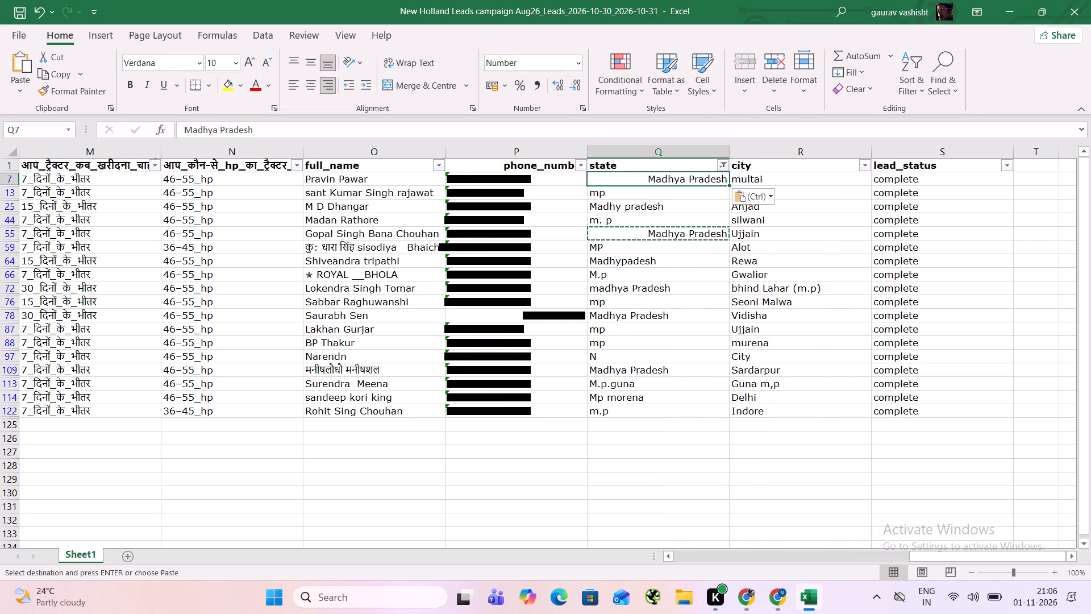
left_click_drag(639, 180, 648, 360)
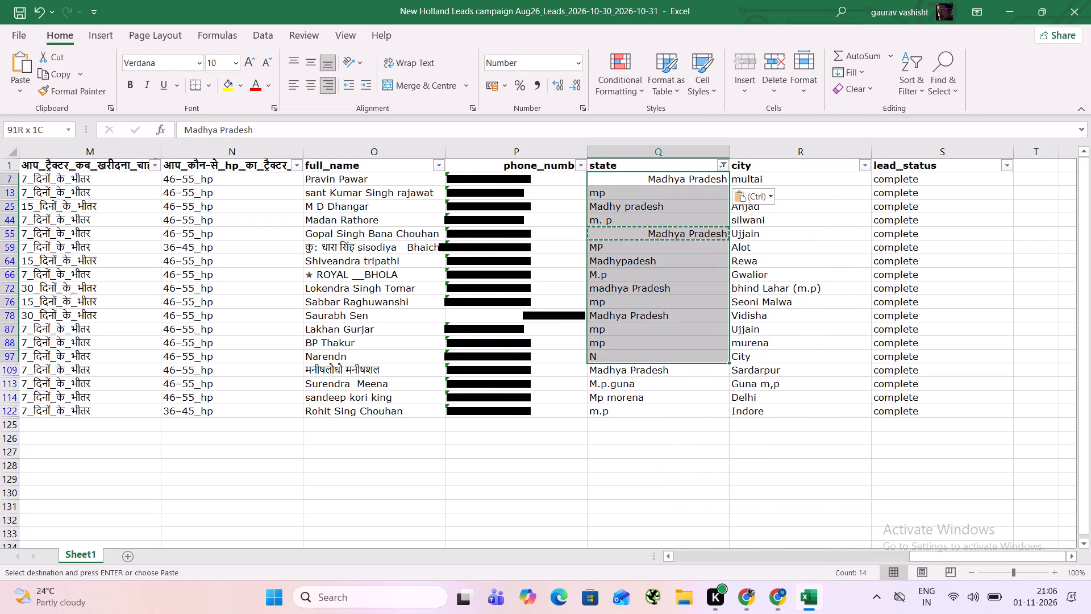
left_click_drag(648, 360, 649, 410)
key("ctrl+d")
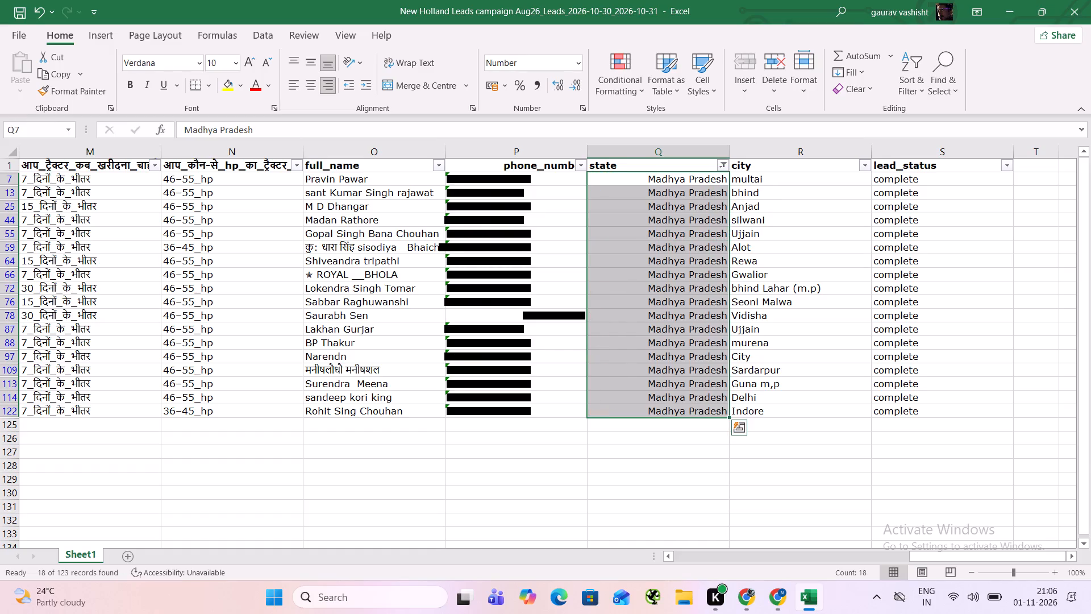
Filter the state column to show only Maharashtra, Maharashtraa, Mh and MH 21.
left_click(726, 164)
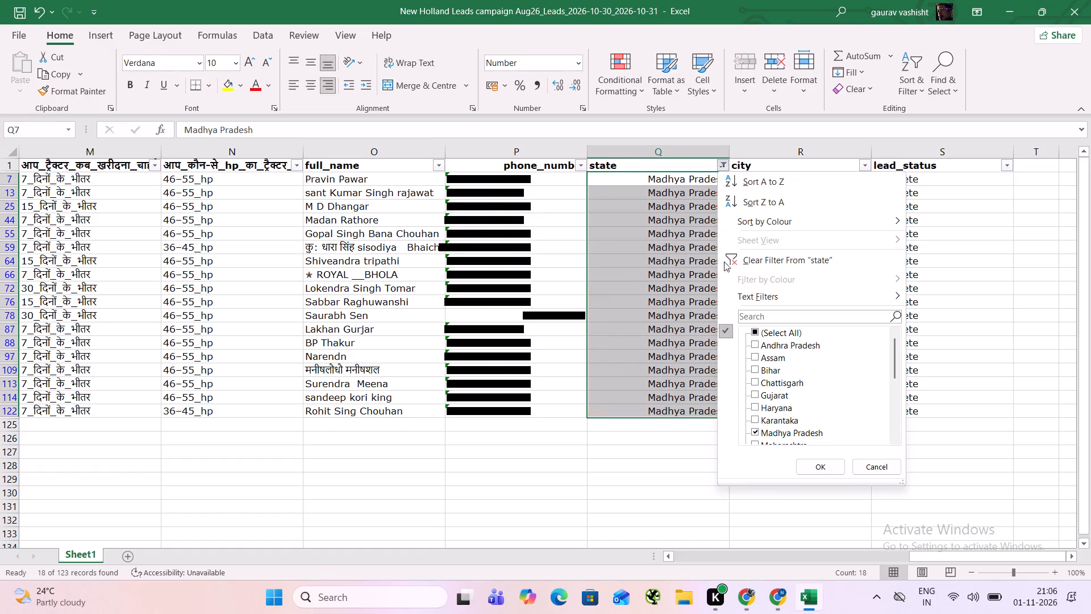
left_click(814, 431)
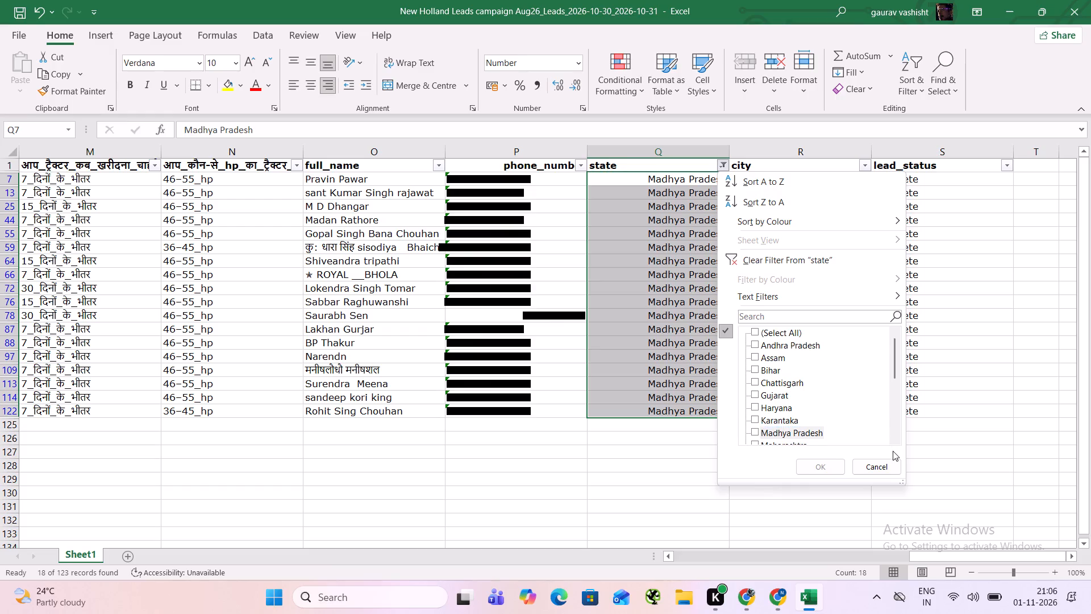
double_click(895, 434)
left_click(895, 434)
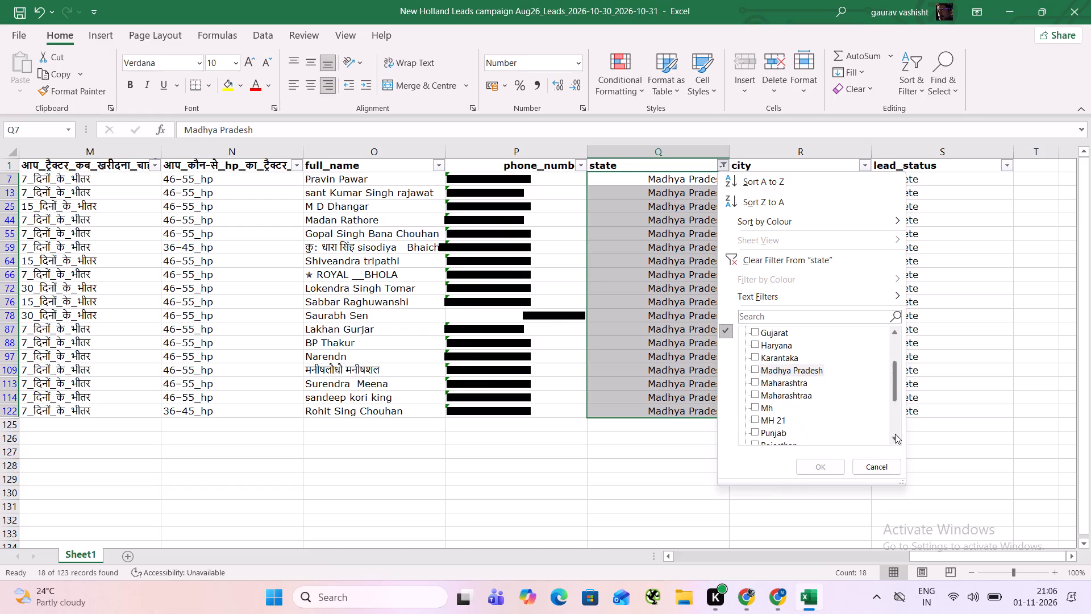
left_click(798, 390)
left_click(789, 379)
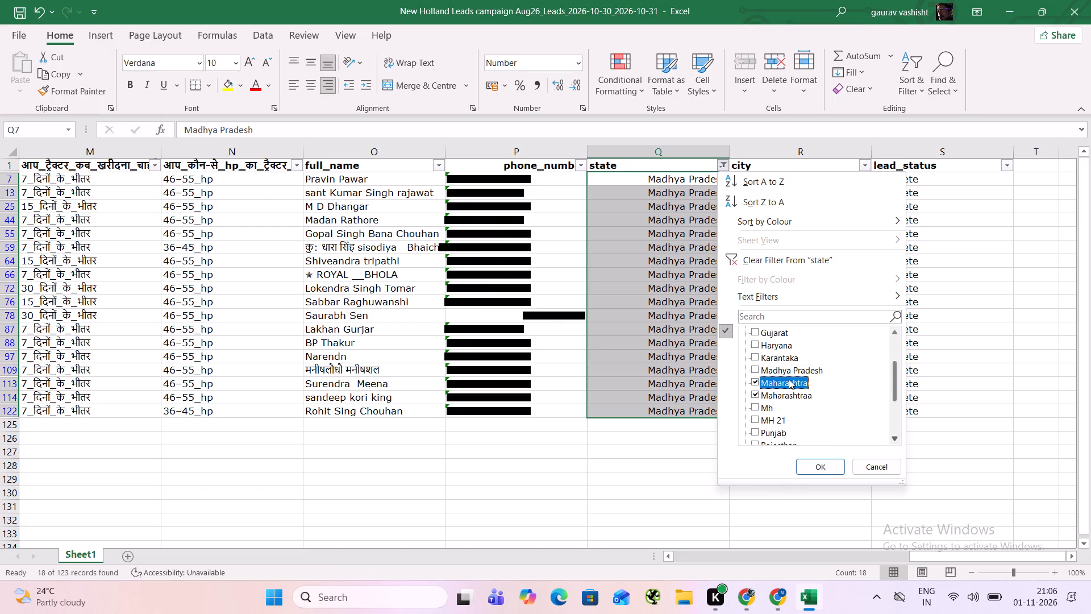
left_click(766, 416)
left_click(765, 405)
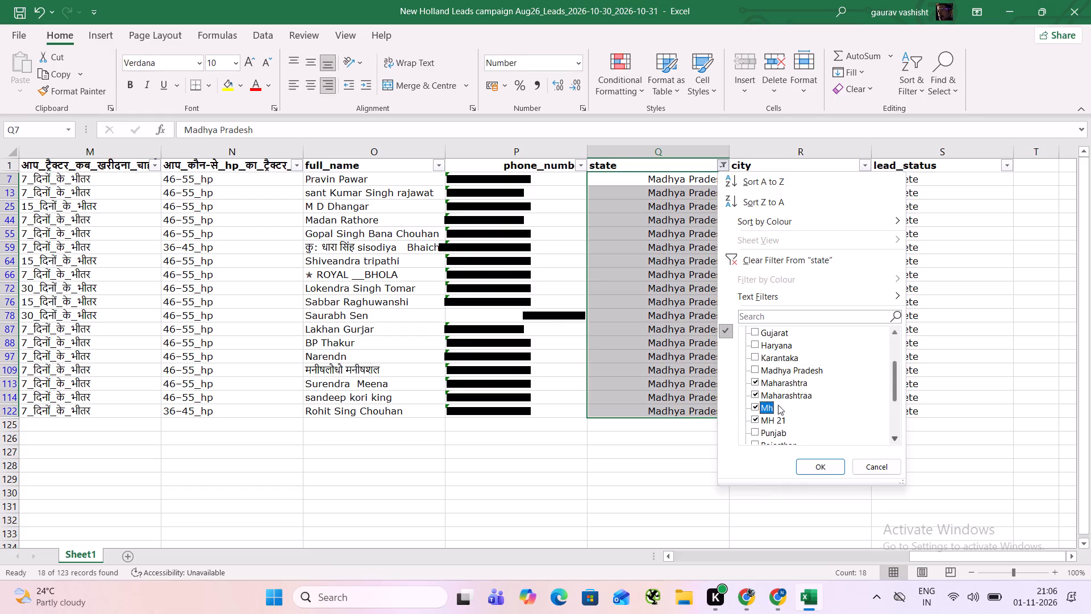
left_click(894, 441)
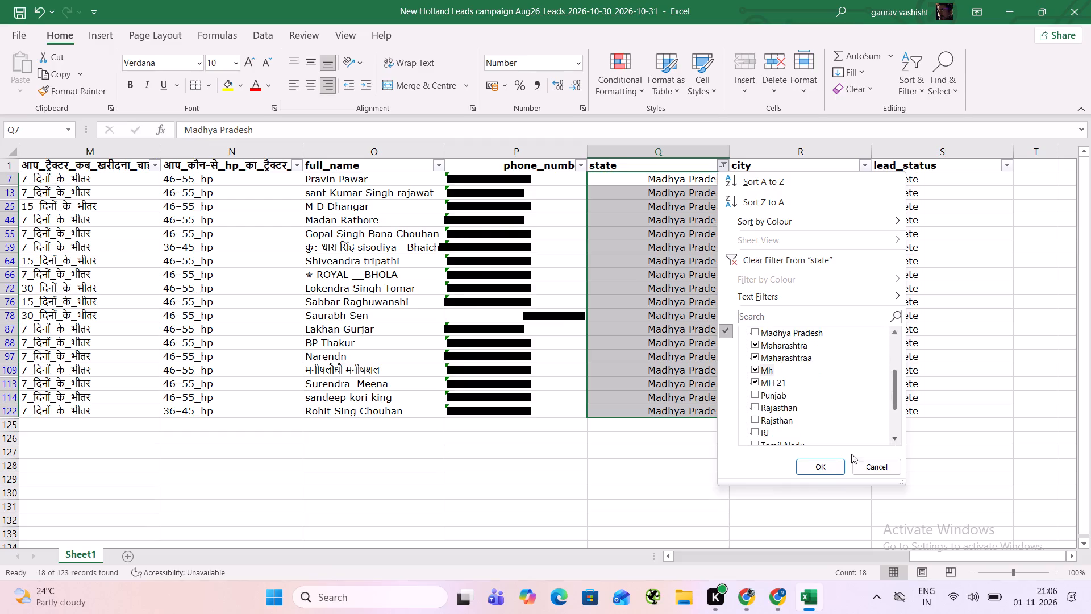
left_click(825, 464)
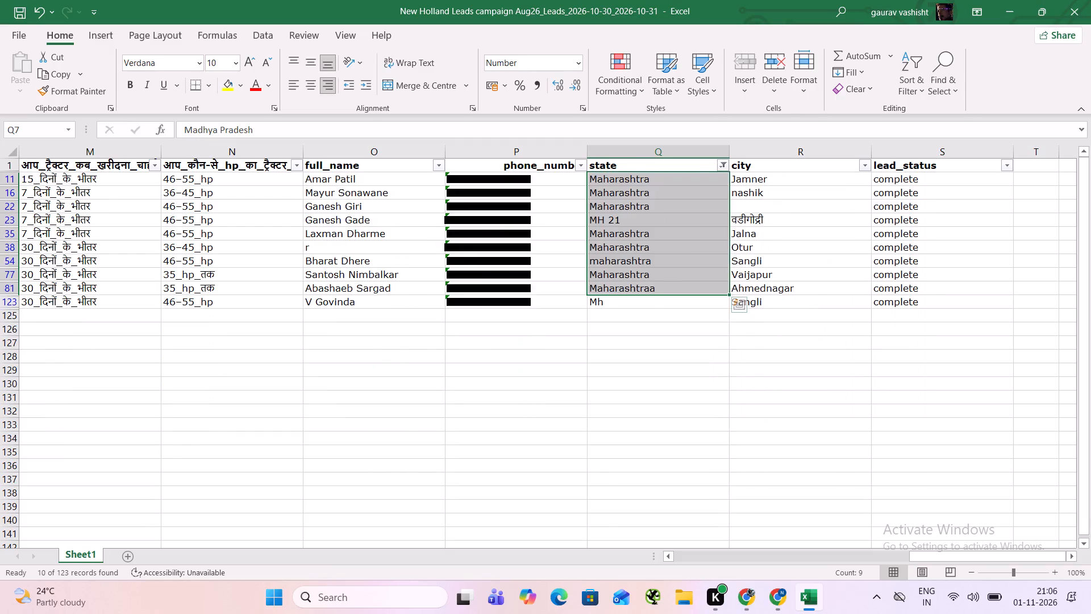
Fill the state Maharashtra from row 11 down the filtered rows to row 123.
left_click_drag(627, 178, 632, 306)
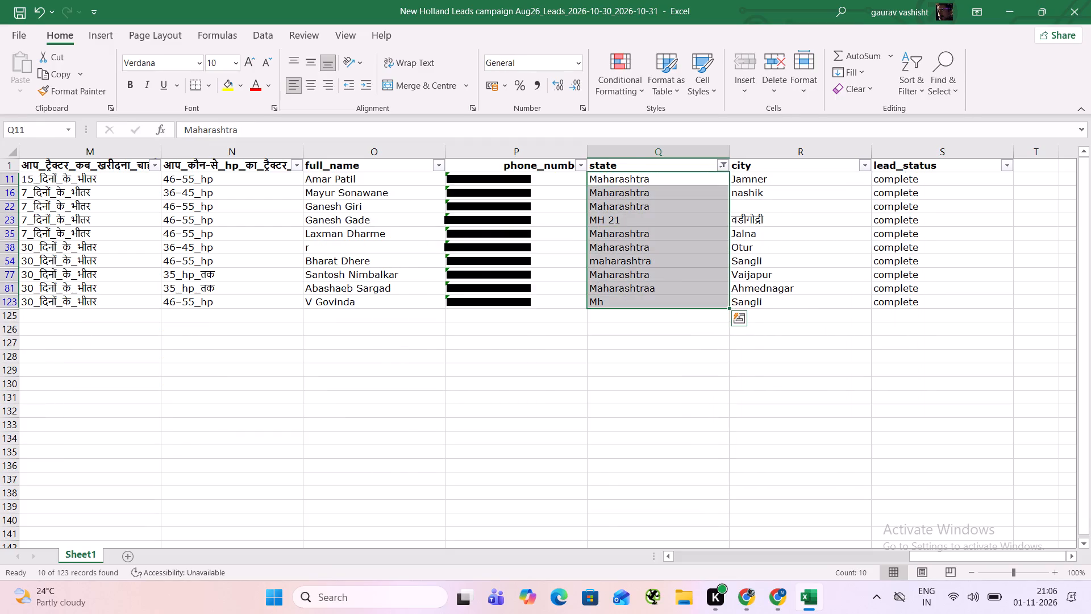
key("ctrl+d")
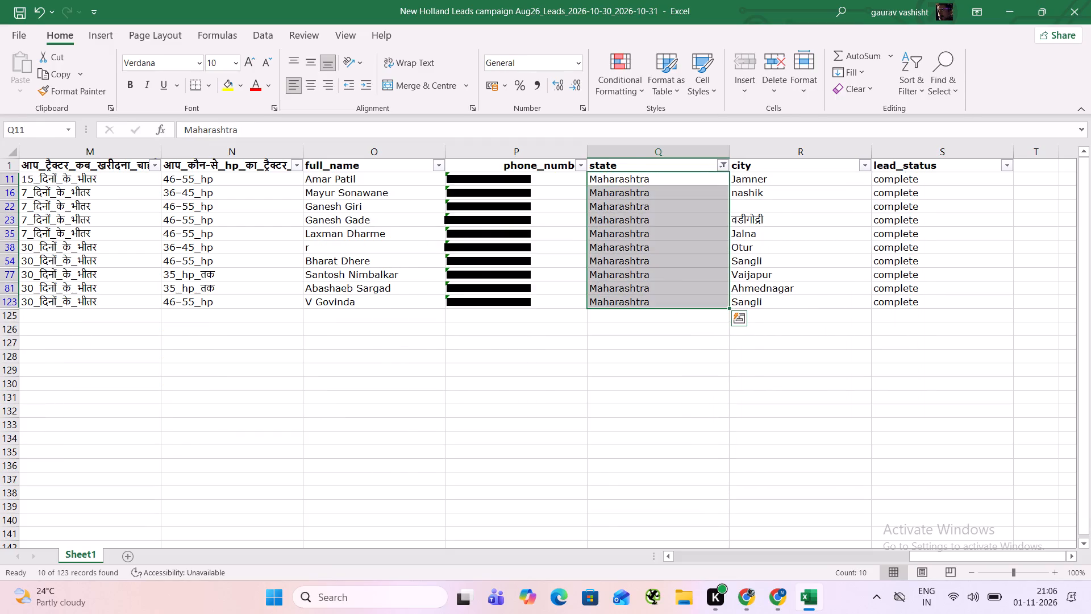
Filter the state column to show only Rajasthan, Rajsthan and RJ.
left_click(723, 163)
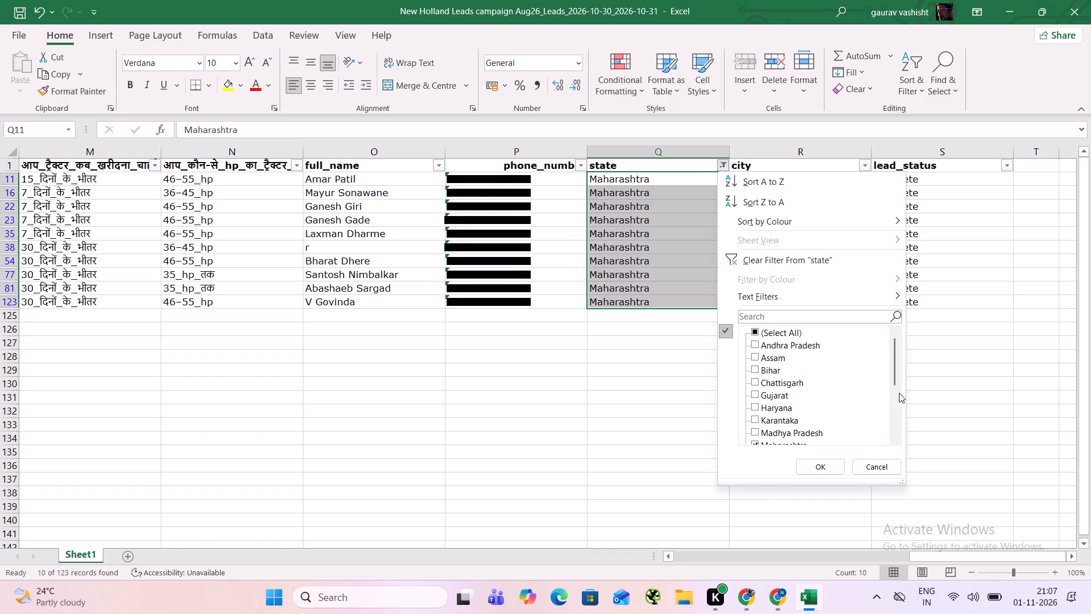
left_click(900, 393)
left_click(801, 347)
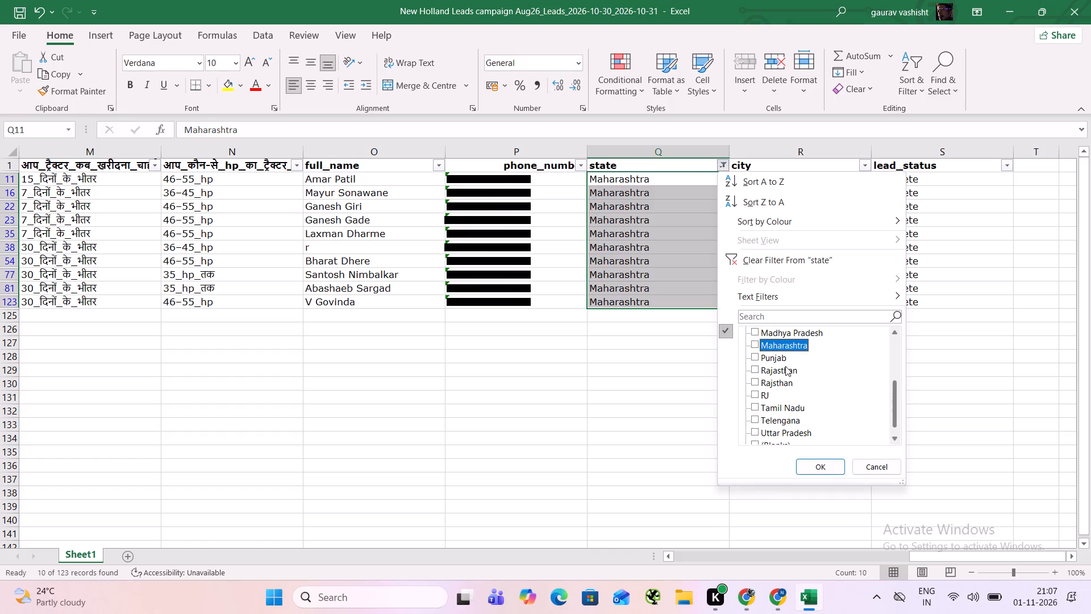
left_click(785, 366)
left_click(778, 383)
left_click(760, 397)
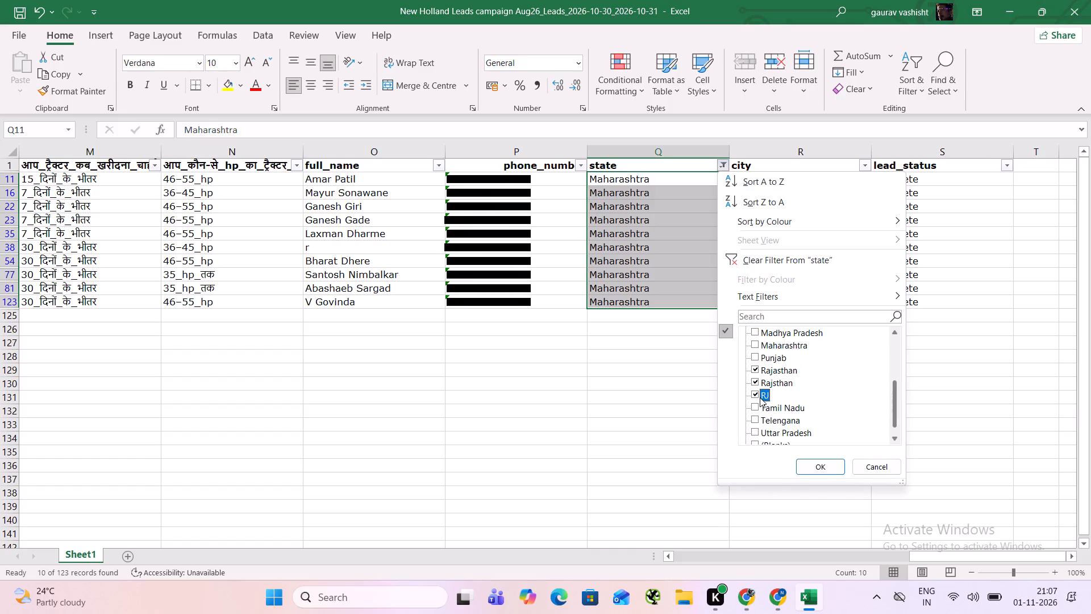
left_click(819, 463)
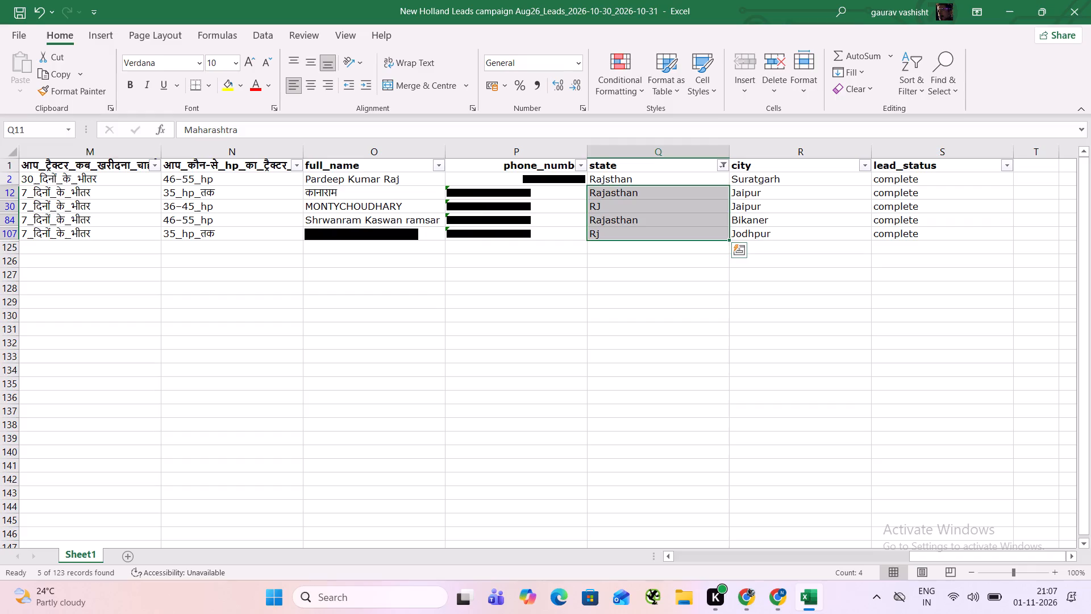
Copy Rajasthan from the state cell in row 12 into row 2 and fill it down the filtered rows to row 107.
left_click(666, 199)
key("ctrl+c")
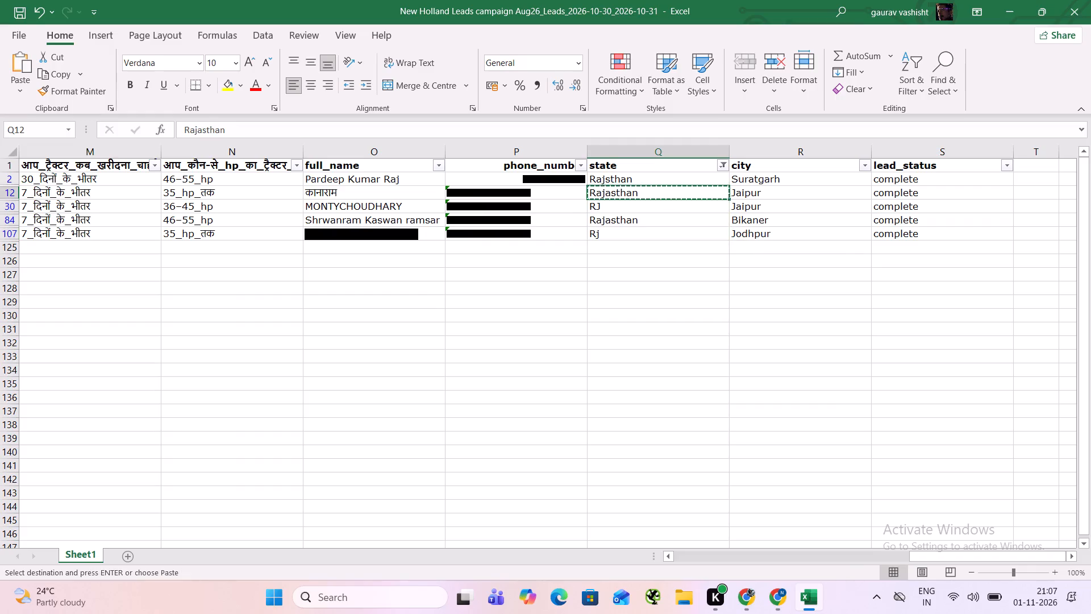
left_click(662, 172)
key("ctrl+v")
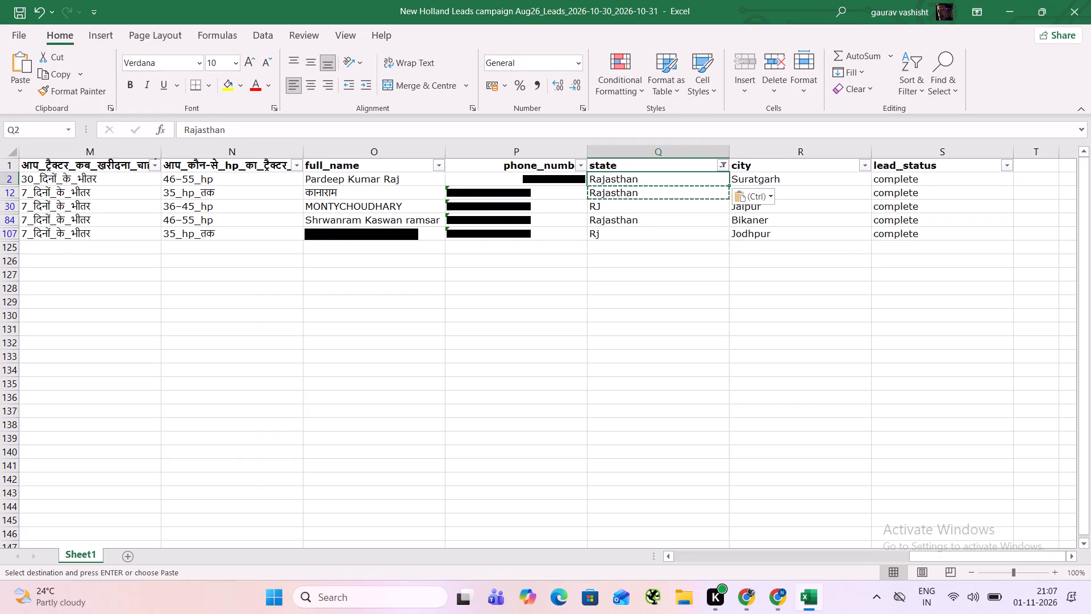
left_click_drag(656, 179, 656, 246)
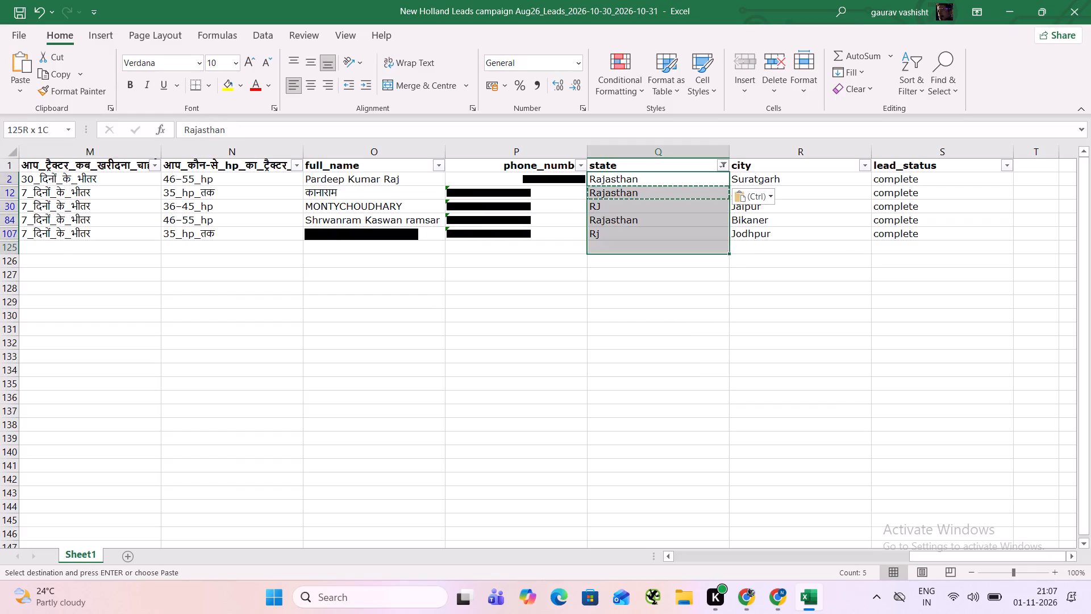
left_click_drag(656, 246, 657, 240)
key("ctrl+d")
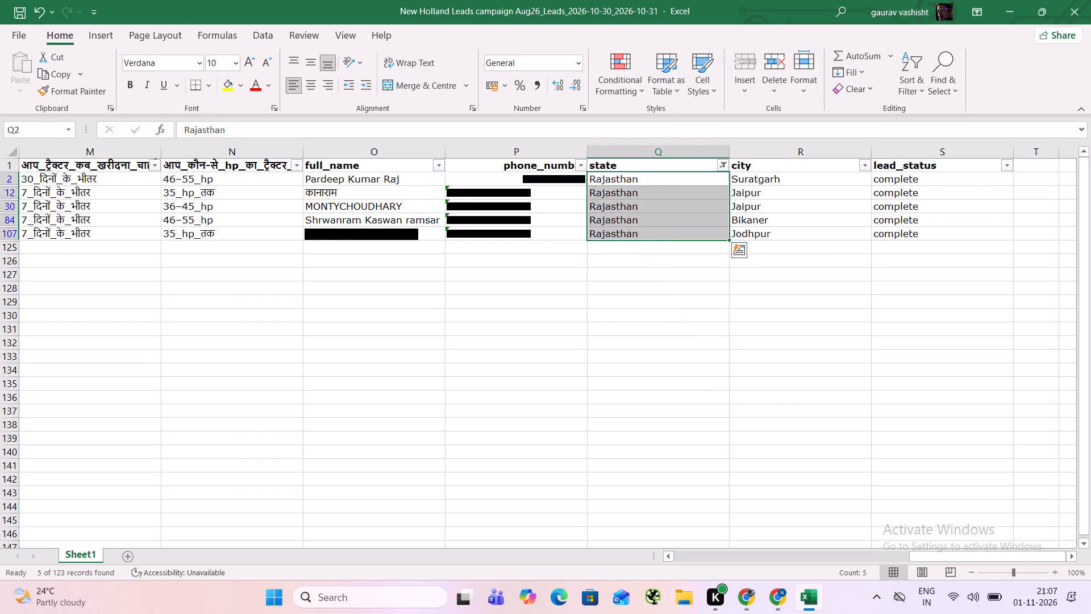
Clear the filter from the state column.
left_click(718, 165)
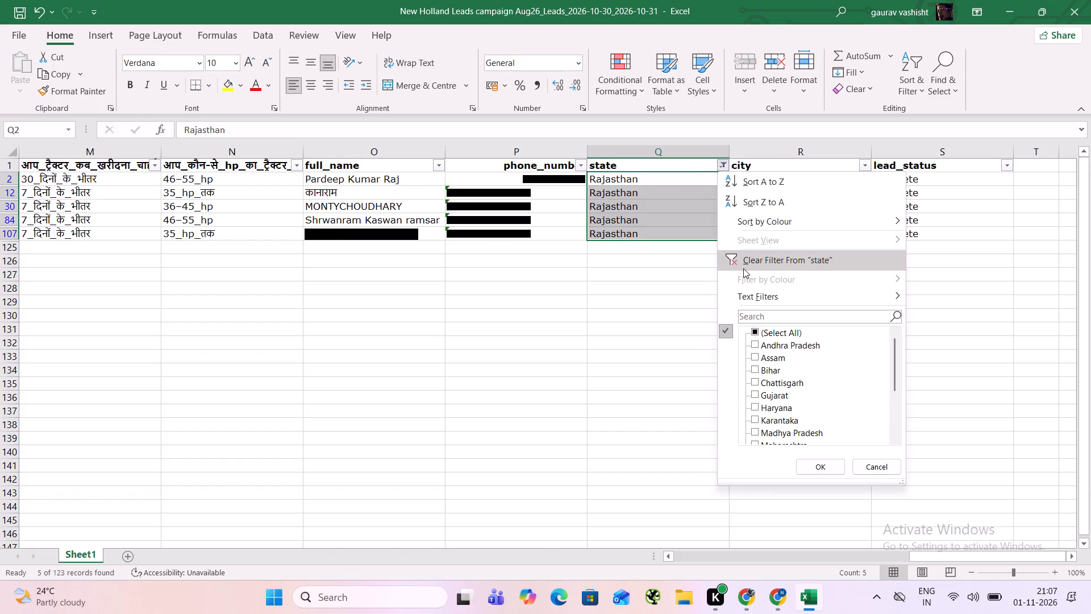
left_click(746, 259)
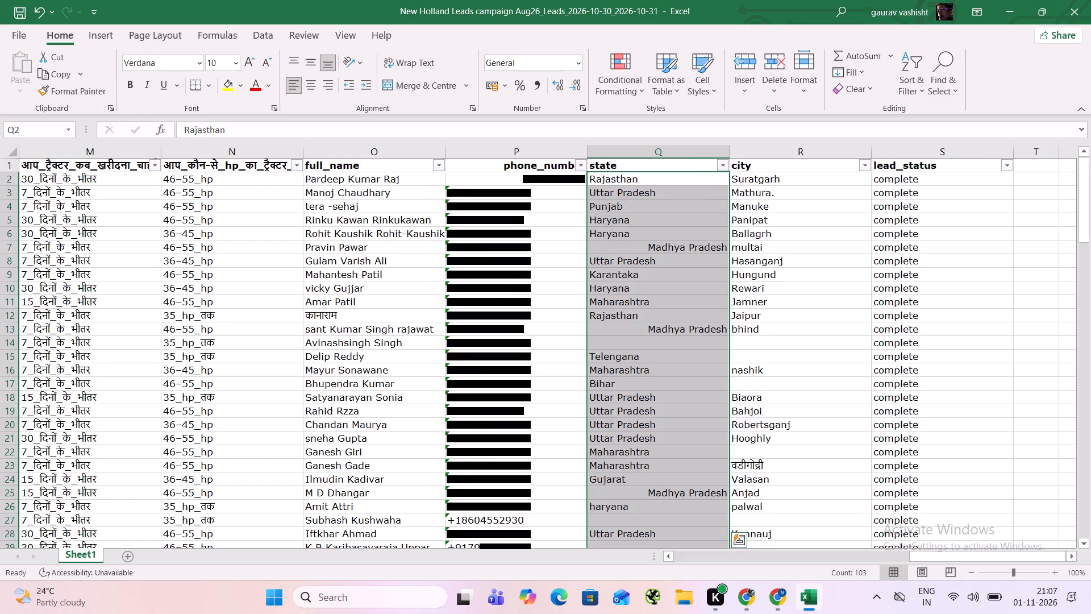
left_click(746, 259)
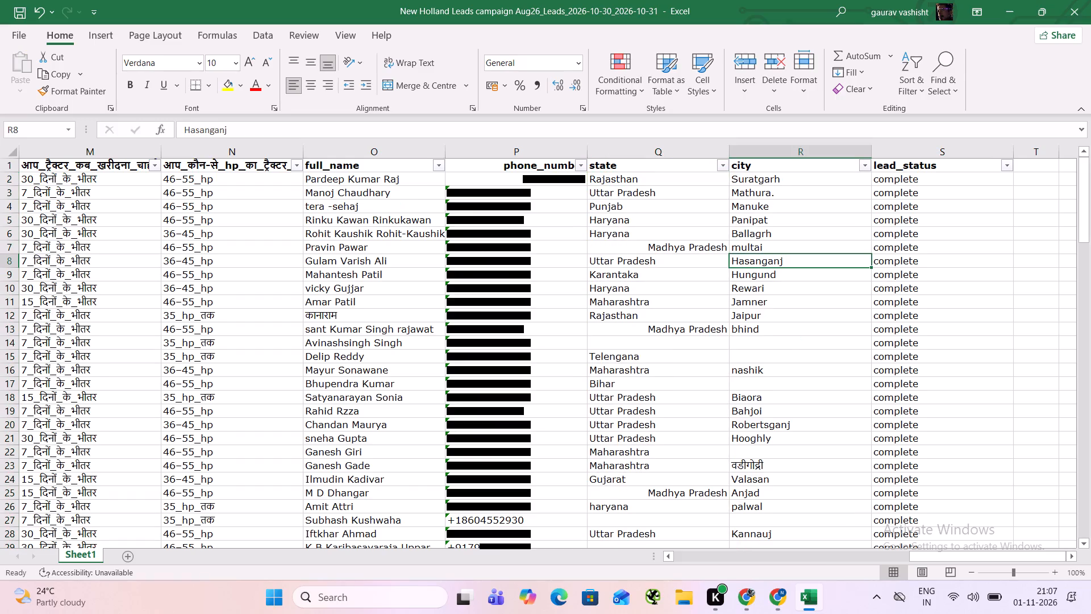
In File Explorer, copy the file name of today's New Holland Leads campaign workbook from the Downloads folder.
left_click(680, 605)
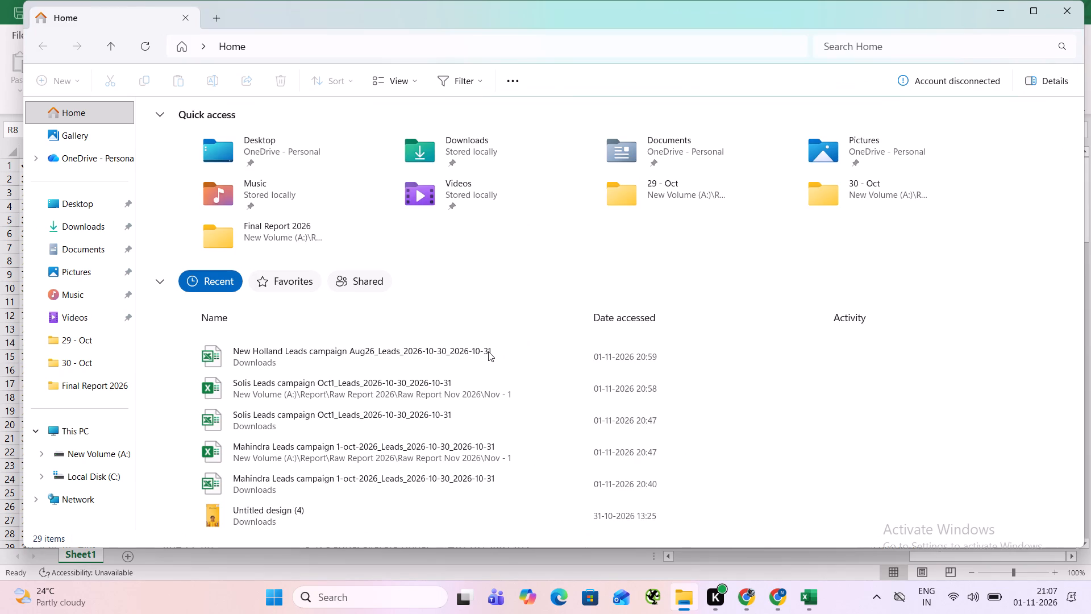
left_click(67, 219)
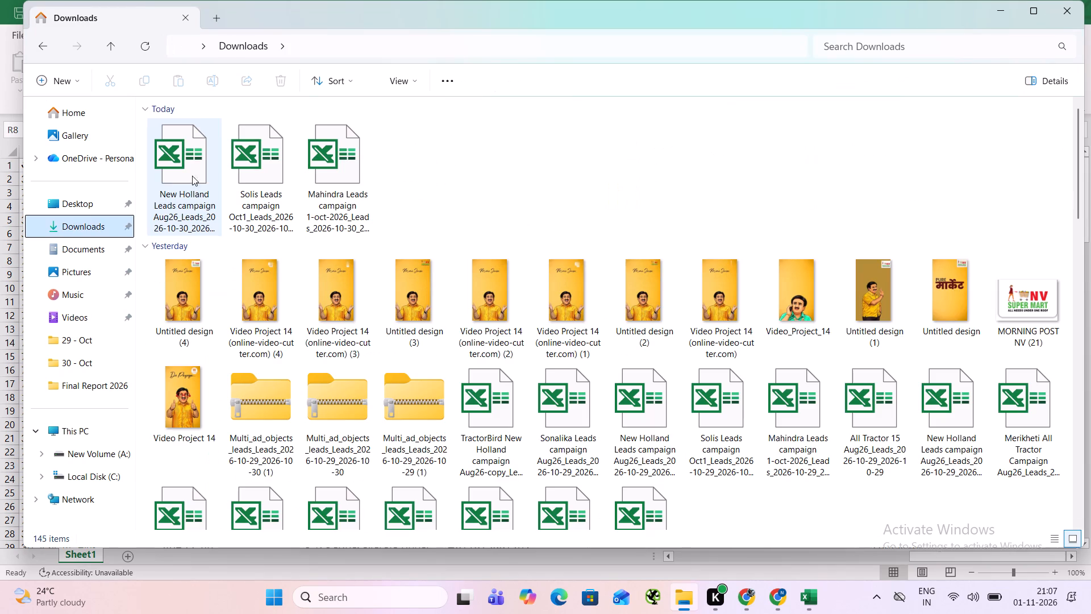
left_click(195, 159)
left_click(216, 83)
key("ctrl+c")
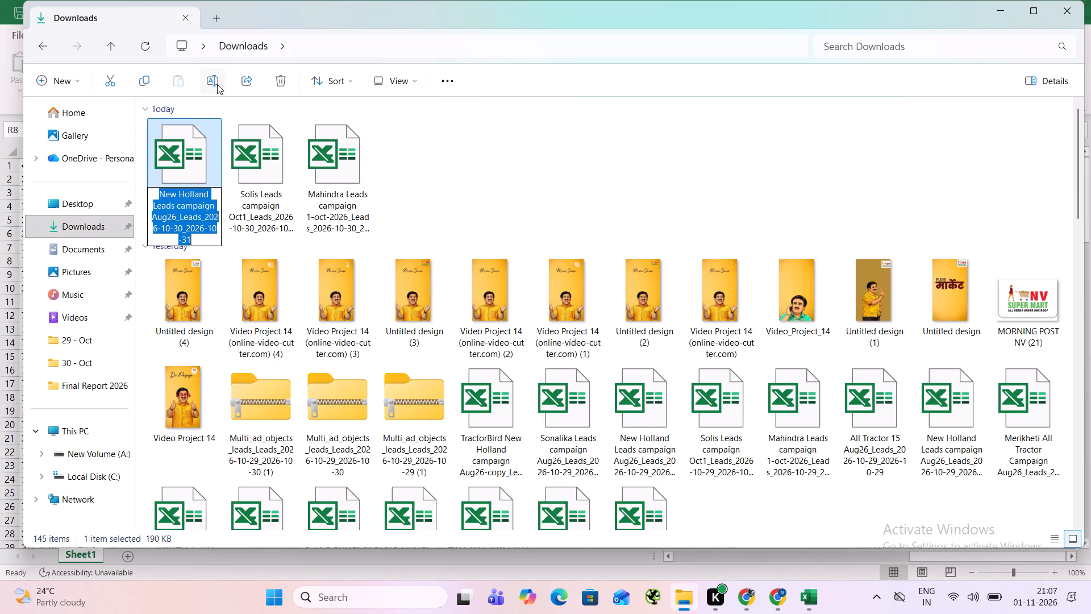
key("ctrl+c")
left_click(1061, 7)
Save the New Holland workbook as an Excel Workbook in the Nov - 1 folder under the copied file name, and close it.
left_click(22, 31)
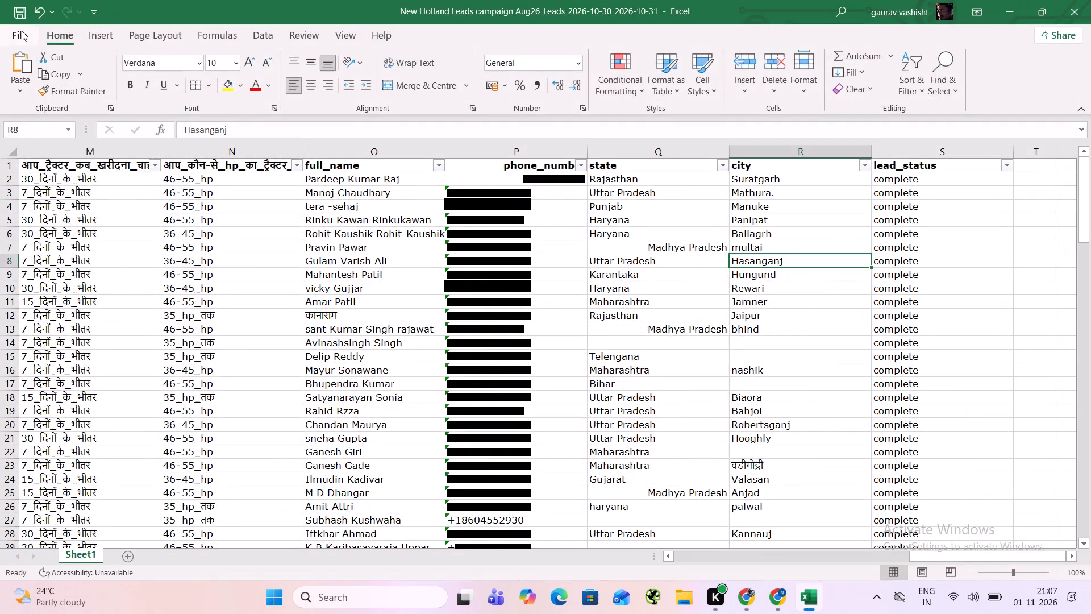
left_click(22, 31)
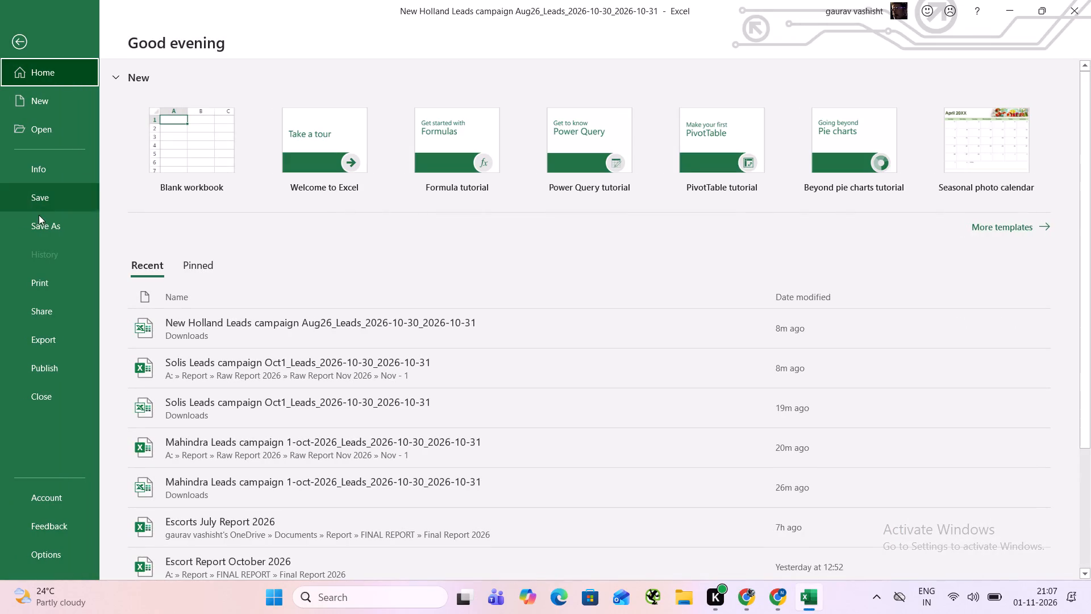
left_click(40, 220)
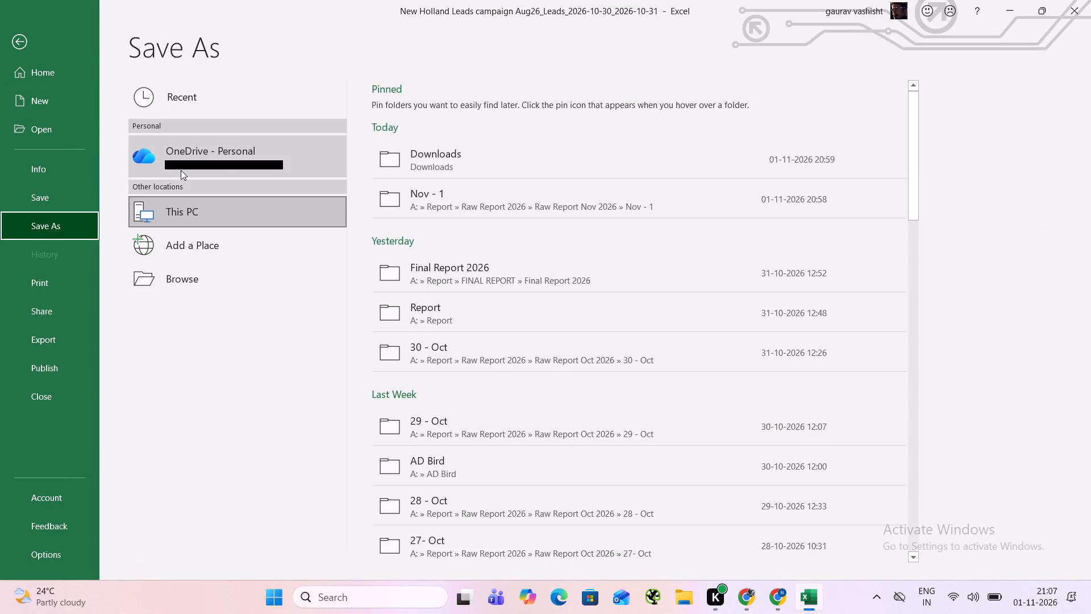
left_click(431, 202)
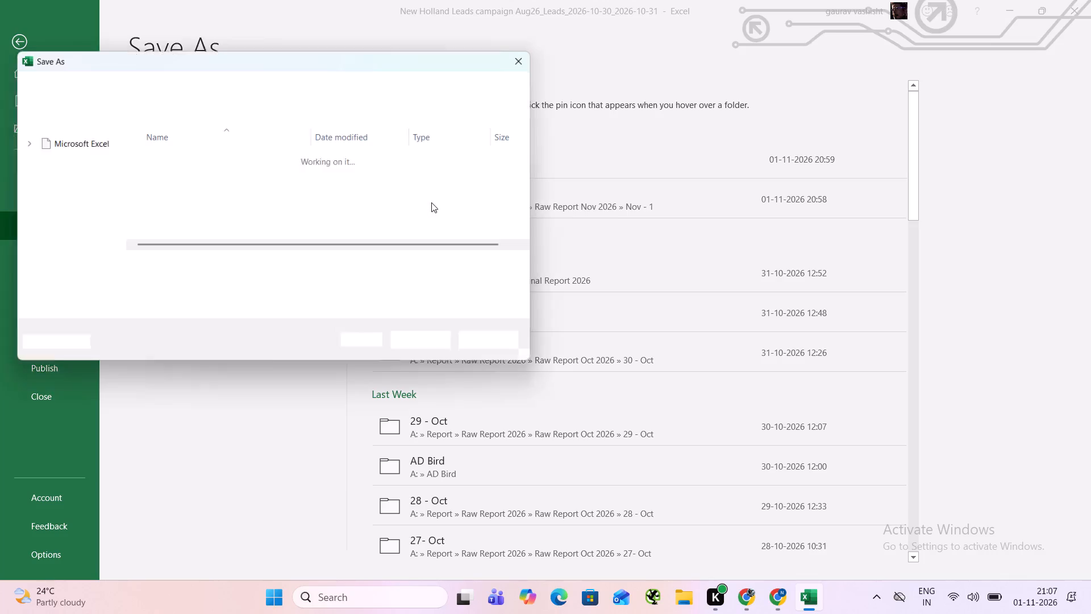
left_click(346, 269)
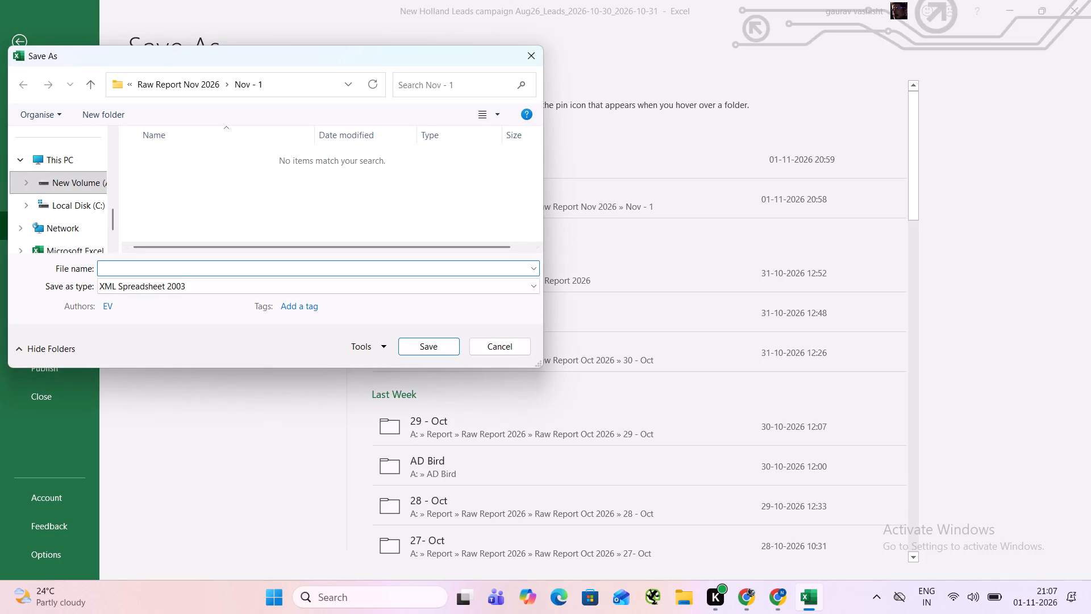
key("ctrl+v")
left_click(336, 284)
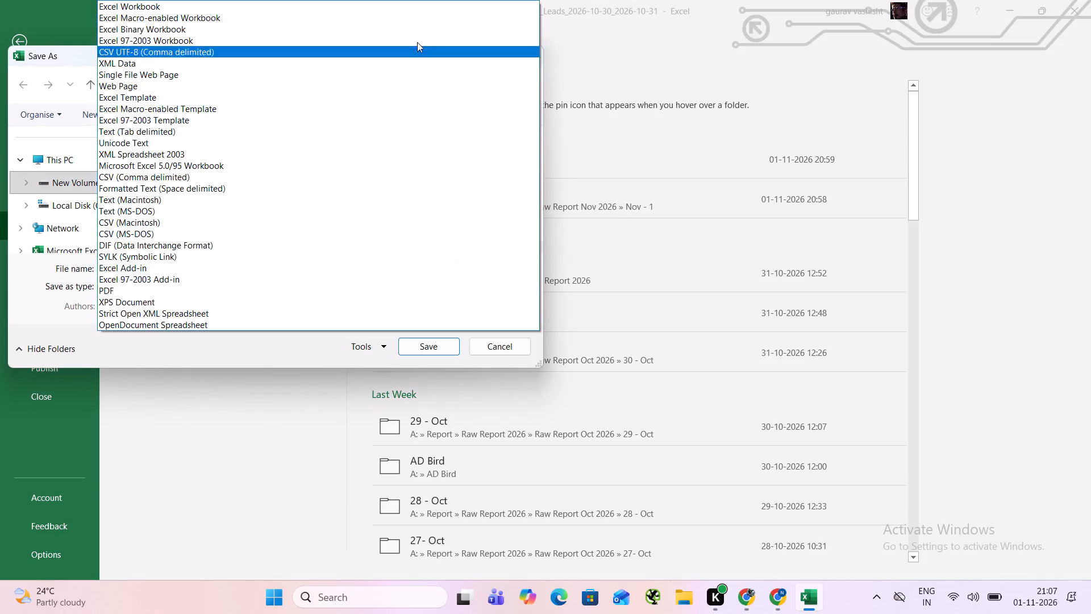
left_click(424, 6)
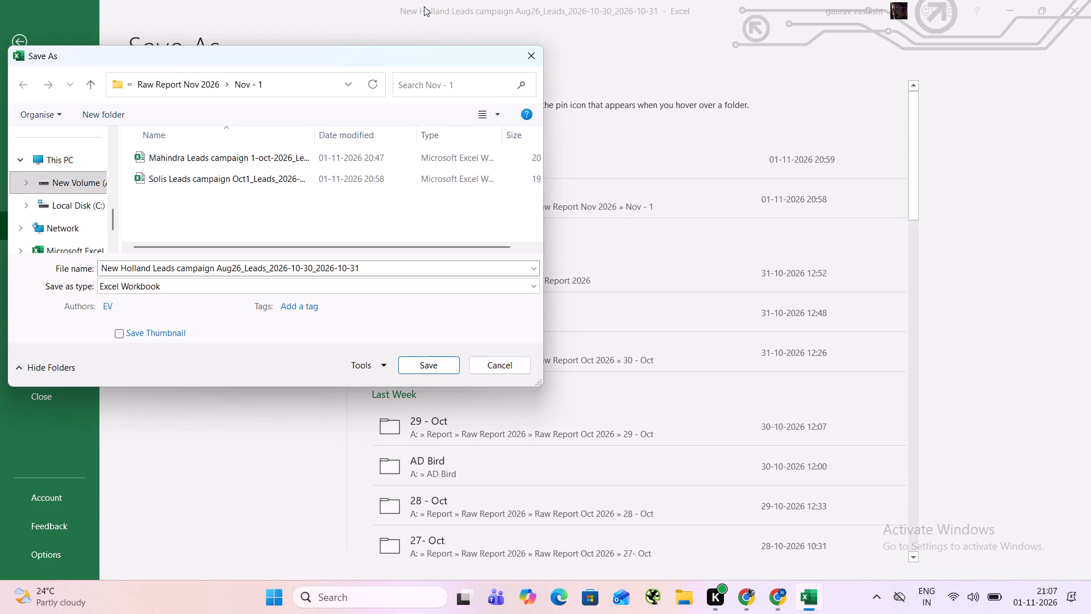
left_click(416, 360)
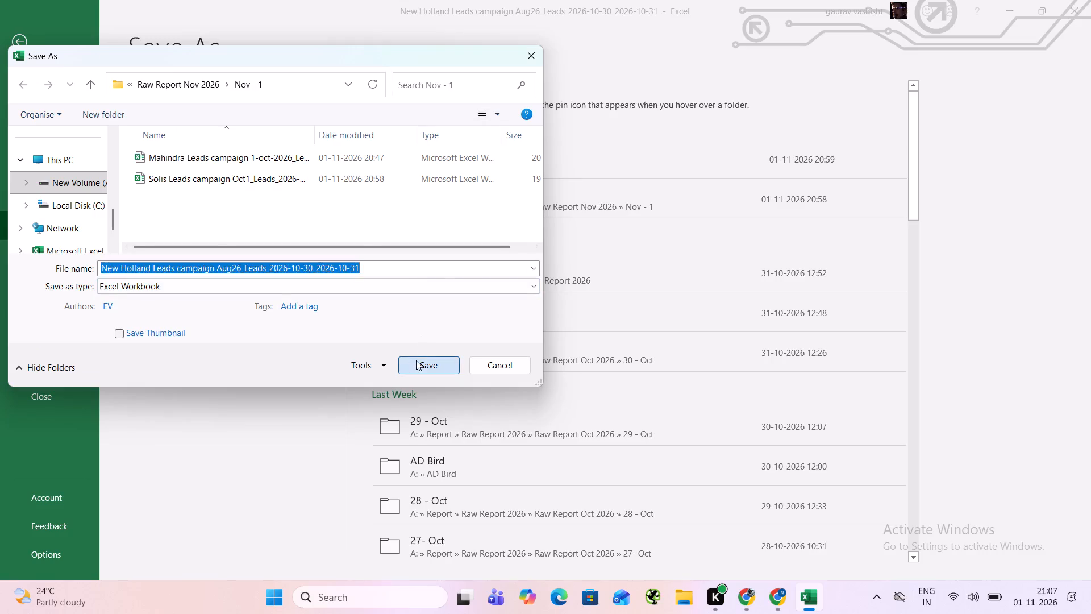
key("ctrl+s")
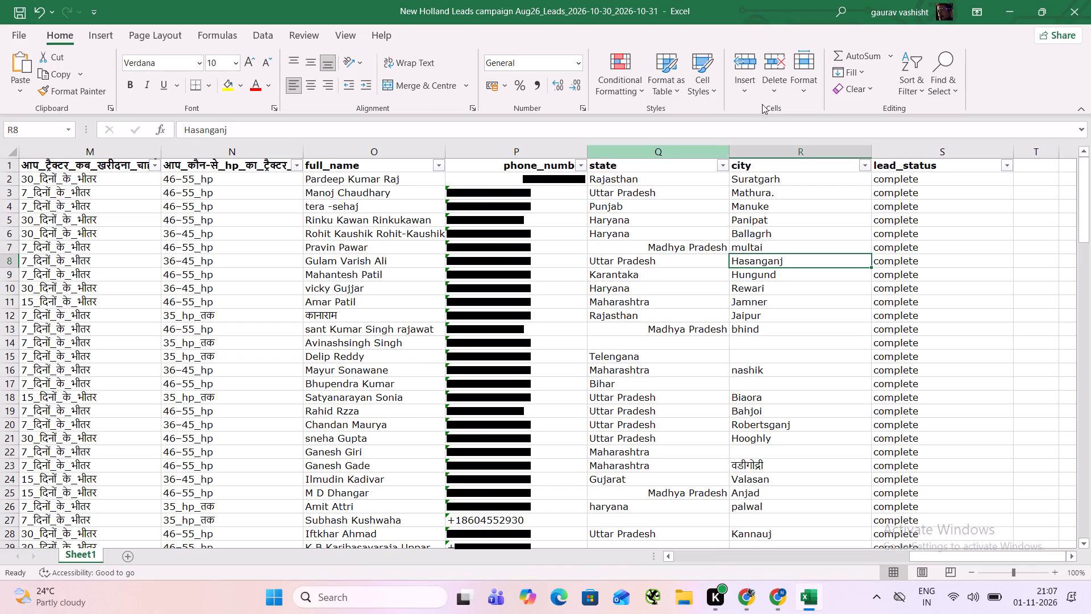
left_click(1086, 17)
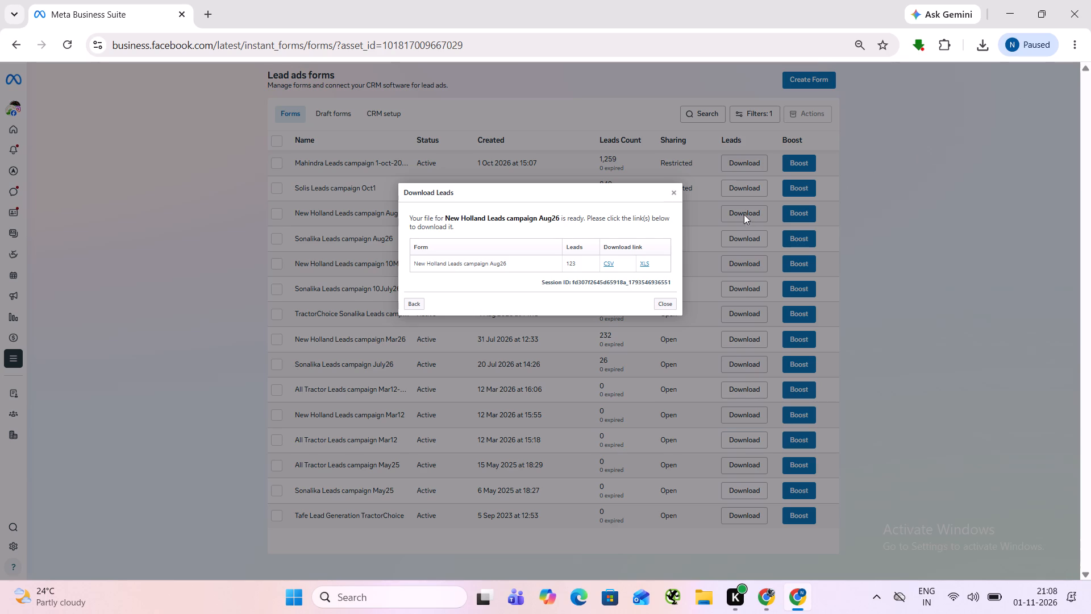
In Meta Business Suite, download the new leads of the Sonalika Leads campaign Aug26 form as an XLS file.
left_click(739, 237)
left_click(739, 237)
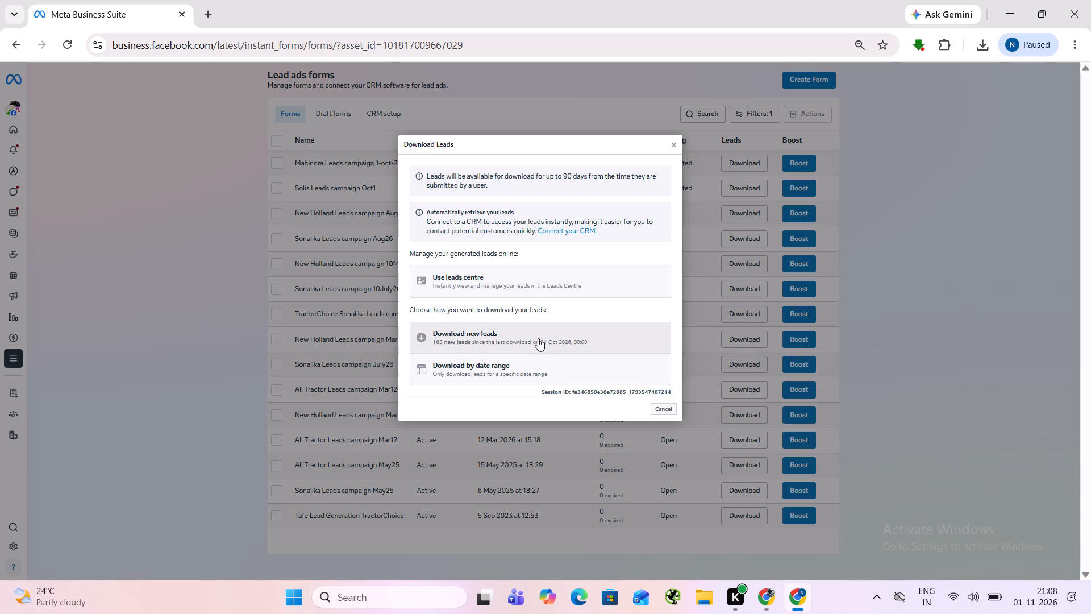
left_click(539, 338)
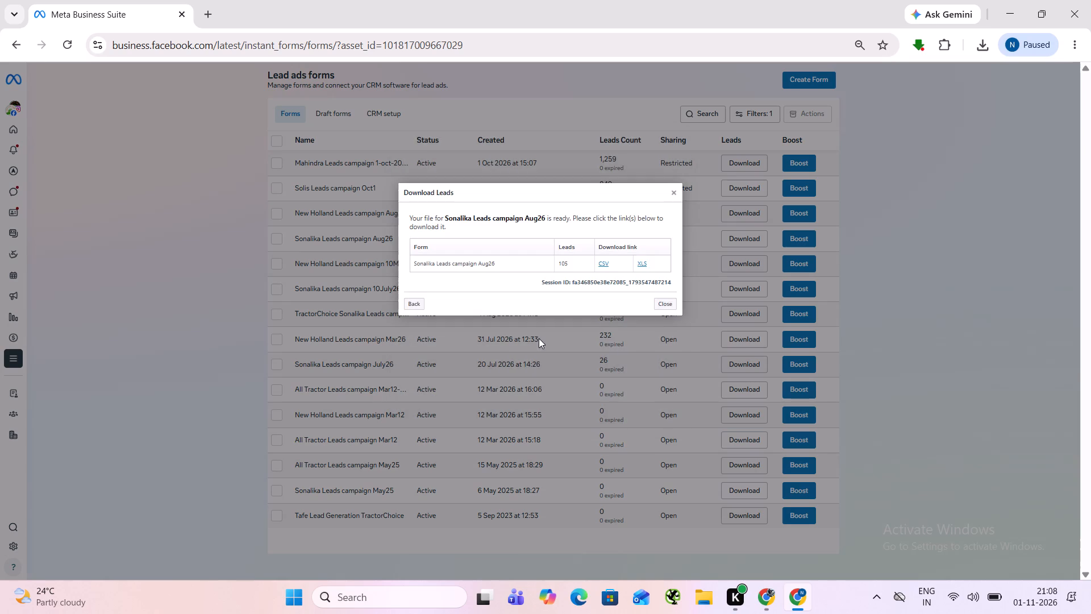
left_click(642, 263)
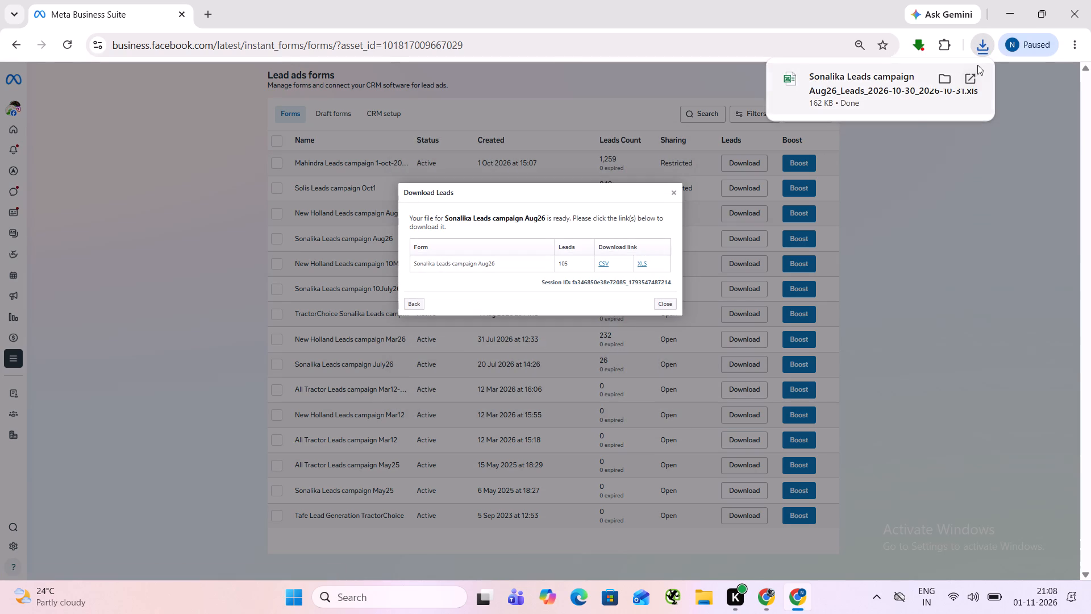
Open the downloaded Sonalika leads file in Excel and enable editing.
left_click(969, 74)
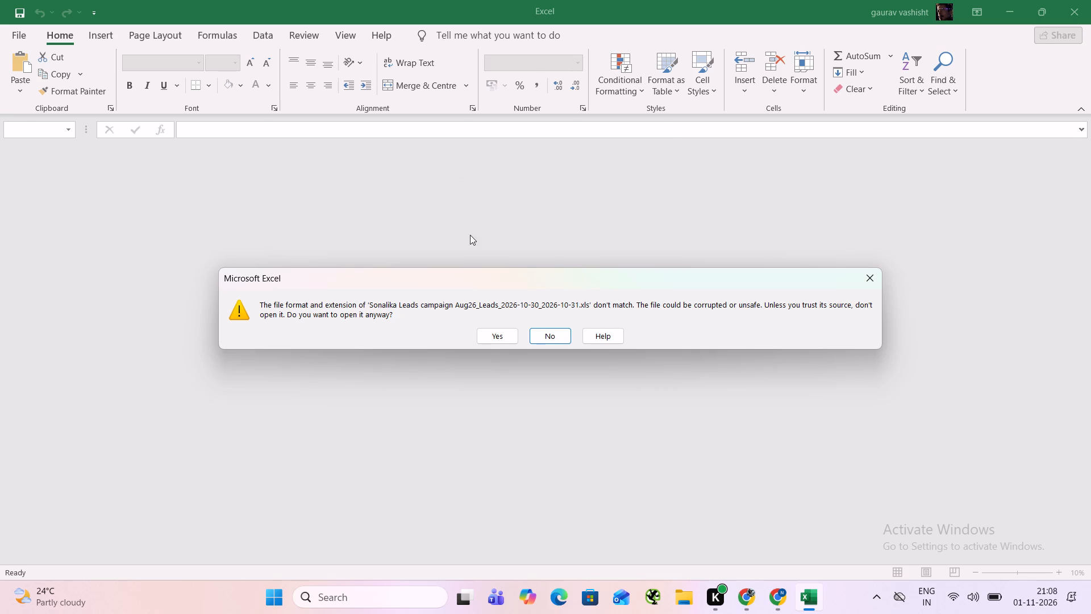
left_click(486, 337)
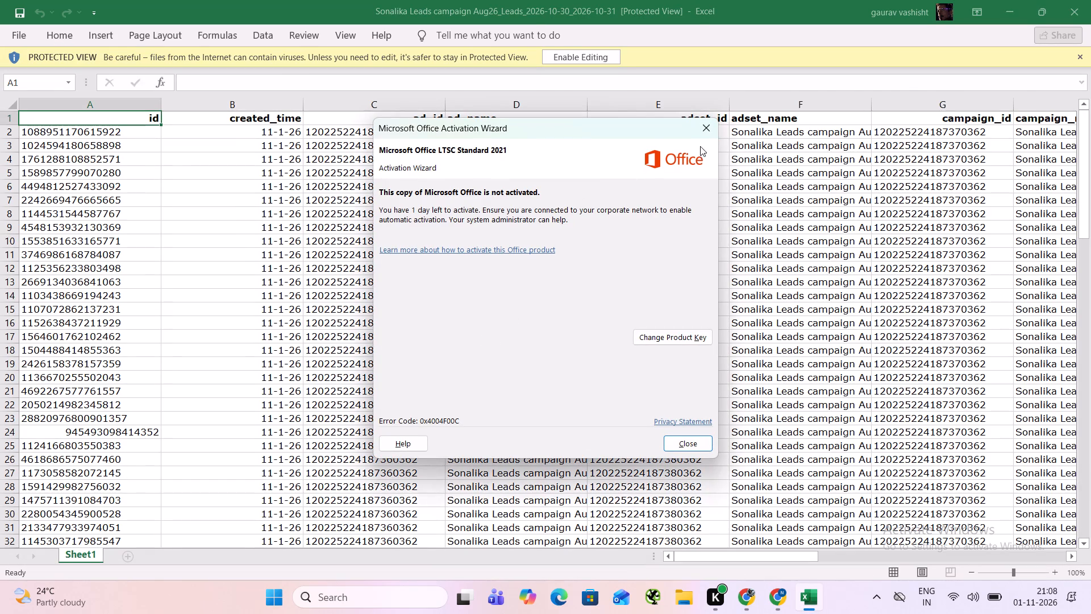
left_click(703, 132)
left_click(597, 61)
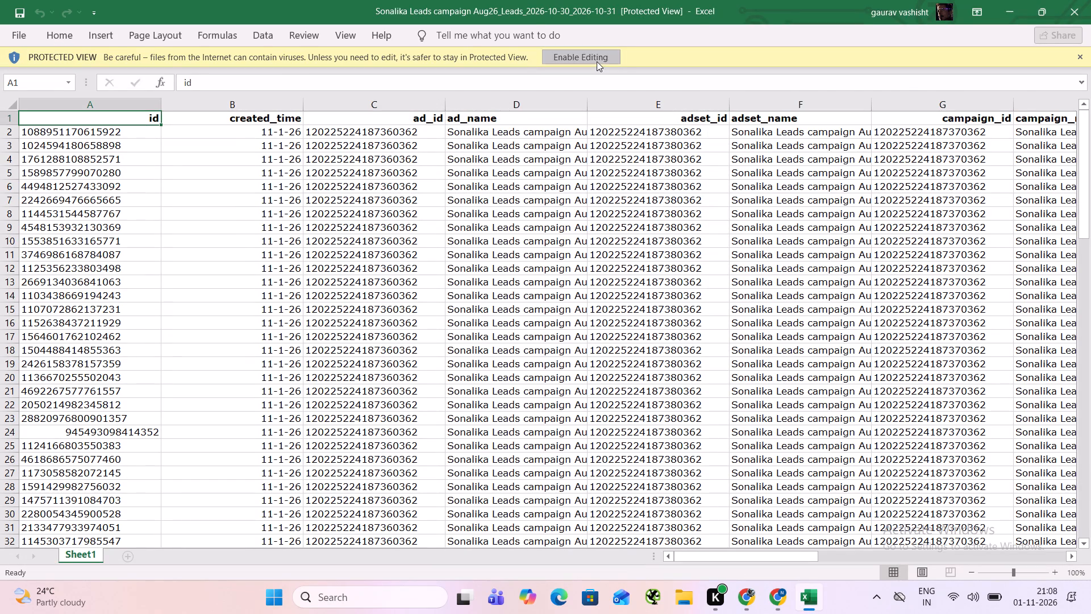
Turn on filtering for the header row by applying the selected cell's icon filter from the state header.
left_click(393, 279)
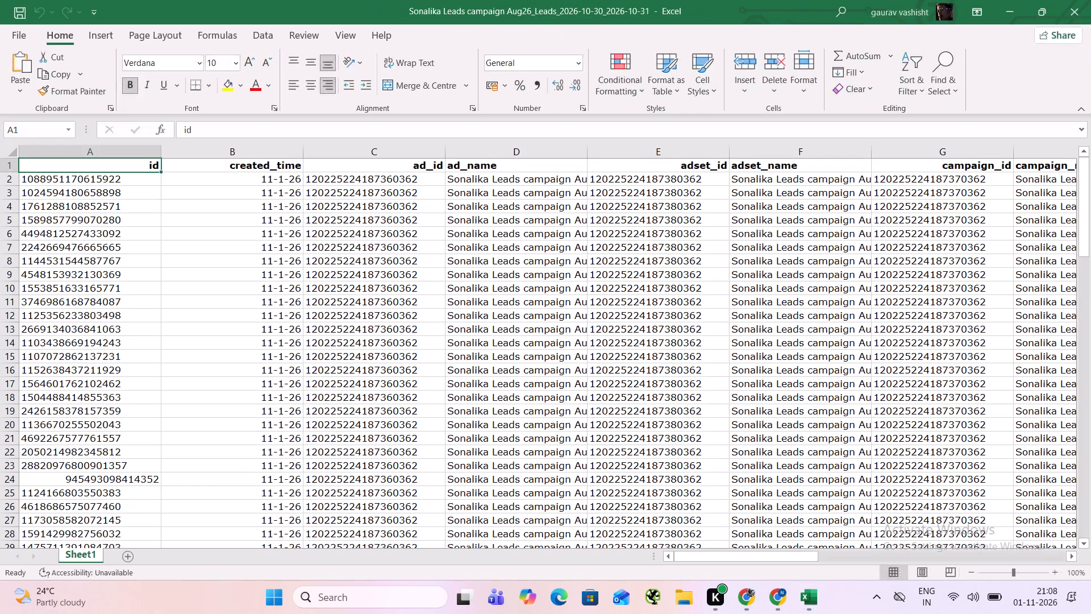
key("ctrl+Insert")
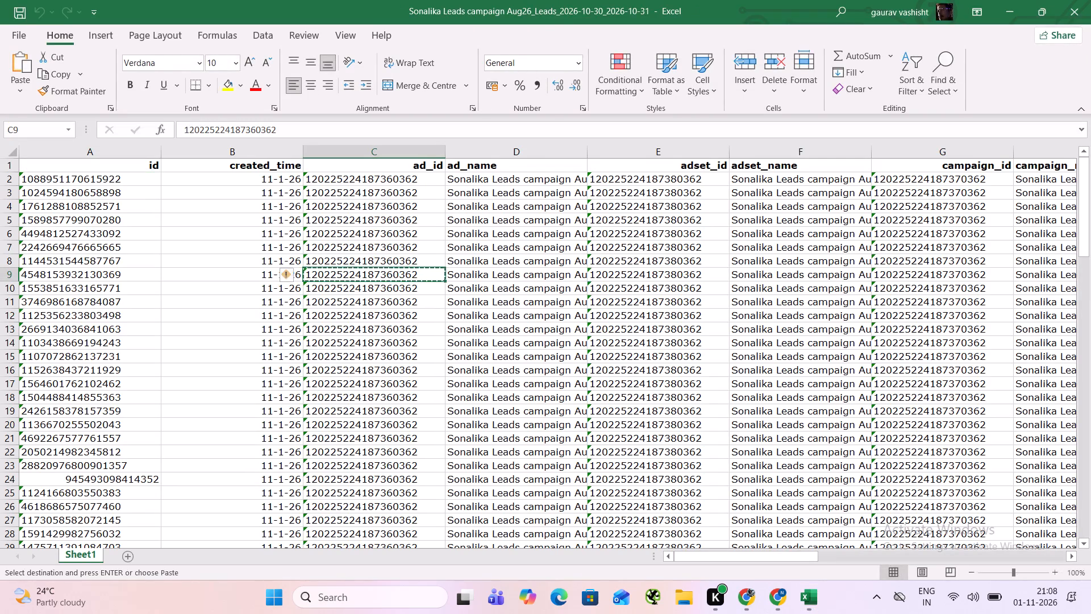
key("ctrl+Right")
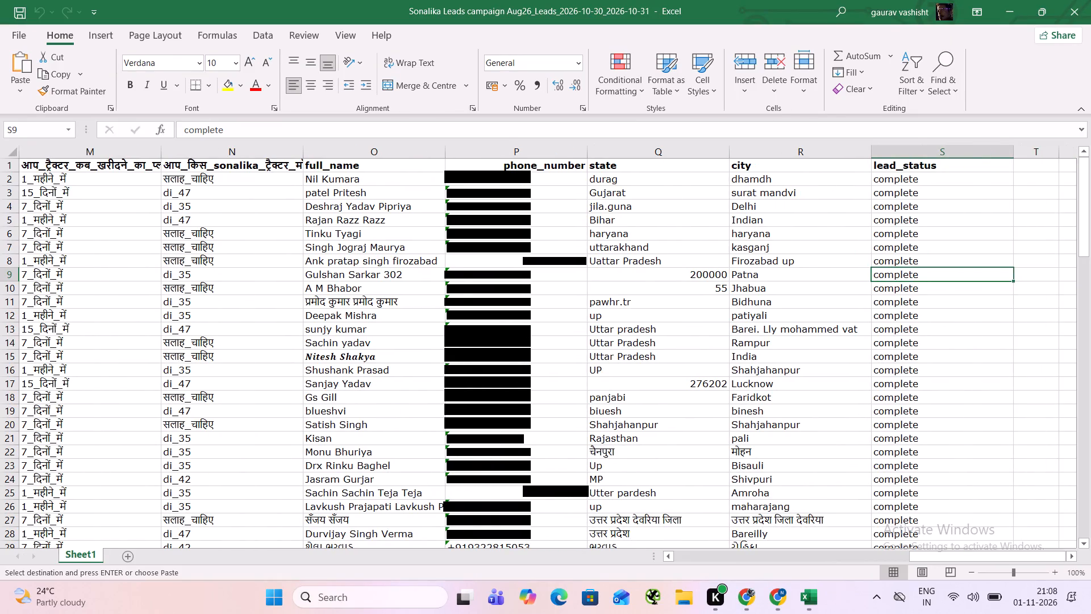
left_click(718, 182)
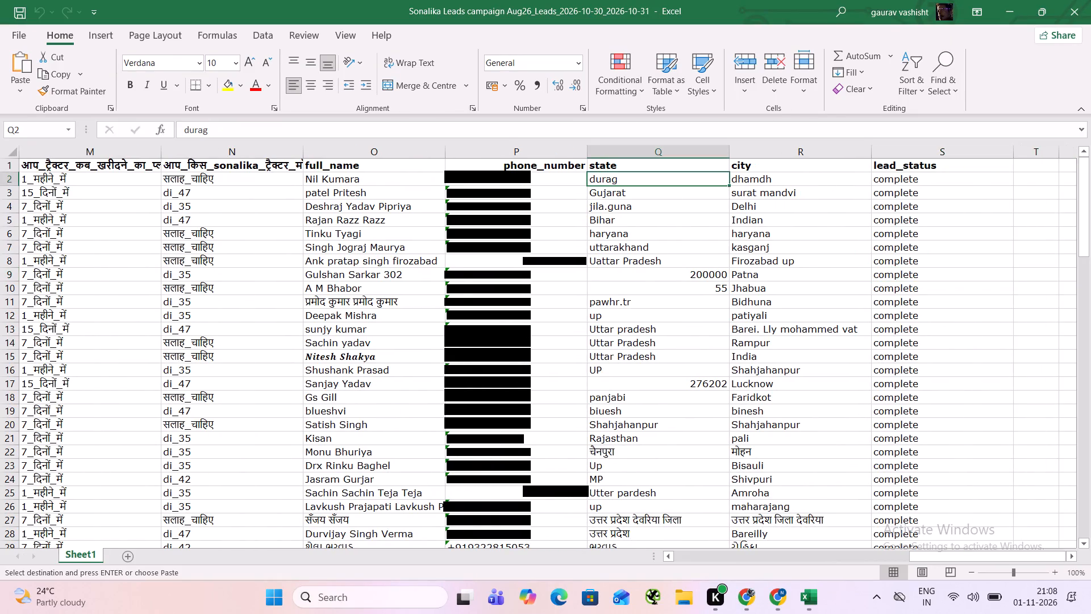
right_click(703, 166)
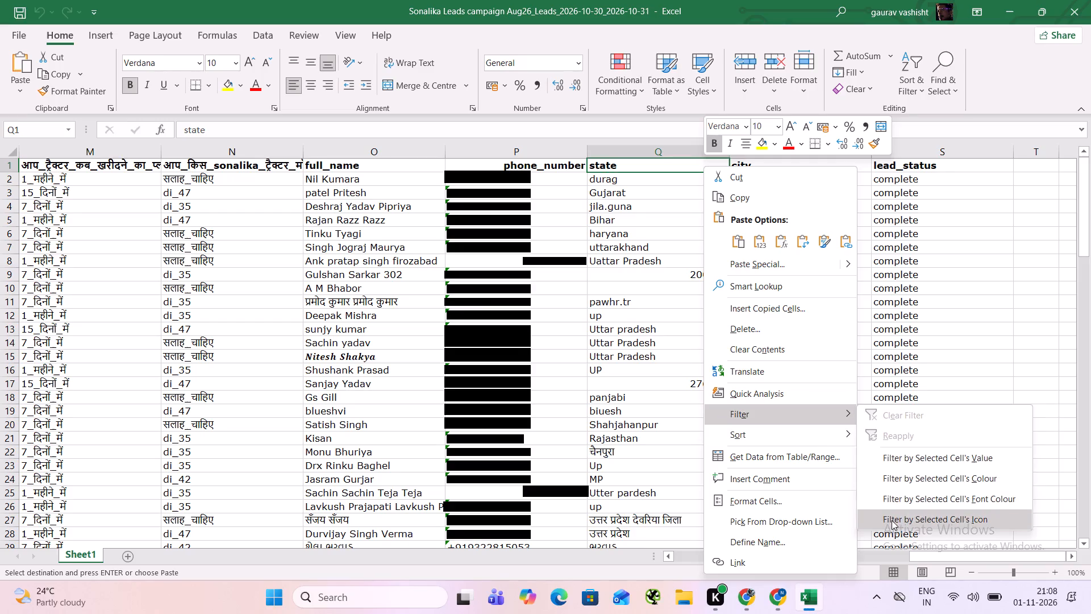
left_click(892, 518)
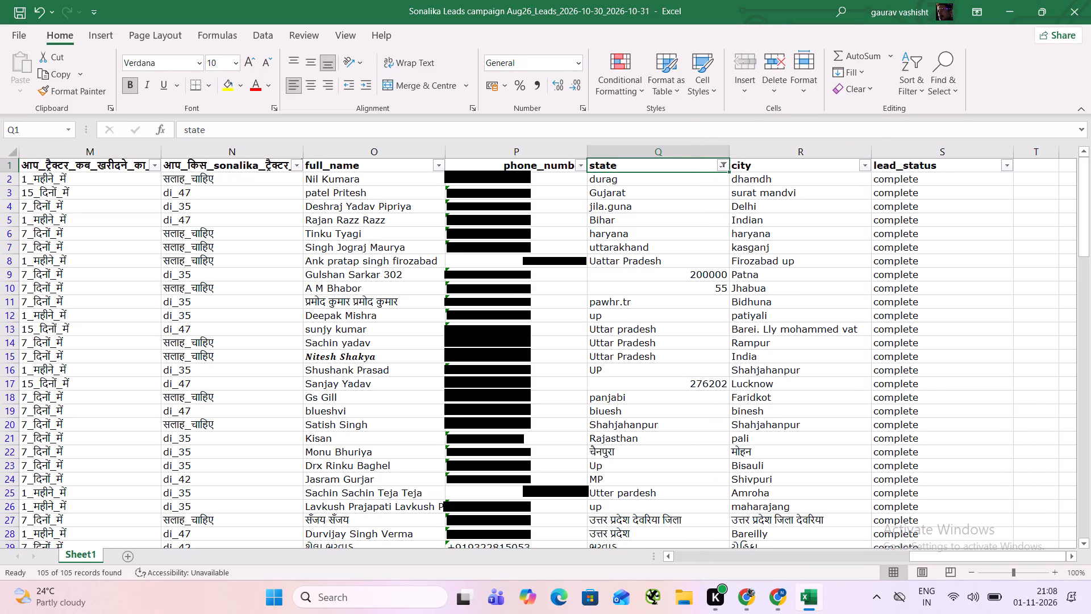
In the state column's filter, include 28, 55, 200000, 276202, the two phone-number-like entries and Ankit.
right_click(719, 168)
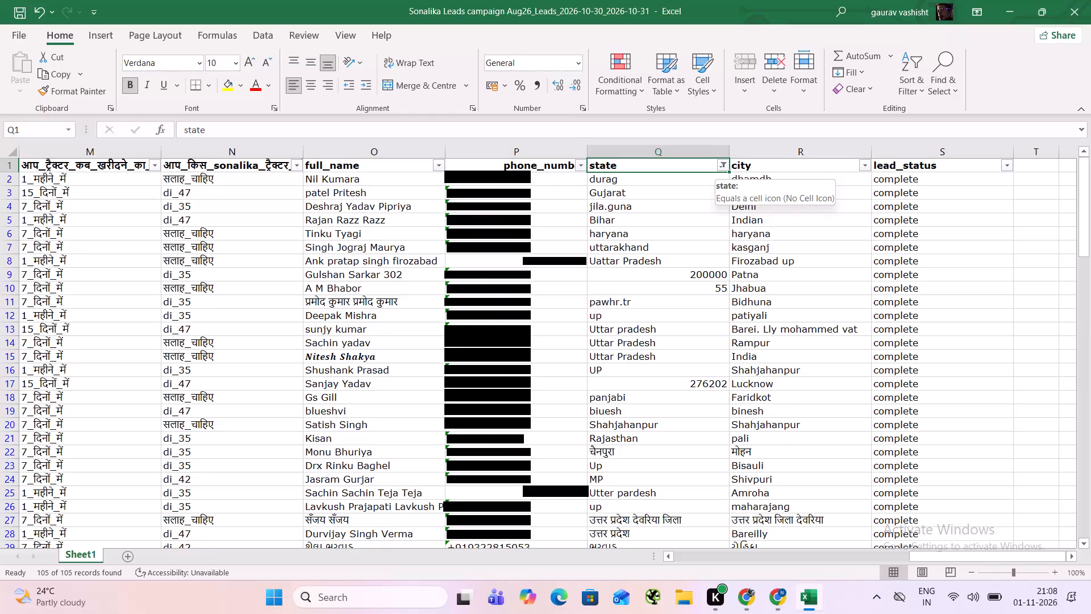
left_click(722, 168)
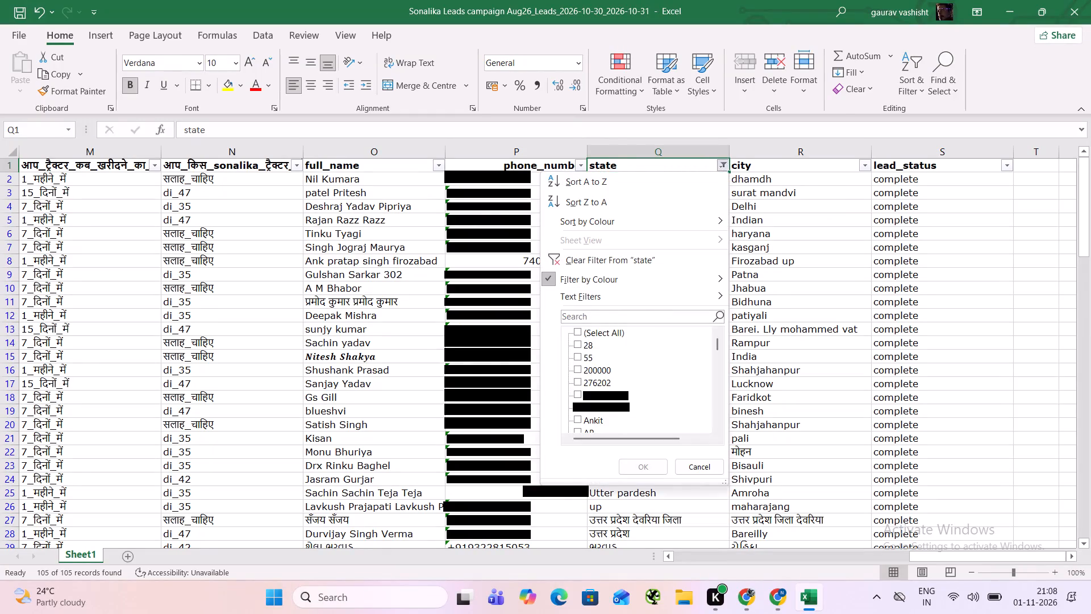
left_click(584, 347)
left_click(584, 352)
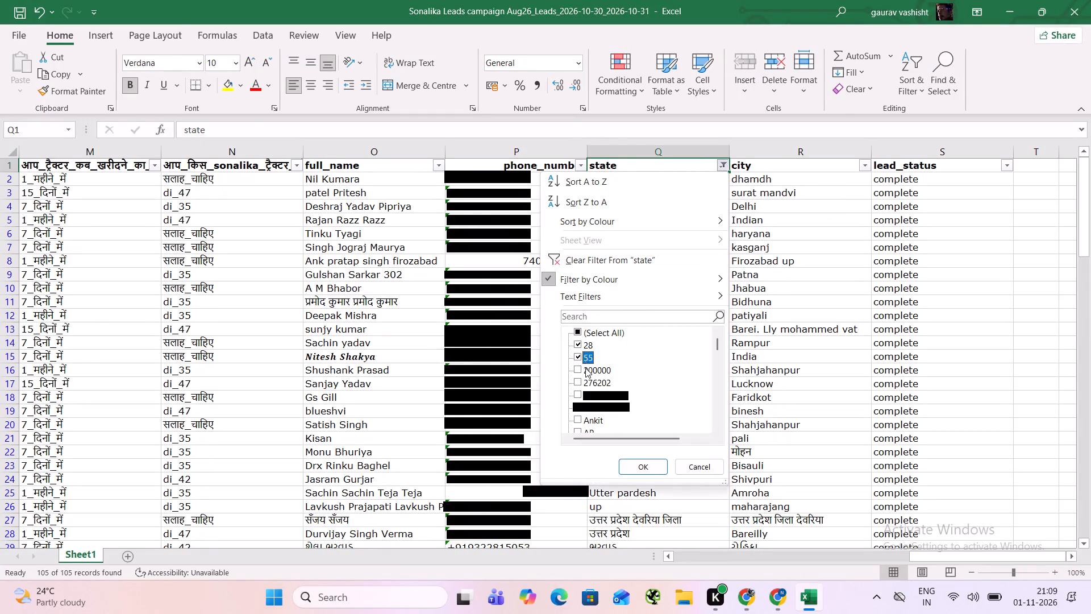
left_click(586, 368)
left_click(587, 380)
left_click(596, 402)
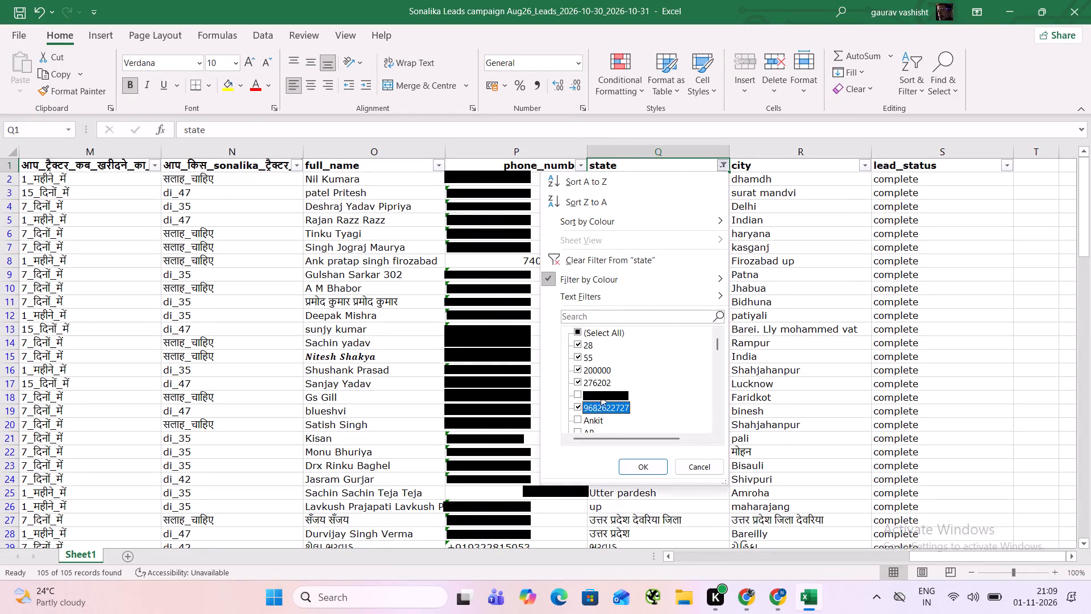
left_click(601, 395)
left_click(596, 419)
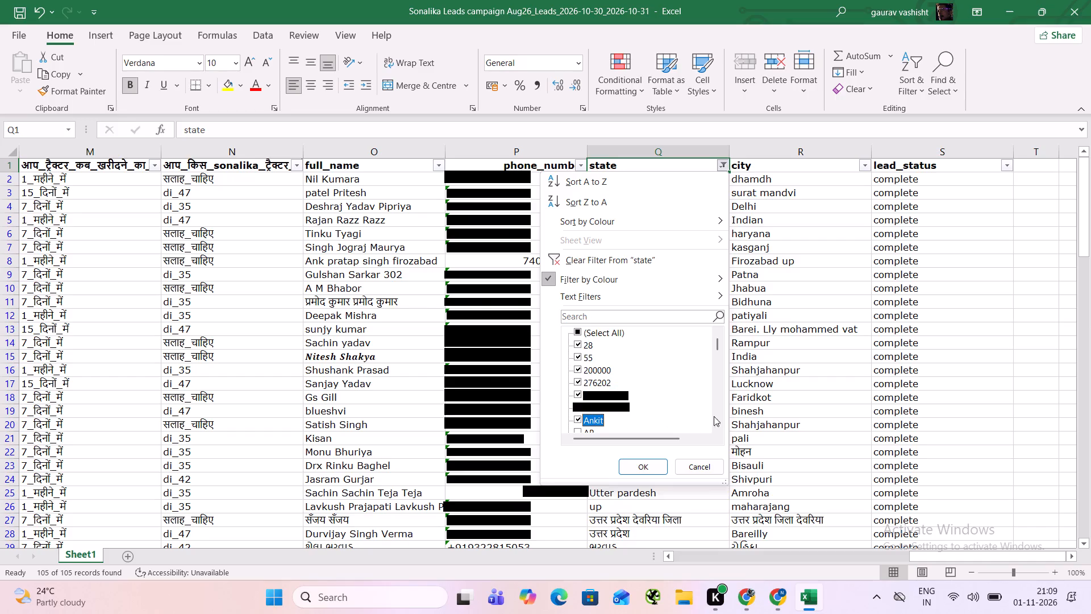
In the state filter, also include चैनपुरा, तमरध्रत, both महाराष्ट्र spellings, सोनालिका लेना चाहता हूं, हरि ओम, ગુજરાત and ભરવાડ.
triple_click(719, 424)
triple_click(719, 424)
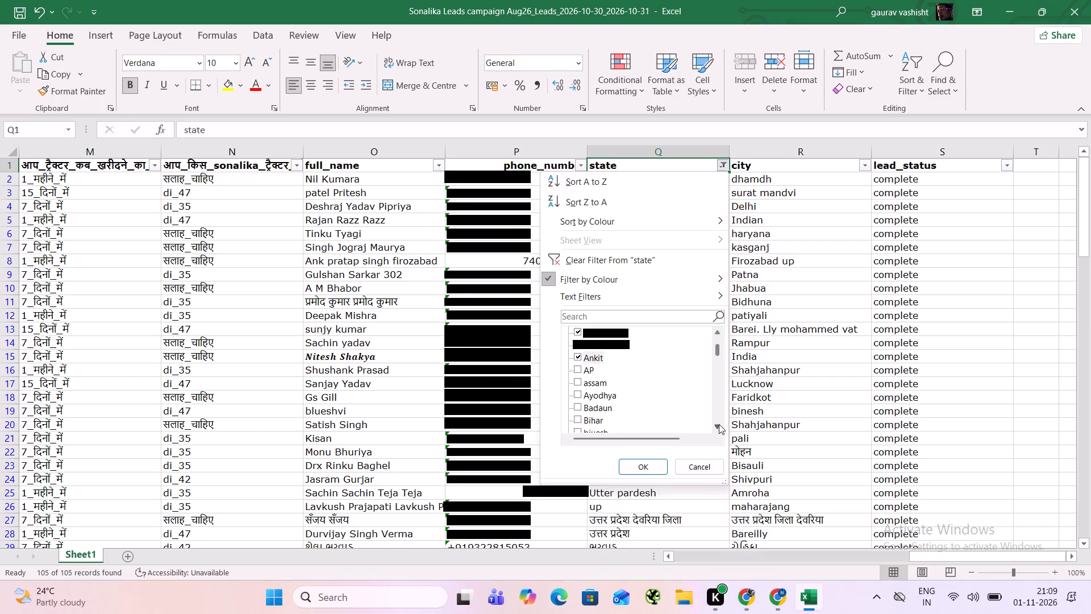
left_click_drag(717, 352, 726, 442)
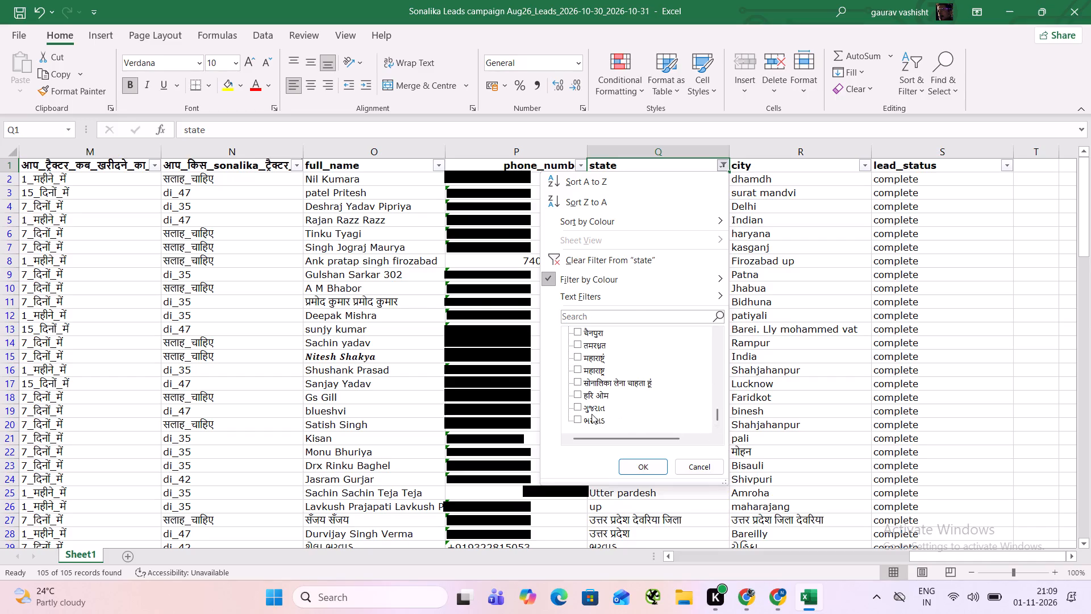
left_click(592, 414)
left_click(592, 411)
right_click(592, 411)
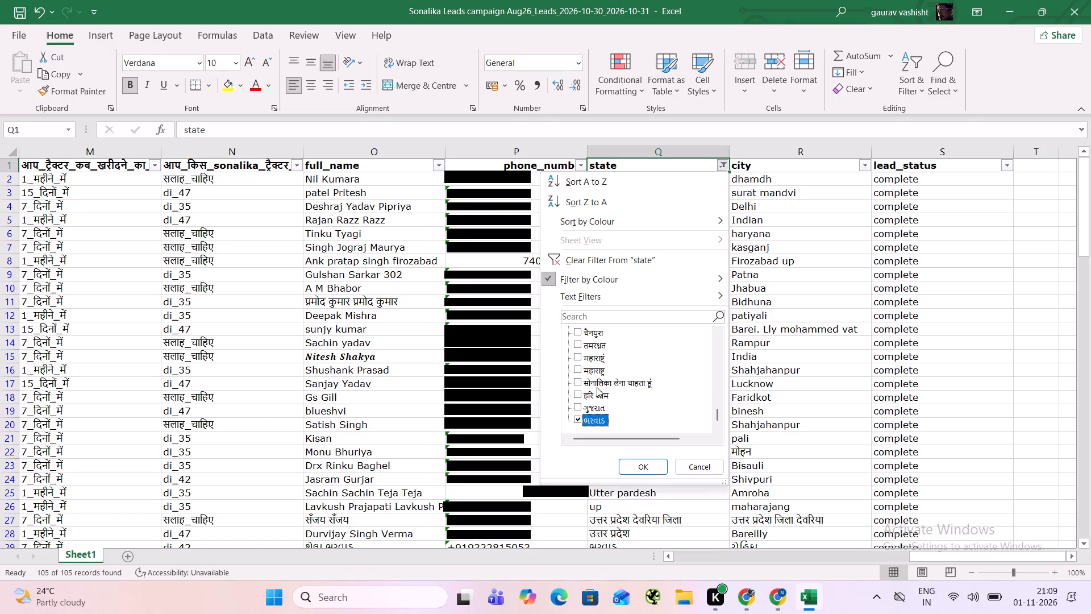
left_click(597, 387)
left_click(595, 393)
left_click(590, 405)
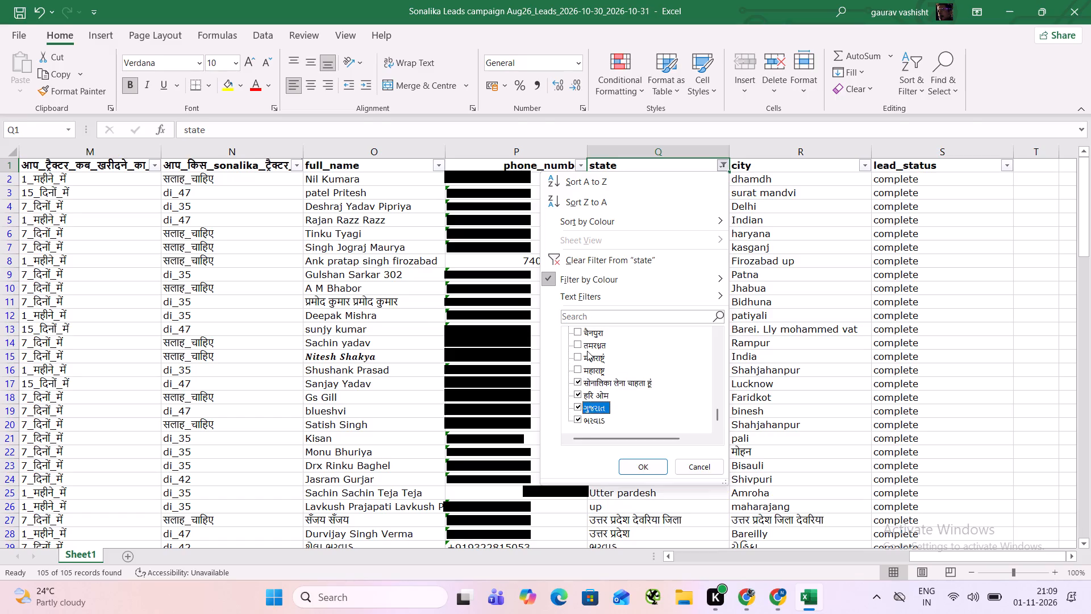
left_click(587, 351)
left_click(587, 357)
left_click(590, 372)
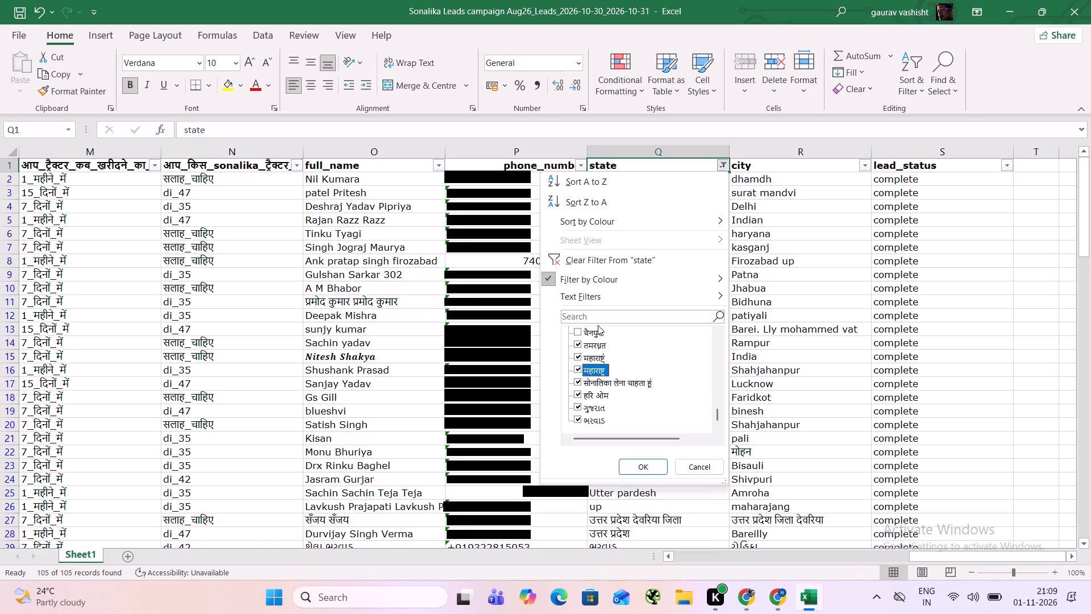
left_click(596, 332)
Add कार्य, wb and Vijender to the state filter and apply it.
left_click(720, 329)
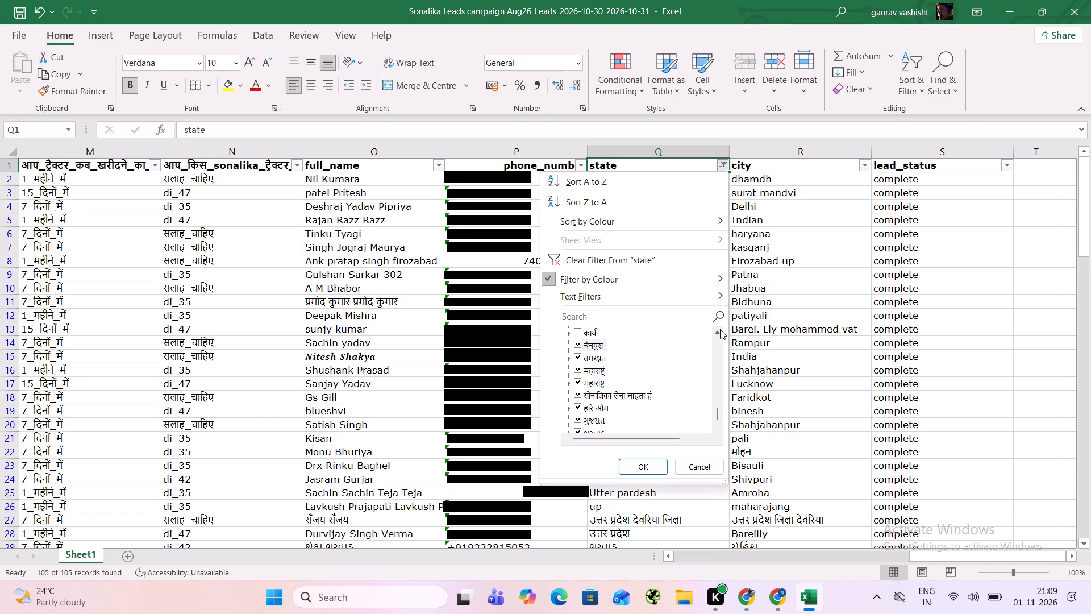
left_click(587, 401)
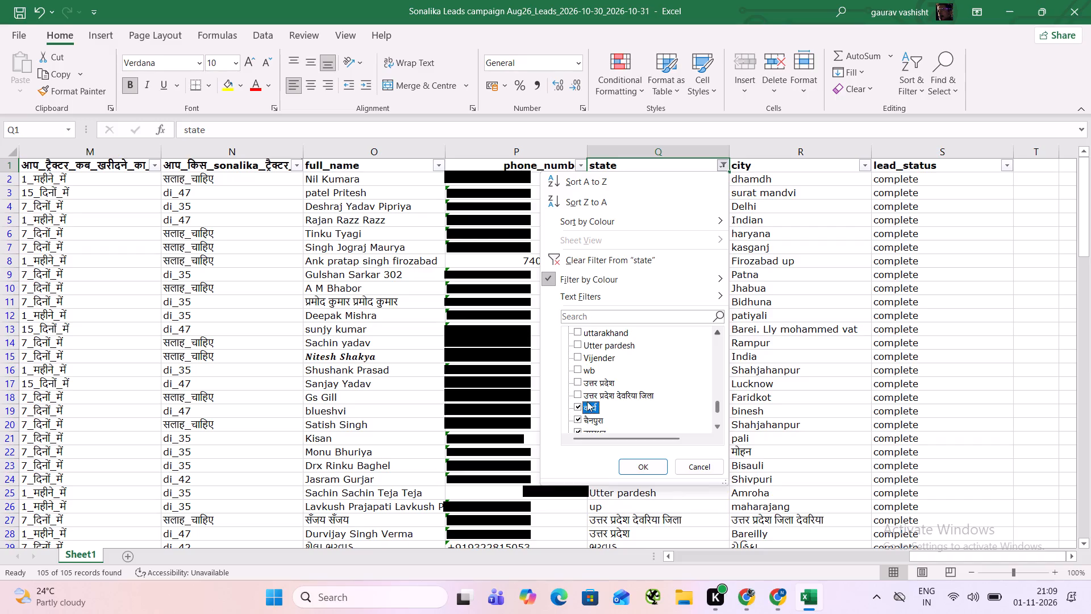
left_click(592, 369)
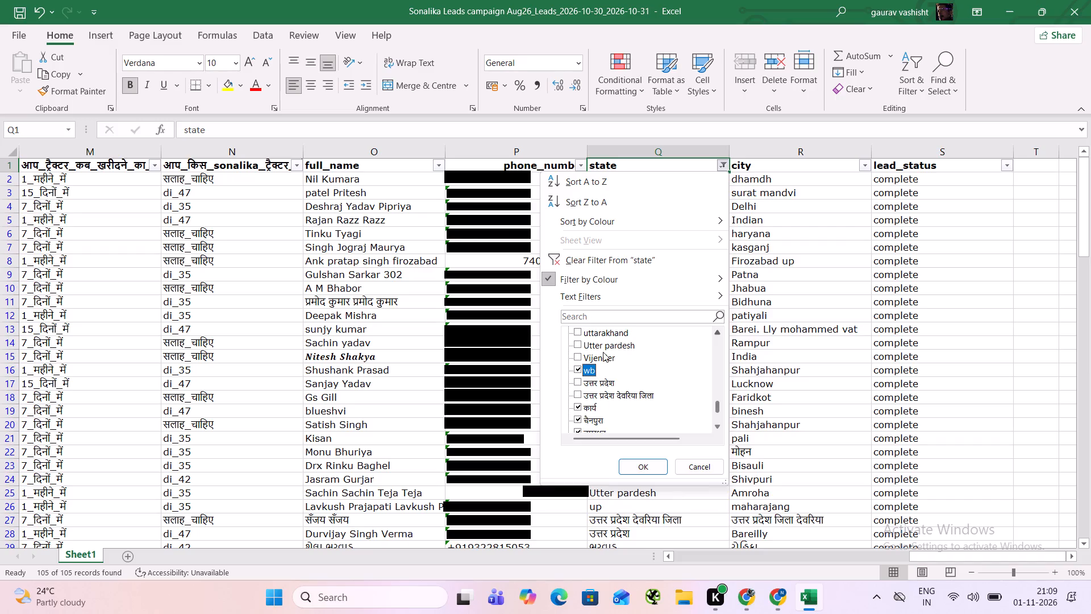
left_click(603, 352)
left_click(626, 463)
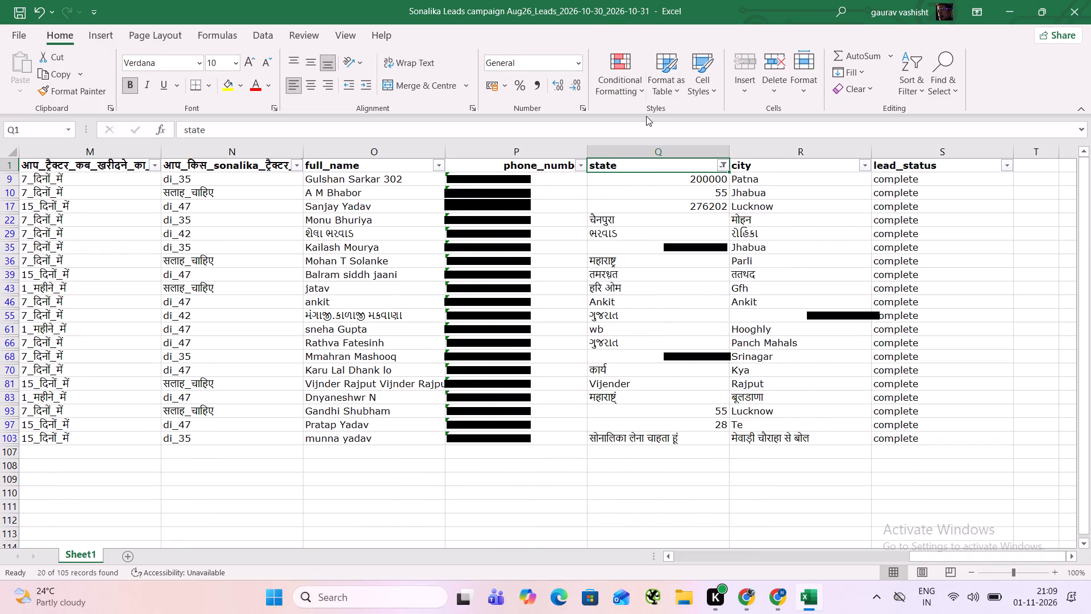
Set the state in row 9, the Patna lead, to Bihar.
left_click(656, 177)
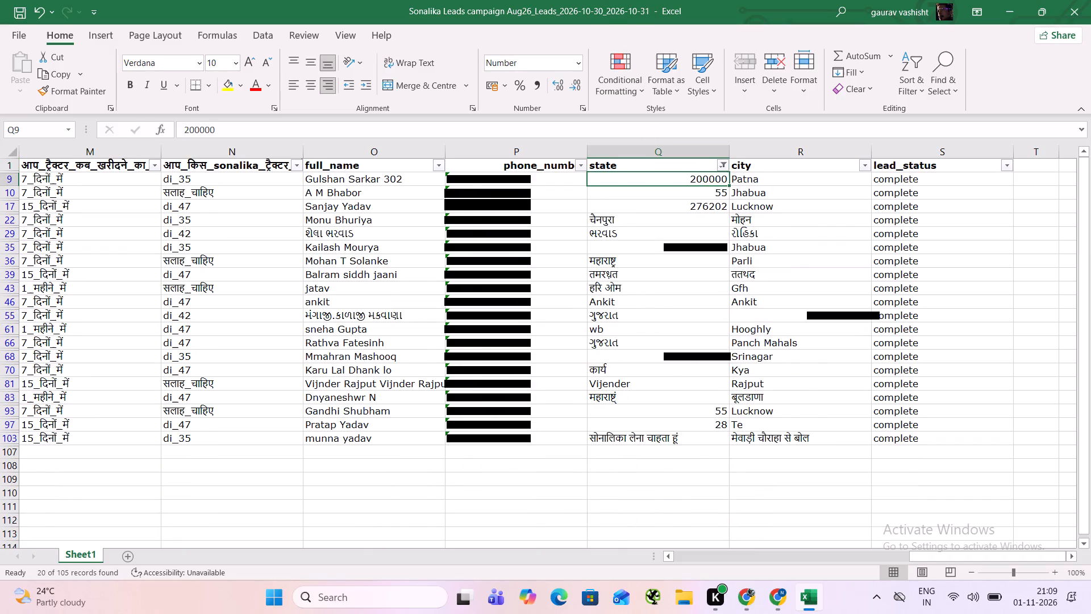
type("Bihar")
key("Right")
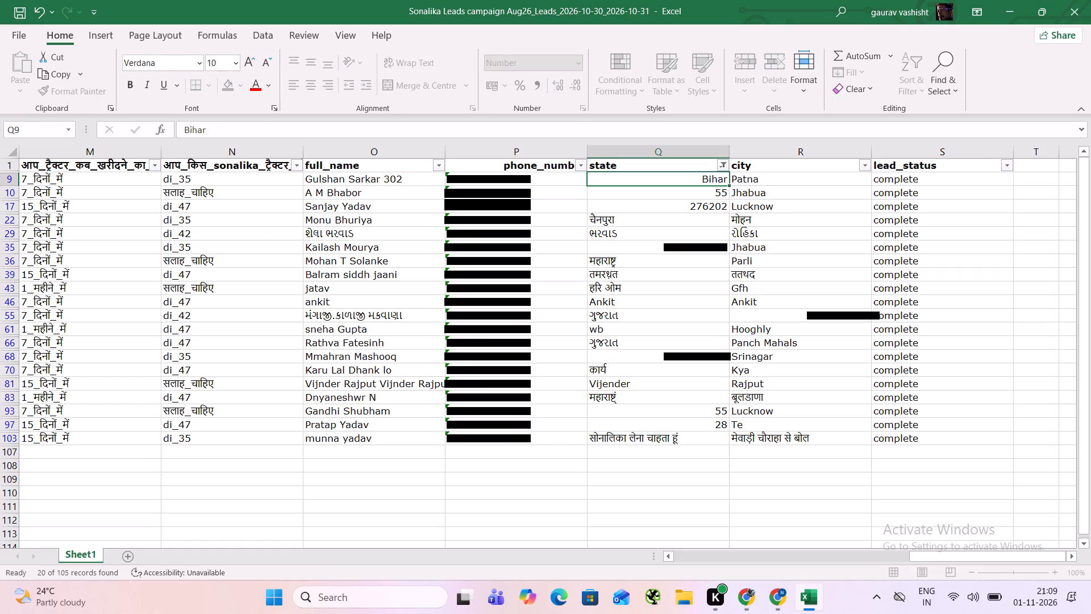
Set the state in row 10 to Uttar Pradesh and copy it into the state cells of rows 17 and 22.
key("Down")
key("Left")
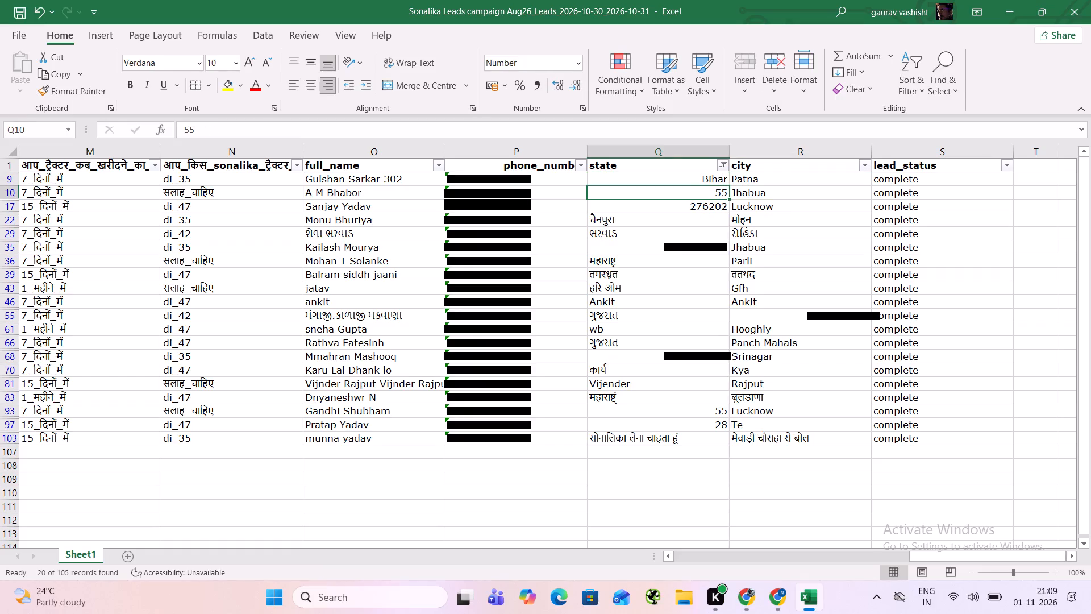
type("Uttar")
key("space")
type("Pradesh")
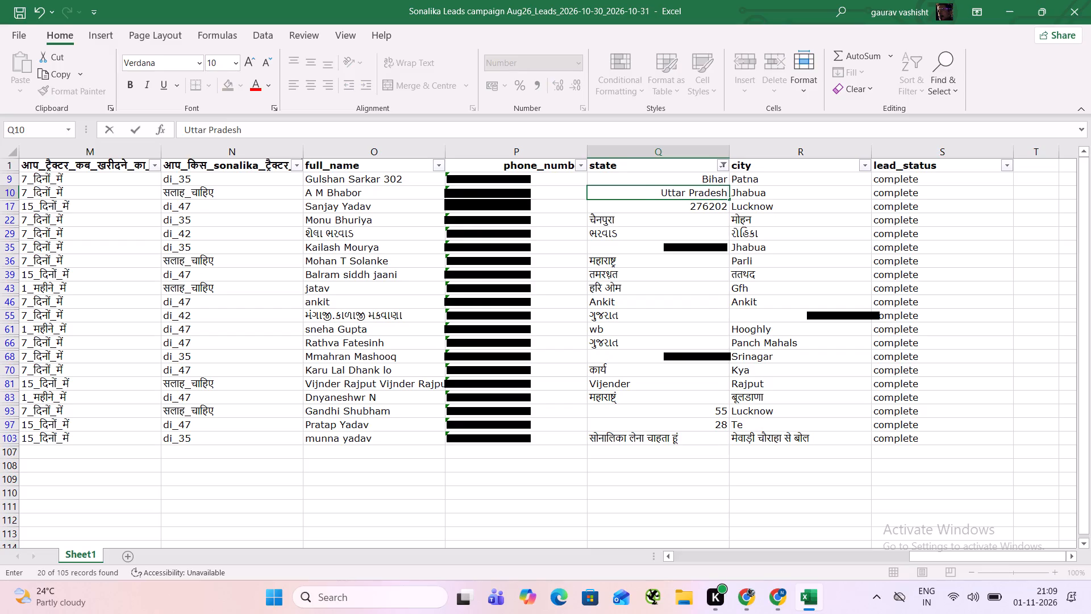
key("Down")
key("Up")
key("ctrl+c")
key("Down")
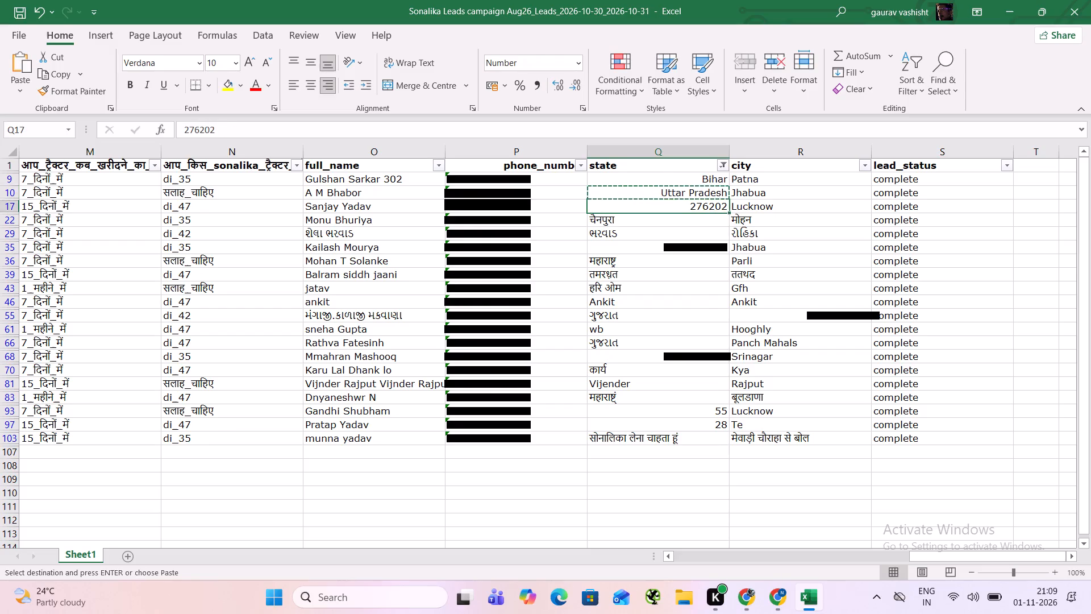
key("ctrl+v")
key("Down")
key("ctrl+v")
Clear the city entries in rows 22 and 29.
key("Right")
key("BackSpace")
key("Down")
key("BackSpace")
Set the state in row 29 to Gujarat.
key("Left")
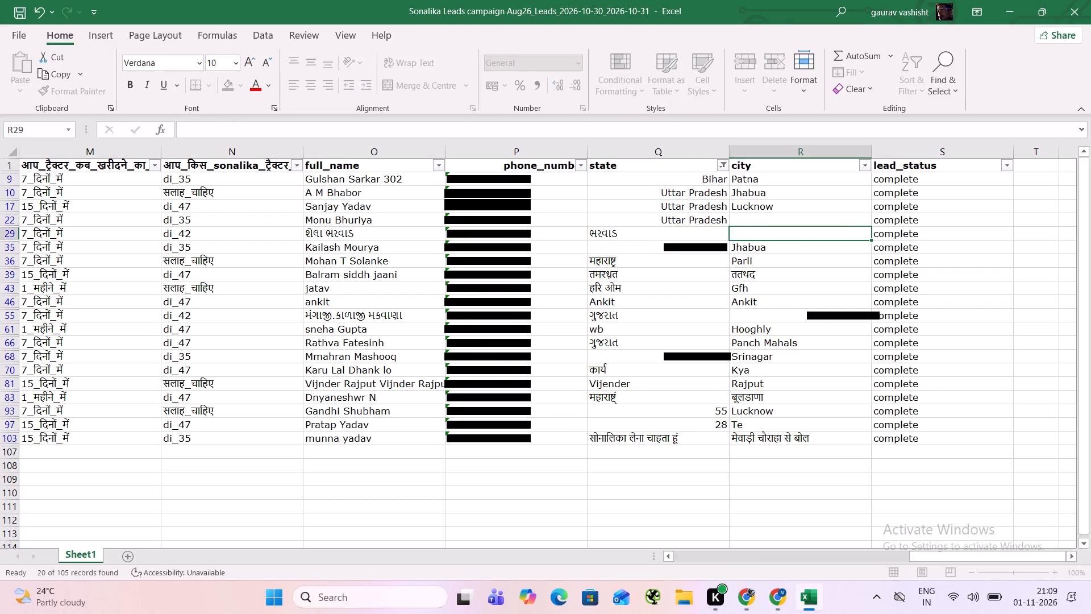
key("shift+g")
type("ujarat")
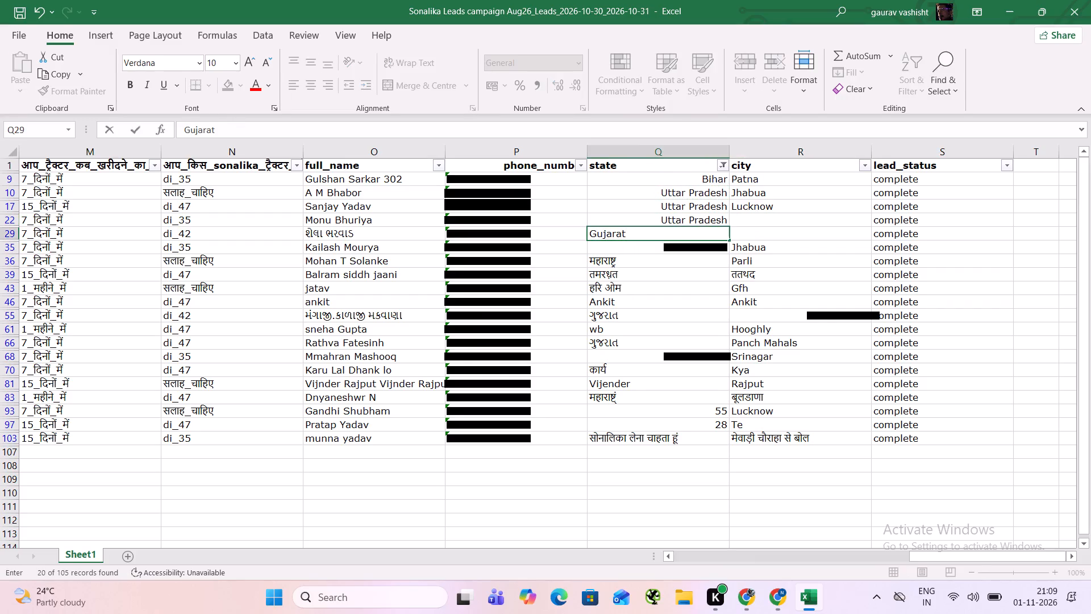
key("Down")
Copy Uttar Pradesh from row 22 into the state cell of row 35.
key("Up")
key("Up")
key("ctrl+c")
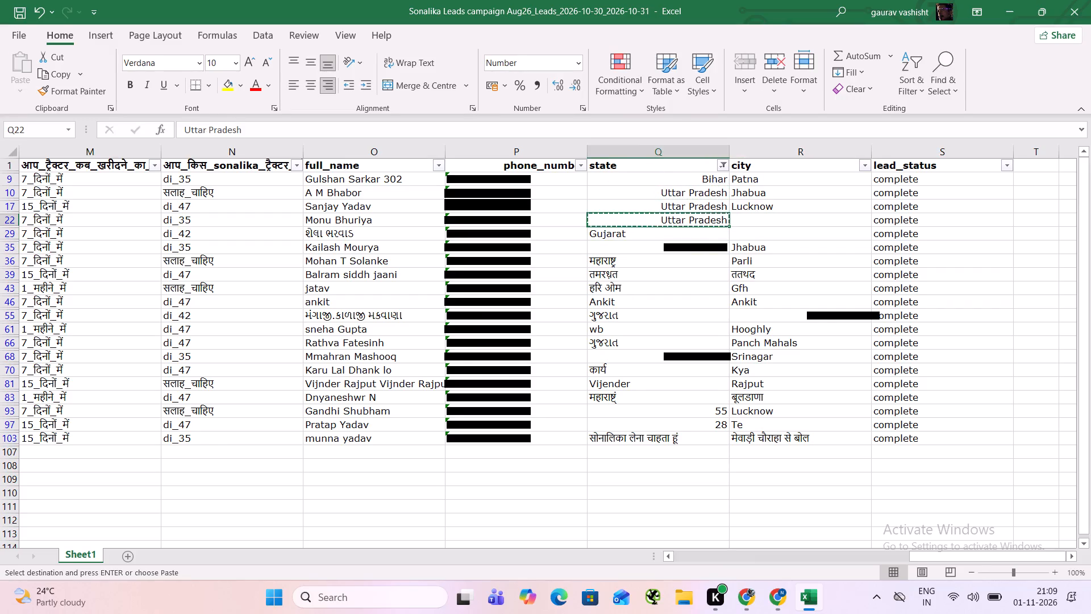
key("Down")
key("Down")
key("ctrl+v")
Set the state in row 36, the Parli lead, to Maharashtra.
key("Down")
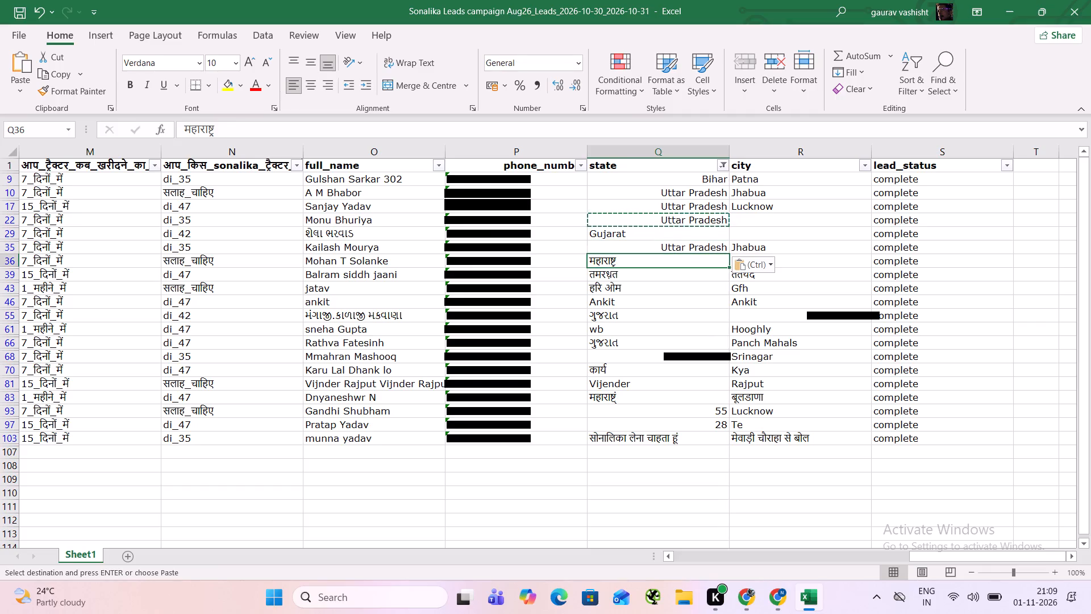
type("Maha")
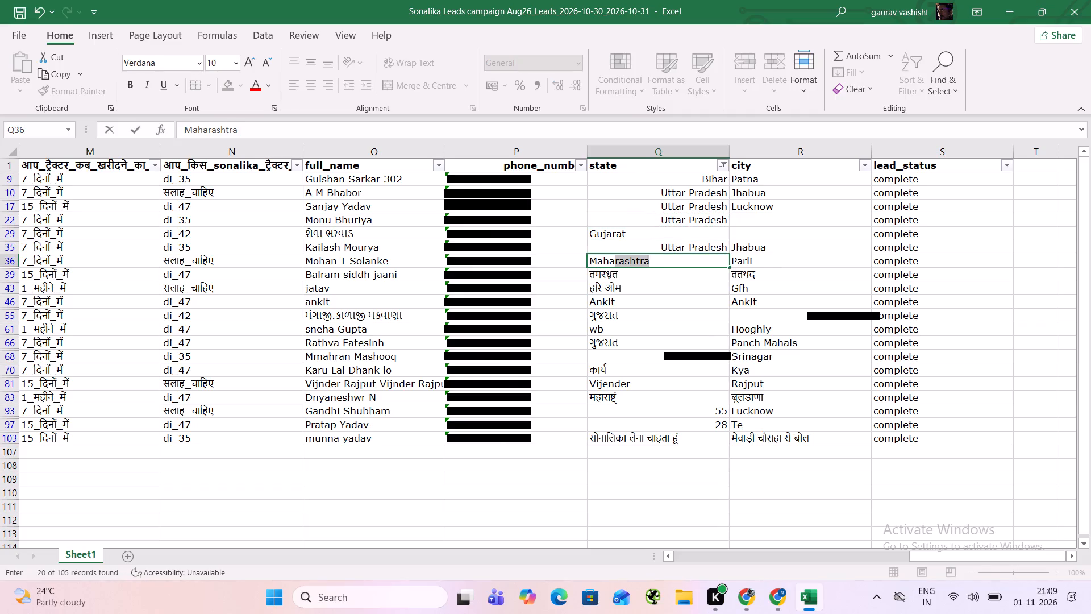
key("backslash")
key("BackSpace")
key("r")
key("Return")
Clear the city in row 39 and copy Uttar Pradesh from row 35 into the state cells of rows 39 and 43.
key("Right")
key("BackSpace")
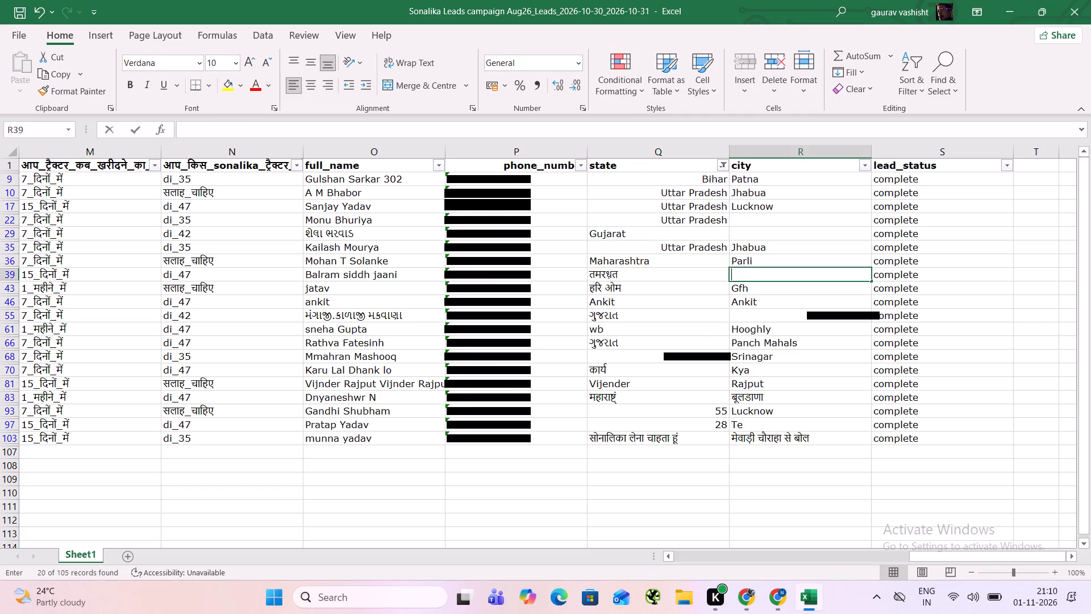
key("Left")
key("Up")
key("Up")
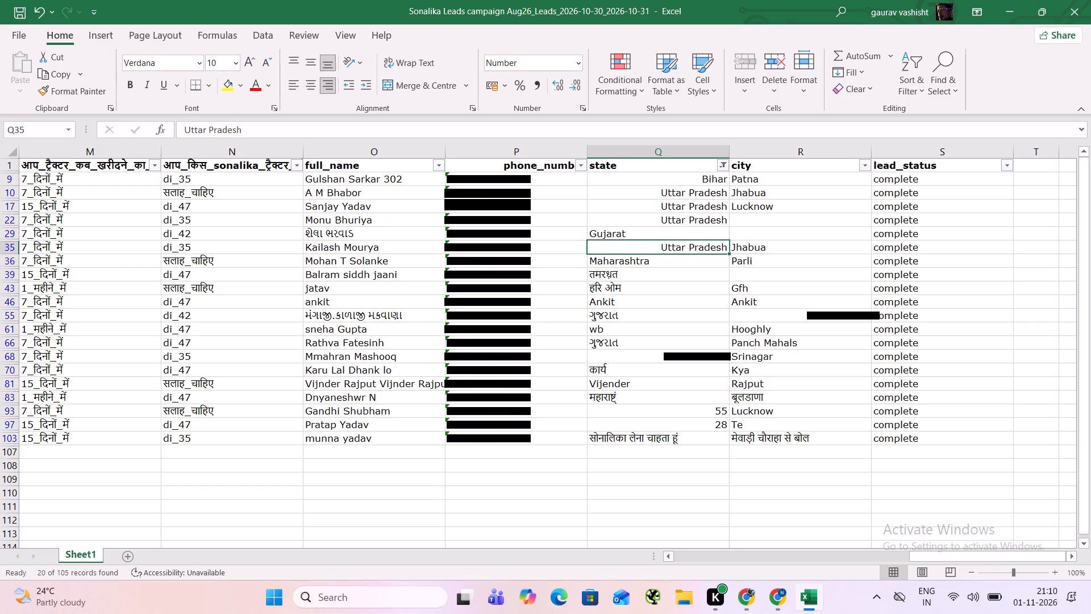
key("ctrl+c")
key("Down")
key("Down")
key("ctrl+v")
key("Down")
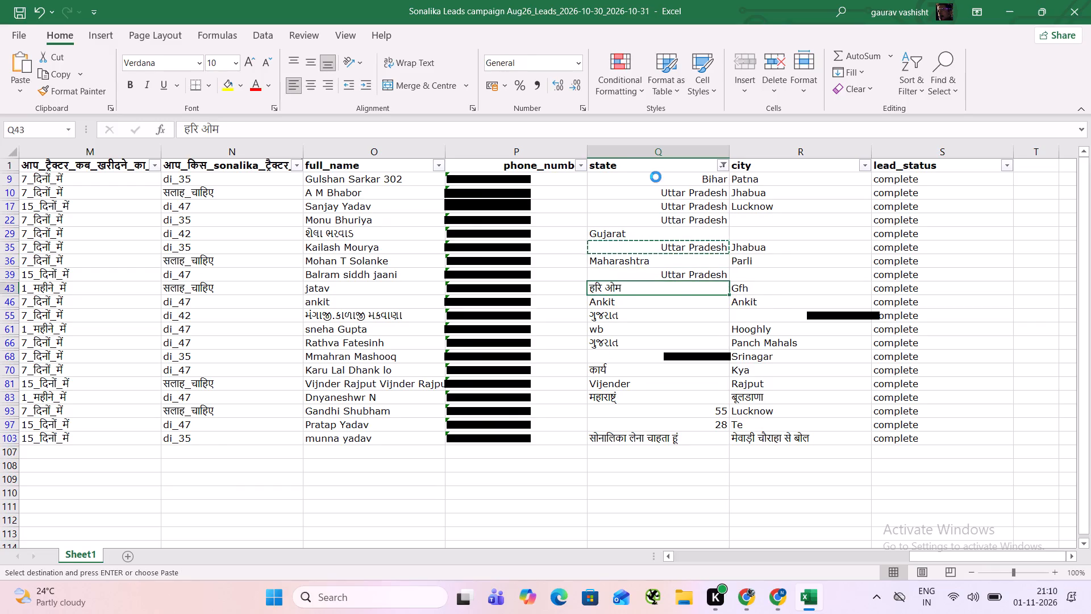
key("ctrl+v")
Clear the city entries in rows 43 and 46 and the state entry in row 46.
key("Right")
key("BackSpace")
key("Down")
key("BackSpace")
key("Left")
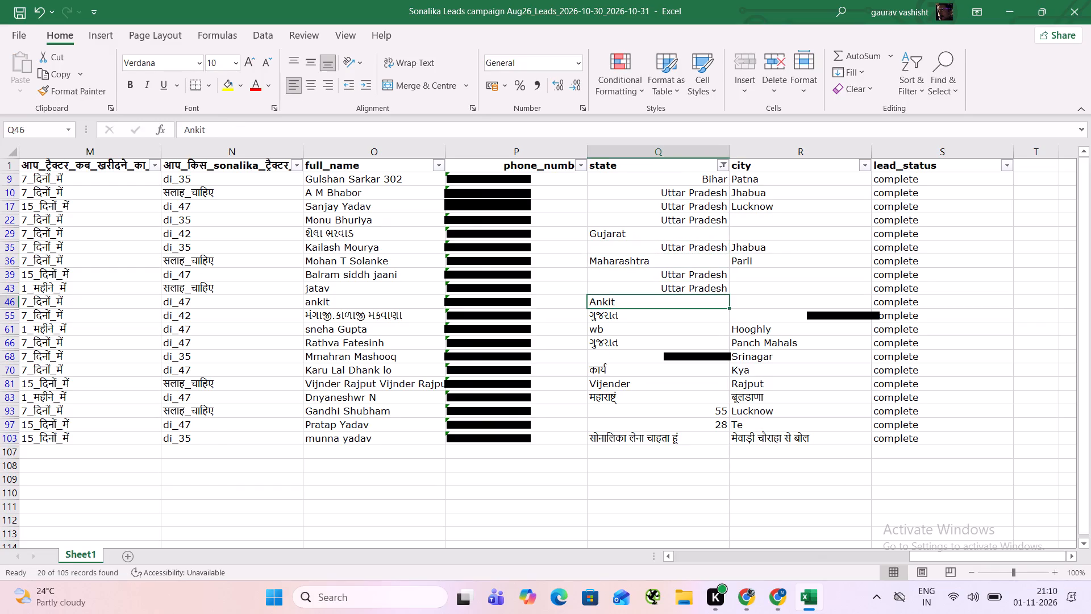
key("BackSpace")
key("Down")
Copy Gujarat from the state cell of row 29 into the state cell of row 55.
key("Up")
key("Up")
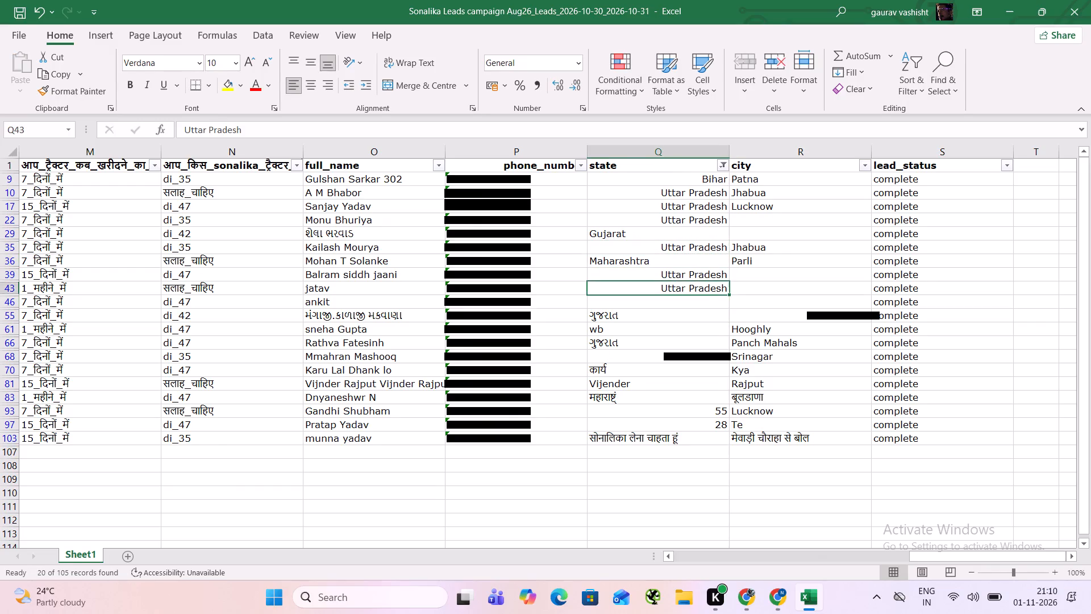
key("Up")
key("Up")
key("Up")
key("Up")
key("ctrl+c")
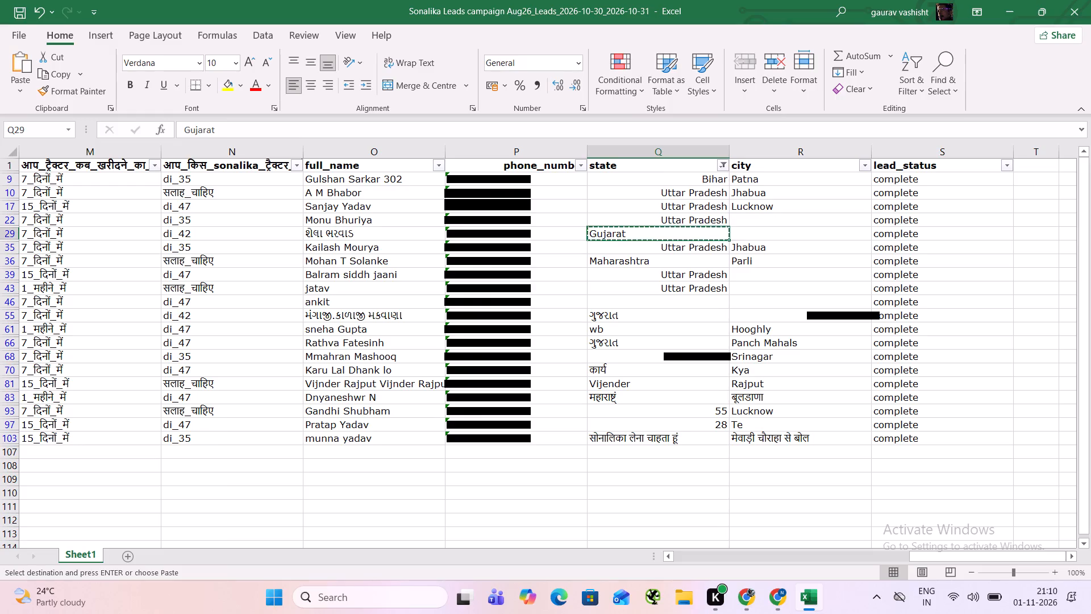
key("Down")
key("Down")
key("Down")
key("Down")
key("Down")
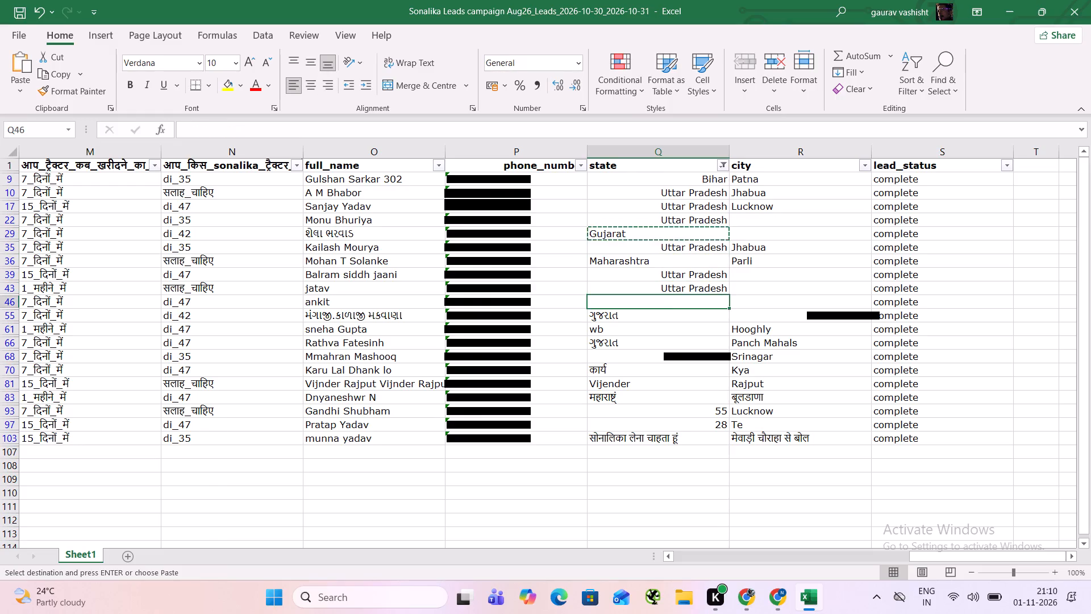
key("Down")
key("ctrl+v")
Clear the number entered as the city in row 55.
key("Right")
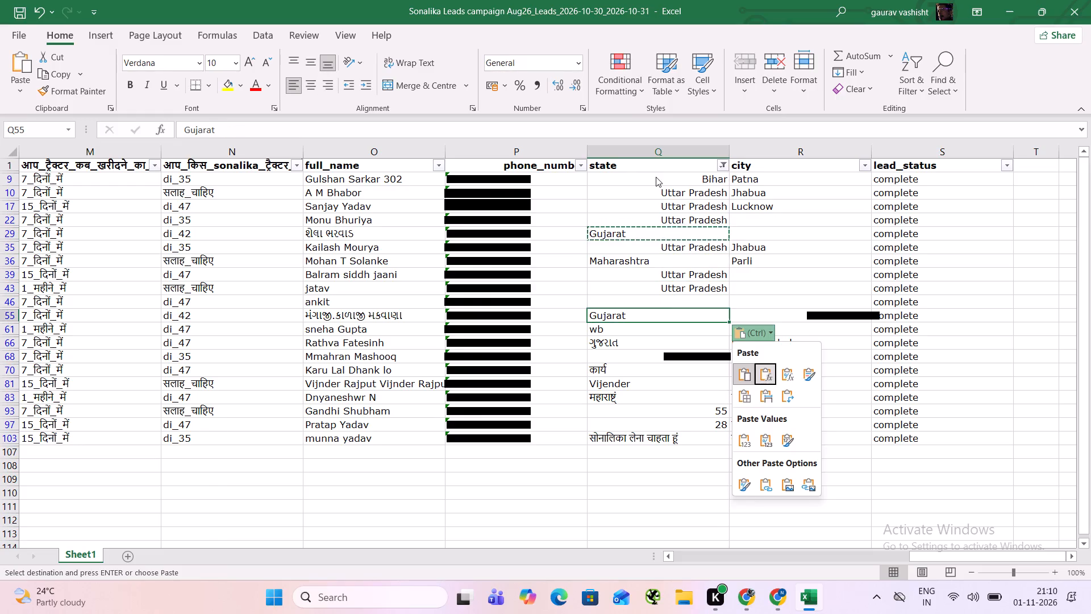
left_click(772, 316)
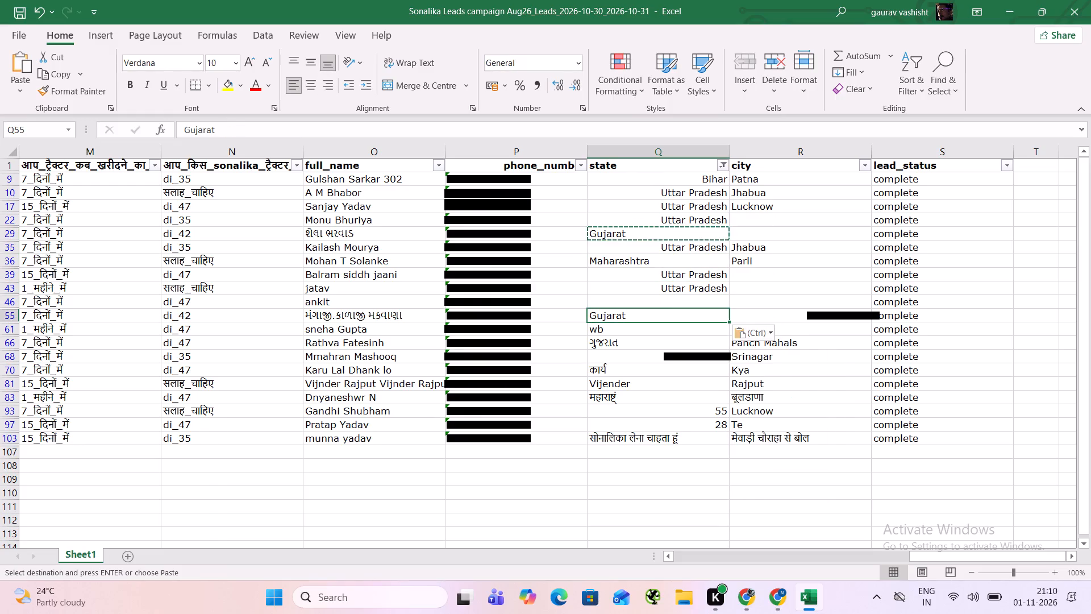
left_click(772, 316)
key("BackSpace")
Set the state in row 61, the Hooghly lead, to West Bengal.
key("Down")
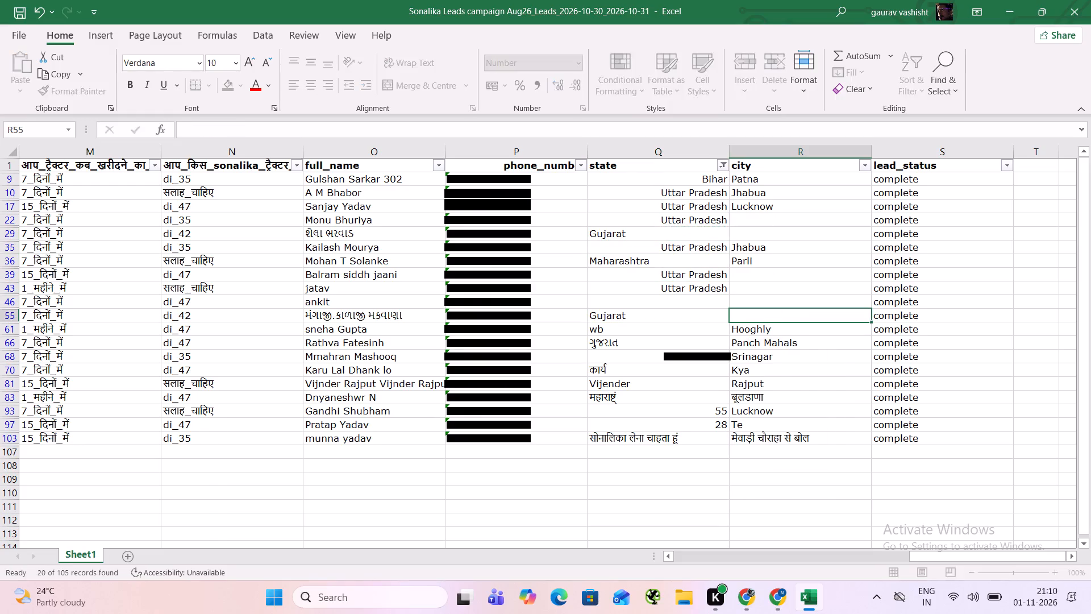
key("Left")
type("West")
key("space")
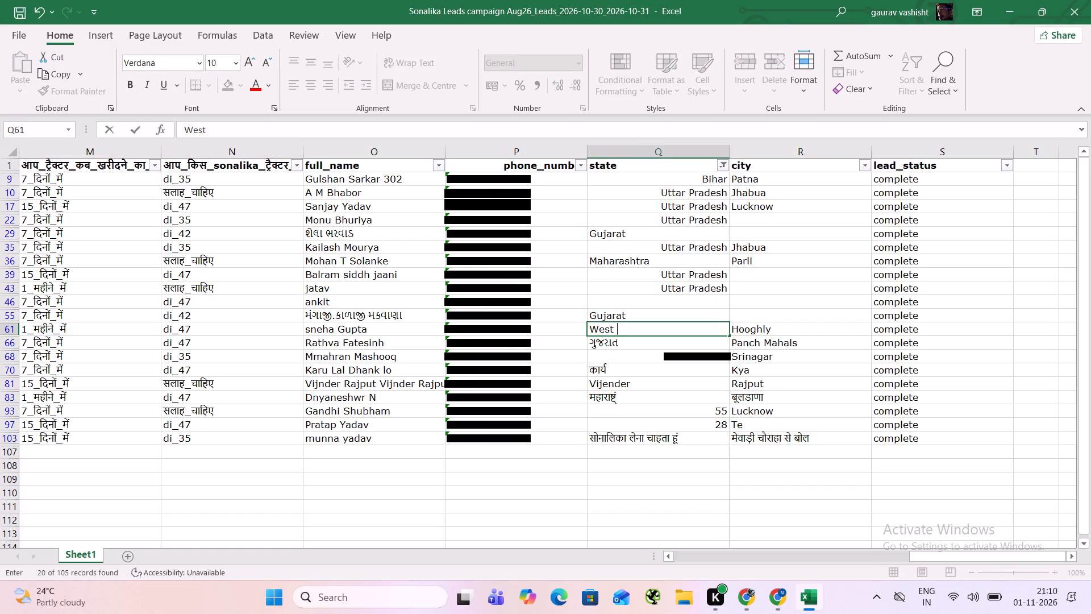
type("Bengal")
key("Down")
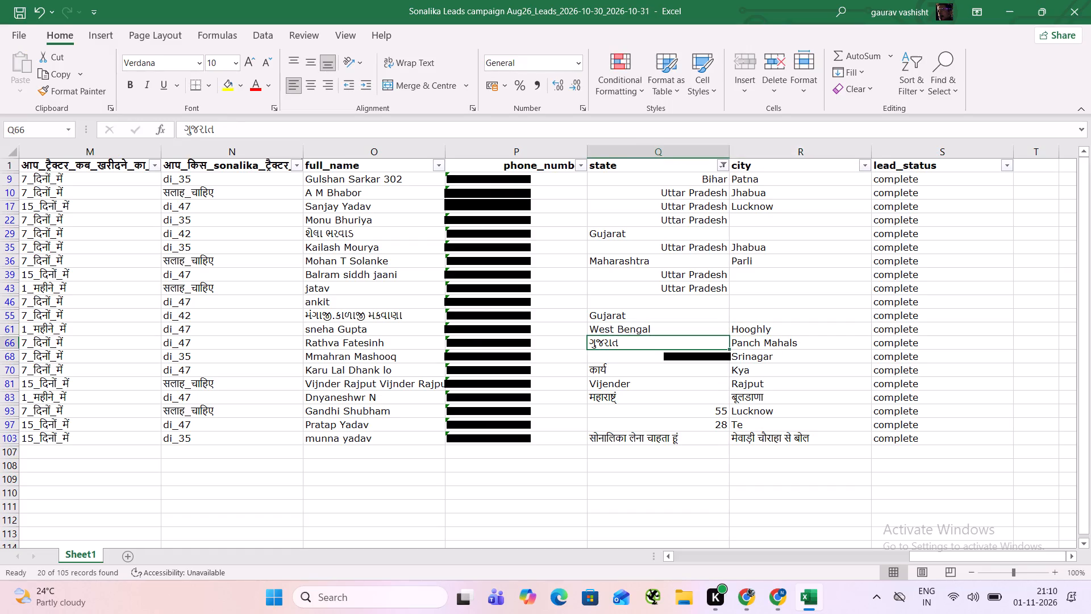
Set the state in row 66, the Panch Mahals lead, to Gujarat.
type("Gujarat")
key("Right")
Set the state in row 68, the Srinagar lead, to Jammu And Kashmir.
key("Down")
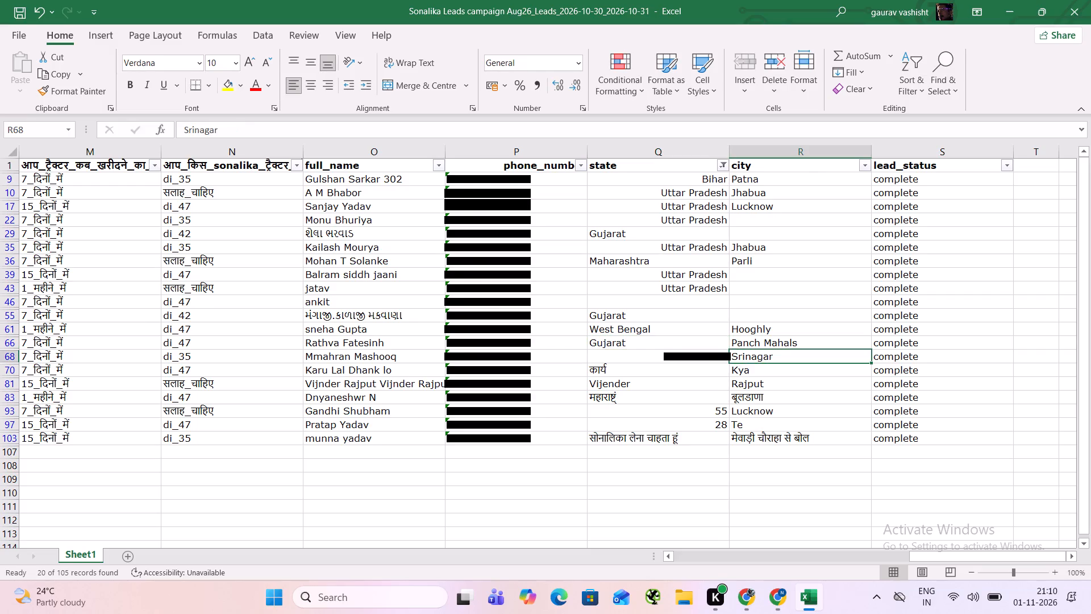
key("Left")
type("Jammuu")
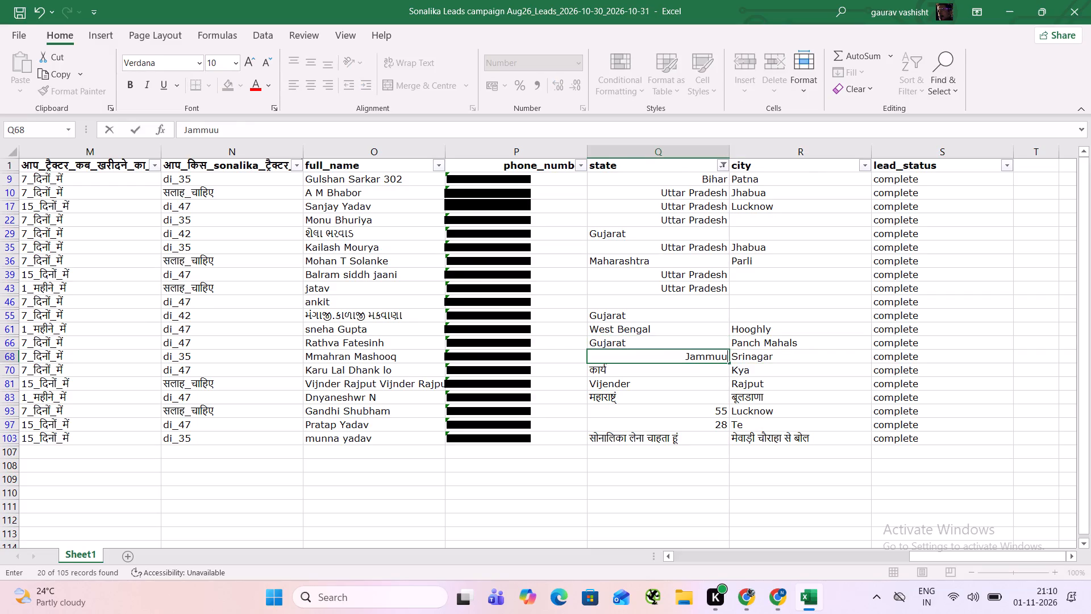
key("BackSpace")
key("BackSpace")
type("u")
key("space")
type("And Kashmir")
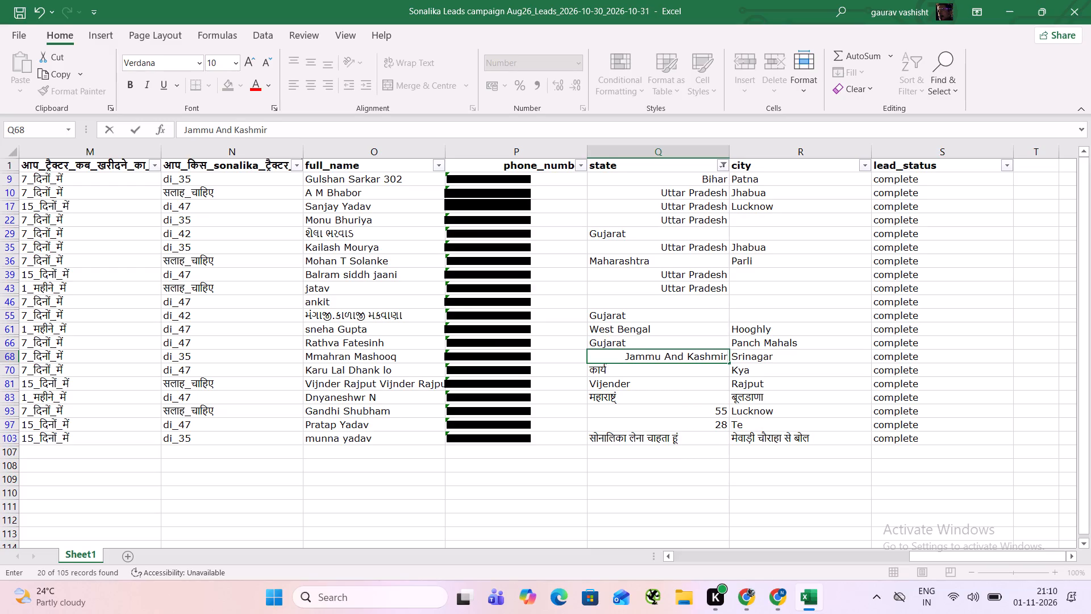
key("Right")
Clear the city entry Kya in row 70.
key("Down")
key("BackSpace")
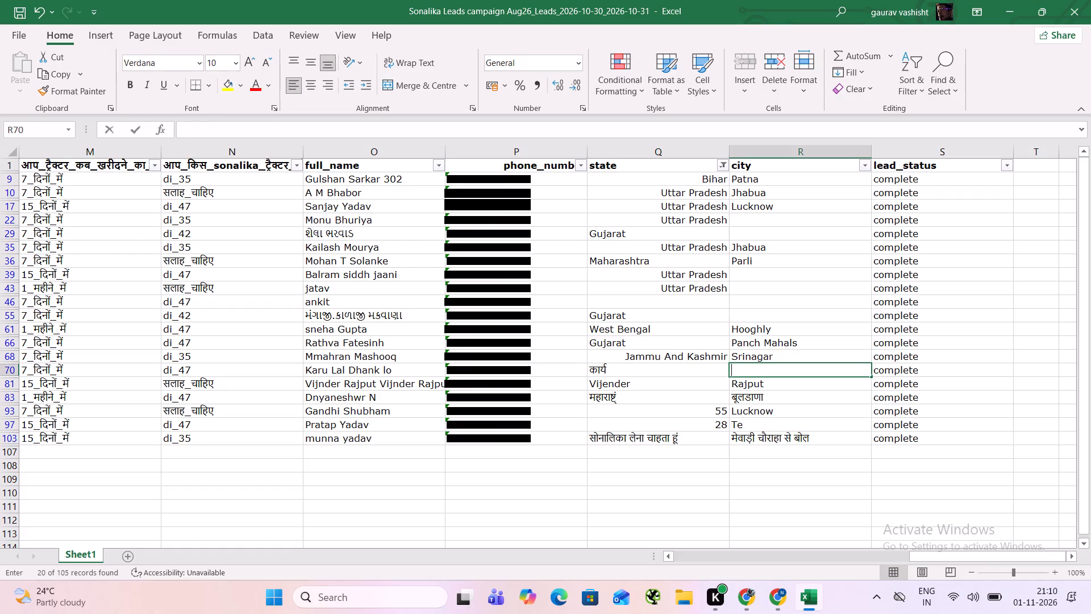
key("Left")
Copy Uttar Pradesh from the state cell of row 43 into the state cells of rows 70 and 81.
key("Up")
key("Up")
key("Up")
key("Up")
key("Up")
key("Up")
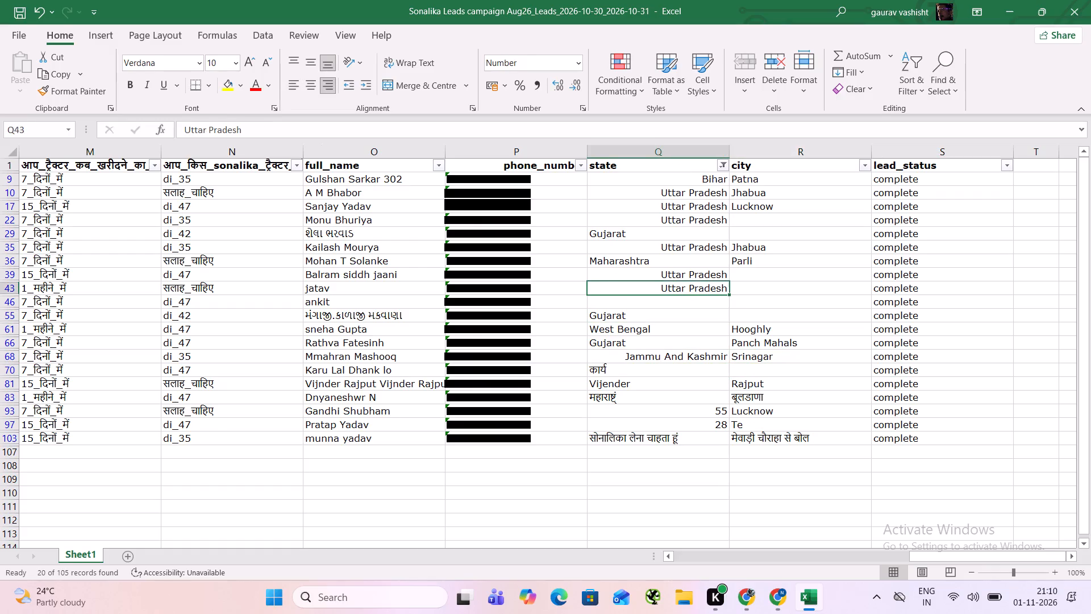
key("ctrl+c")
key("Down")
key("Down")
key("Down")
key("Down")
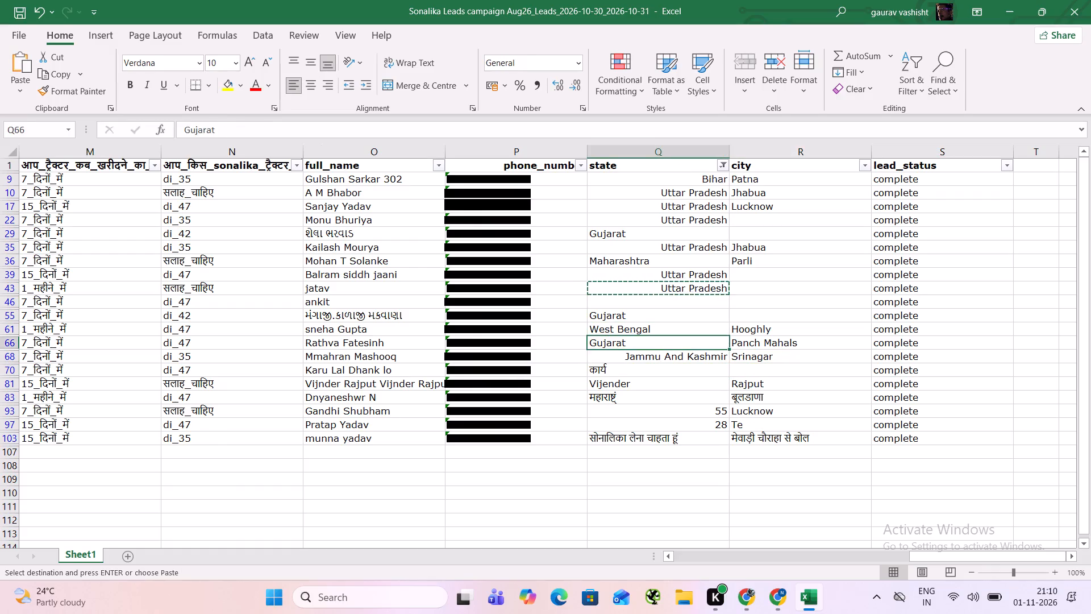
key("Down")
key("Down")
key("ctrl+v")
key("Down")
key("ctrl+v")
Clear the city entries in rows 81 and 83.
key("Right")
key("BackSpace")
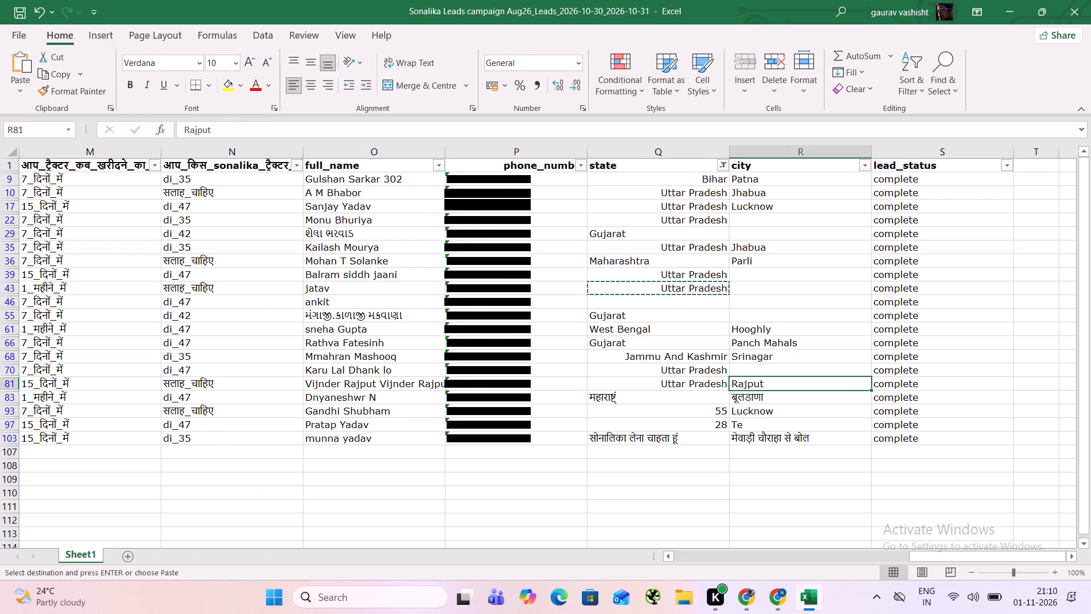
key("Down")
key("BackSpace")
key("Left")
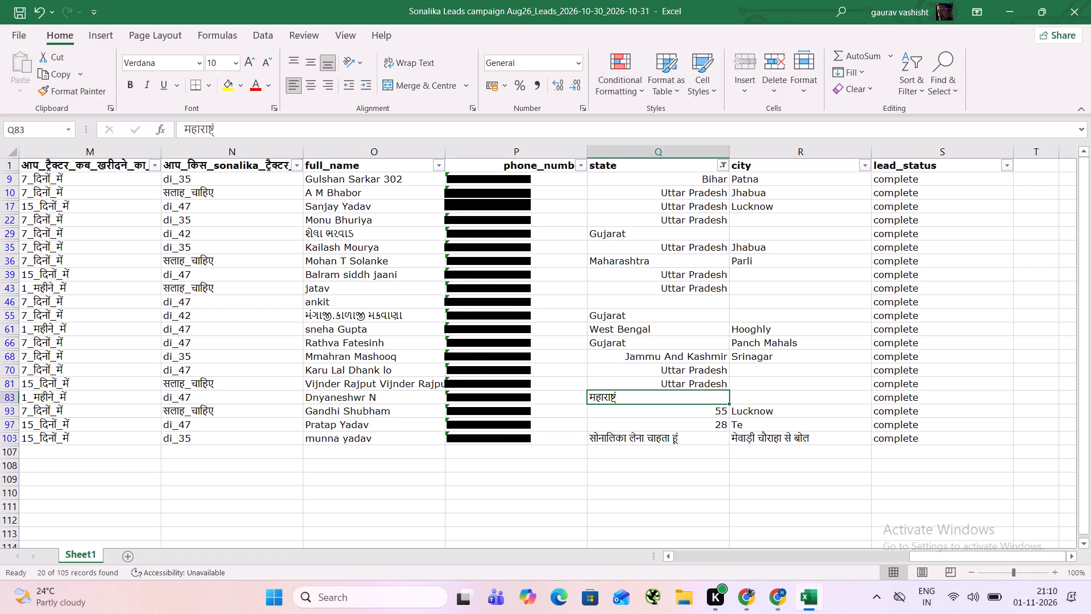
Set the state in row 83 to Maharashtra in English.
type("Maharashtr")
key("a")
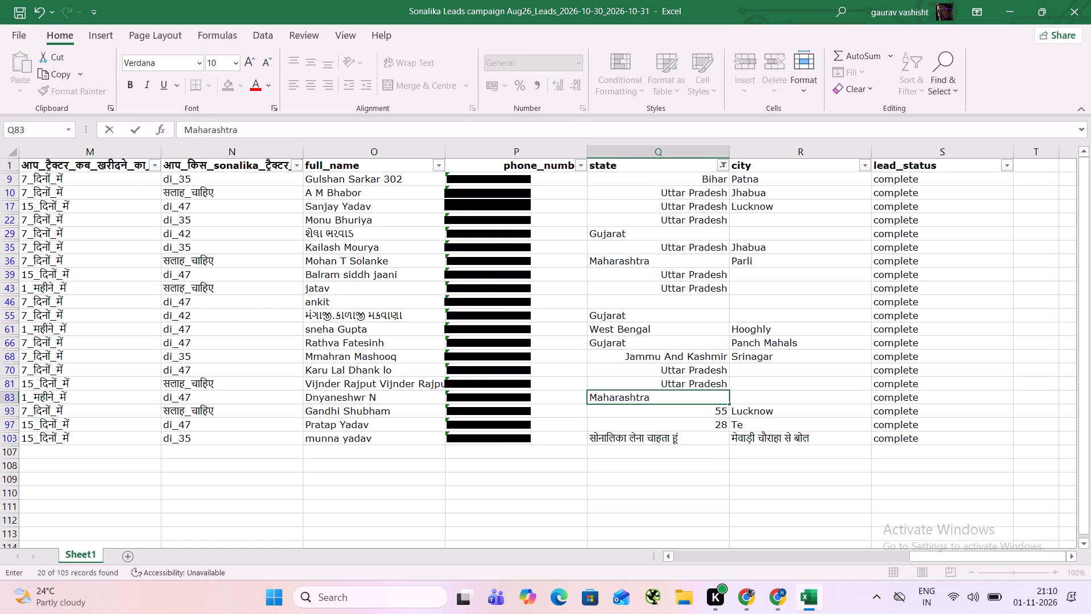
key("Down")
Copy Uttar Pradesh from the state cell of row 81 into the state cells of rows 93 and 97.
key("Up")
key("Up")
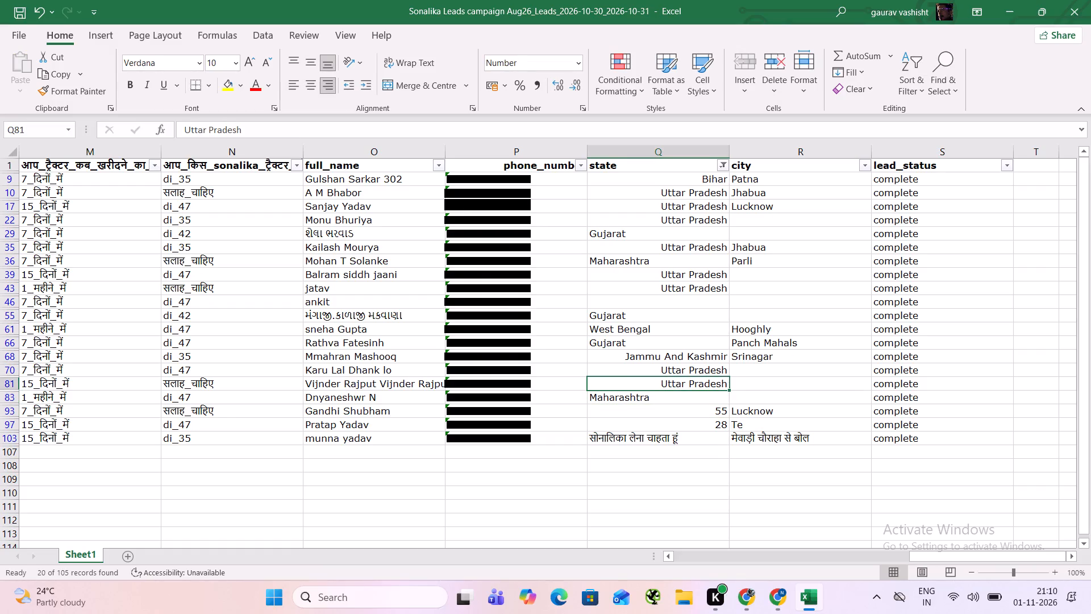
key("ctrl+c")
key("Down")
key("Down")
key("ctrl+v")
key("Down")
key("ctrl+v")
Clear the city entries in rows 97 and 103.
key("Right")
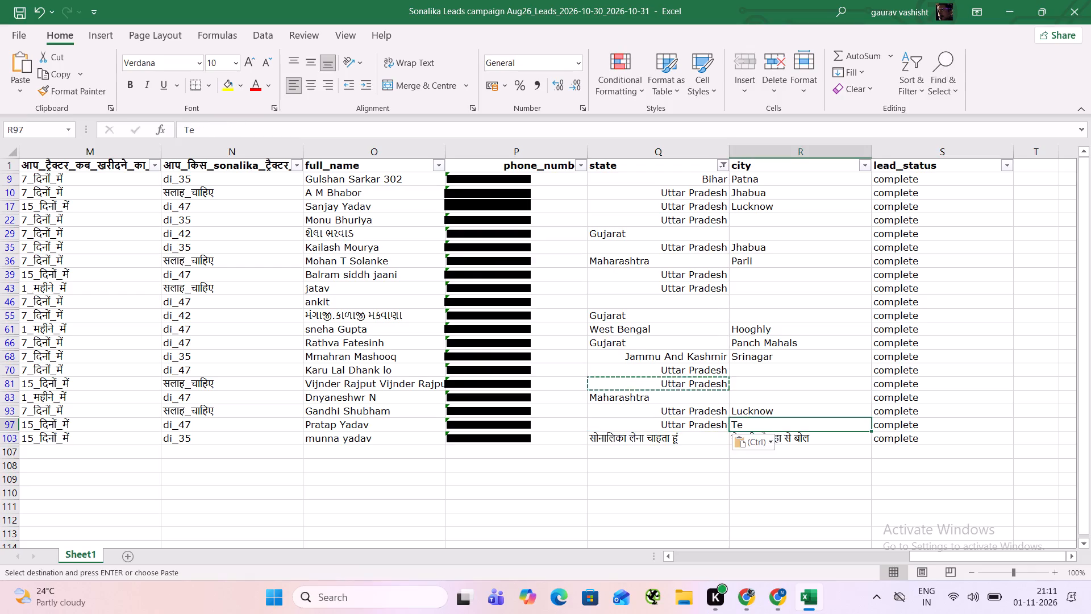
key("BackSpace")
key("Down")
key("BackSpace")
key("Left")
Copy Uttar Pradesh from the state cell of row 97 into the state cell of row 103.
key("Up")
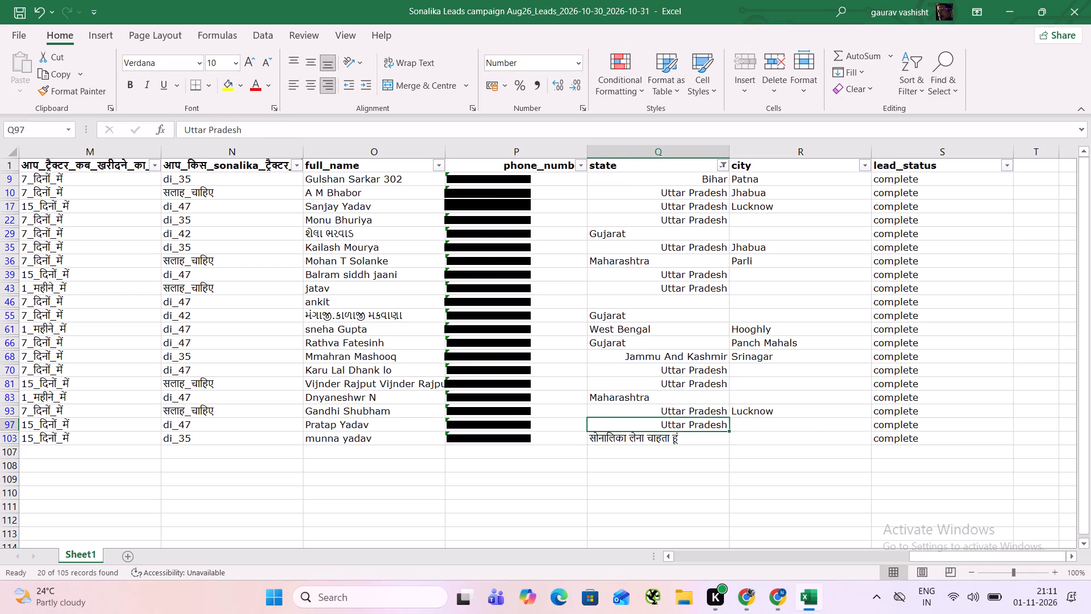
key("ctrl+c")
key("Down")
key("ctrl+v")
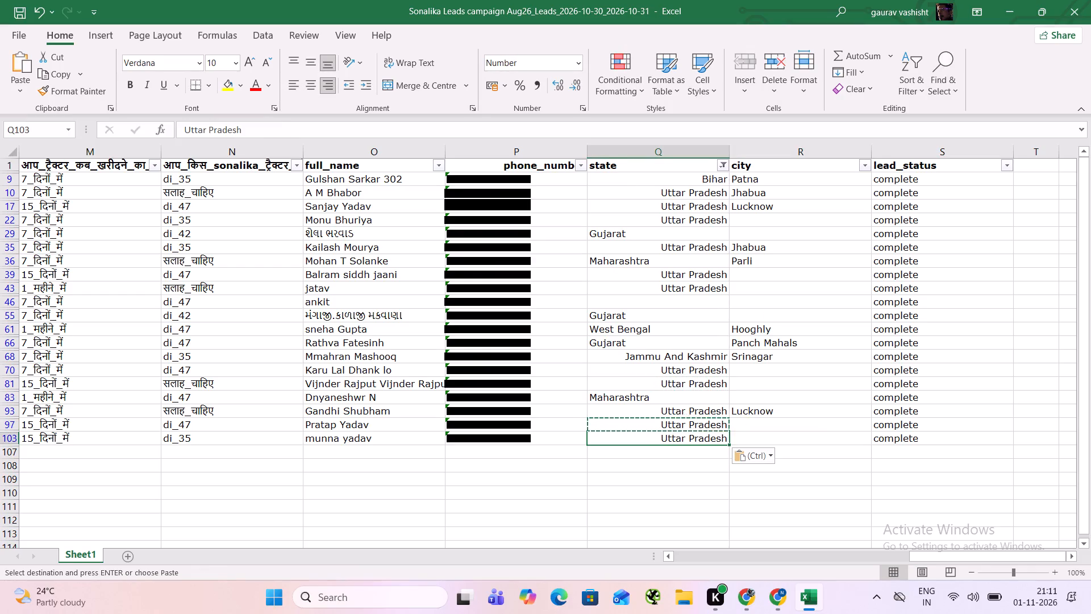
In the state column's filter, select Ayodhya, biuesh, das para, durag, Etha, Firozabad, Fmbl and the Harveer entry.
left_click(725, 164)
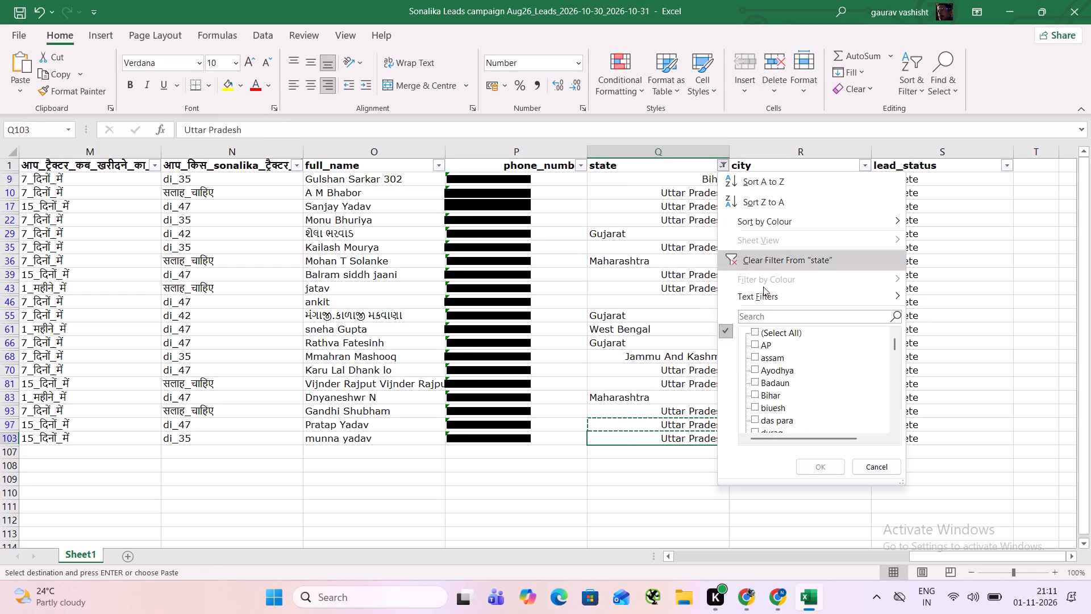
left_click(769, 366)
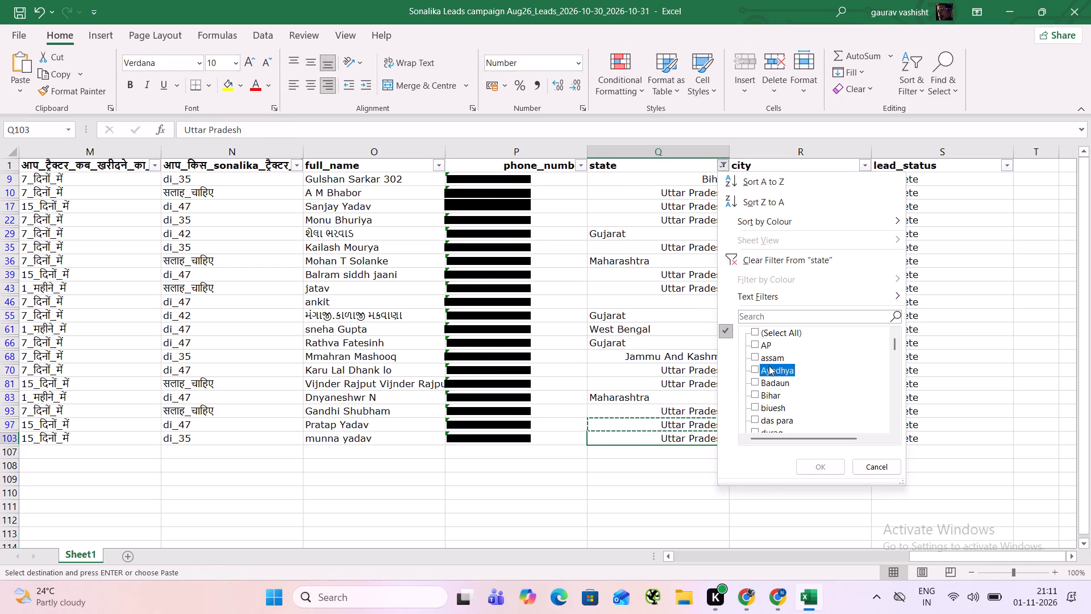
left_click(773, 410)
left_click(775, 414)
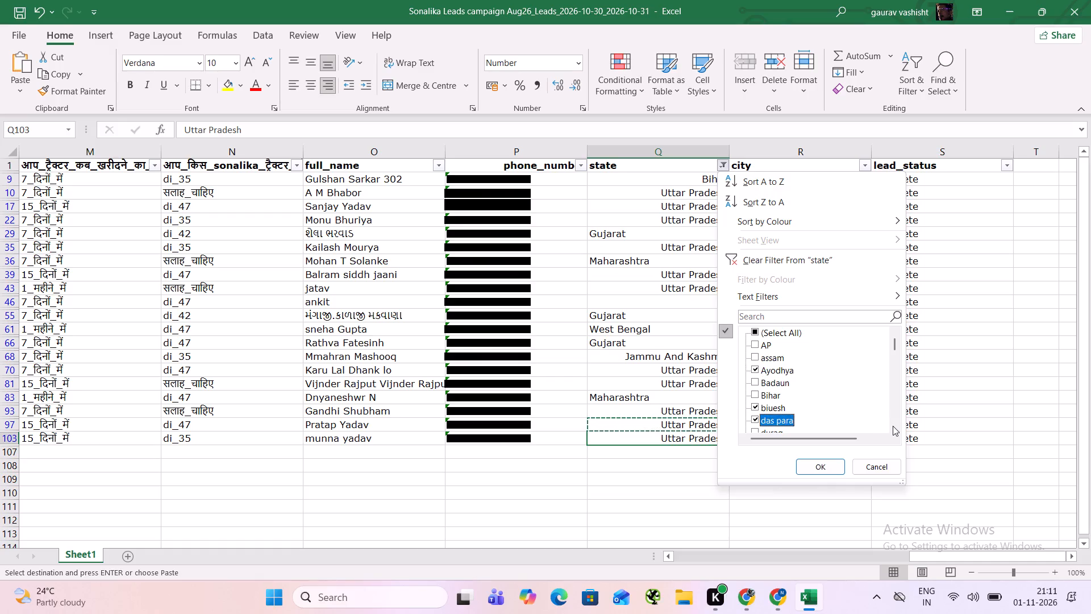
triple_click(893, 426)
triple_click(893, 426)
double_click(893, 426)
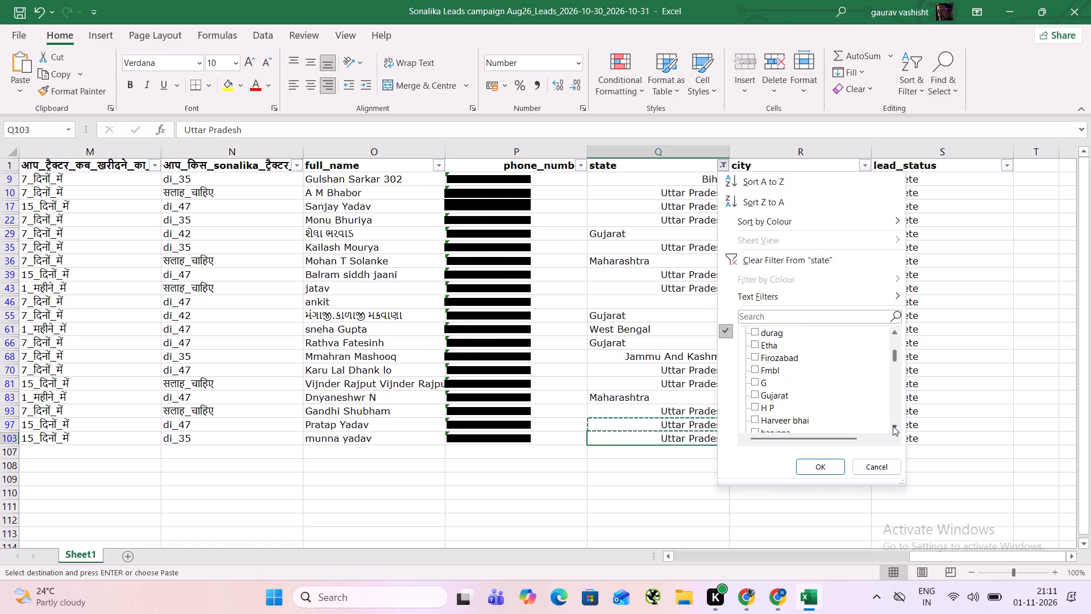
left_click(763, 330)
left_click(765, 346)
left_click(770, 351)
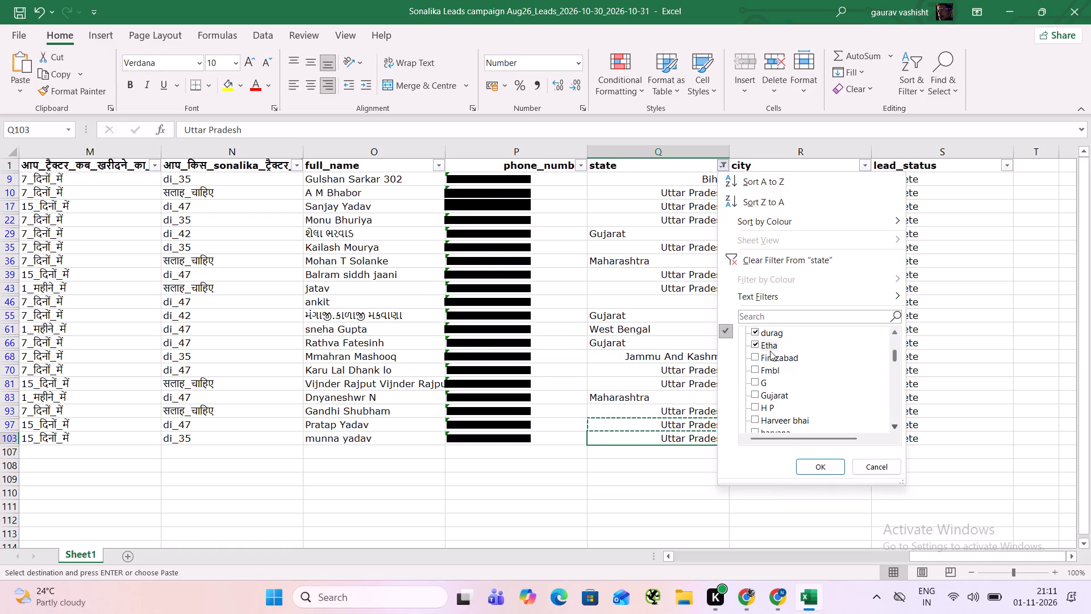
left_click(772, 353)
left_click(768, 352)
left_click(768, 346)
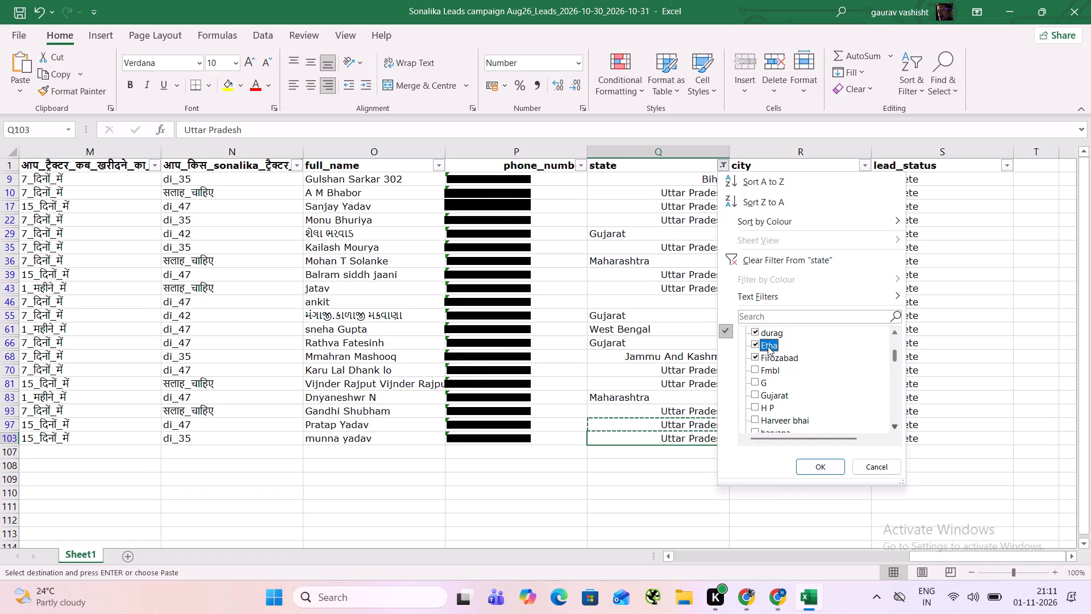
left_click(765, 375)
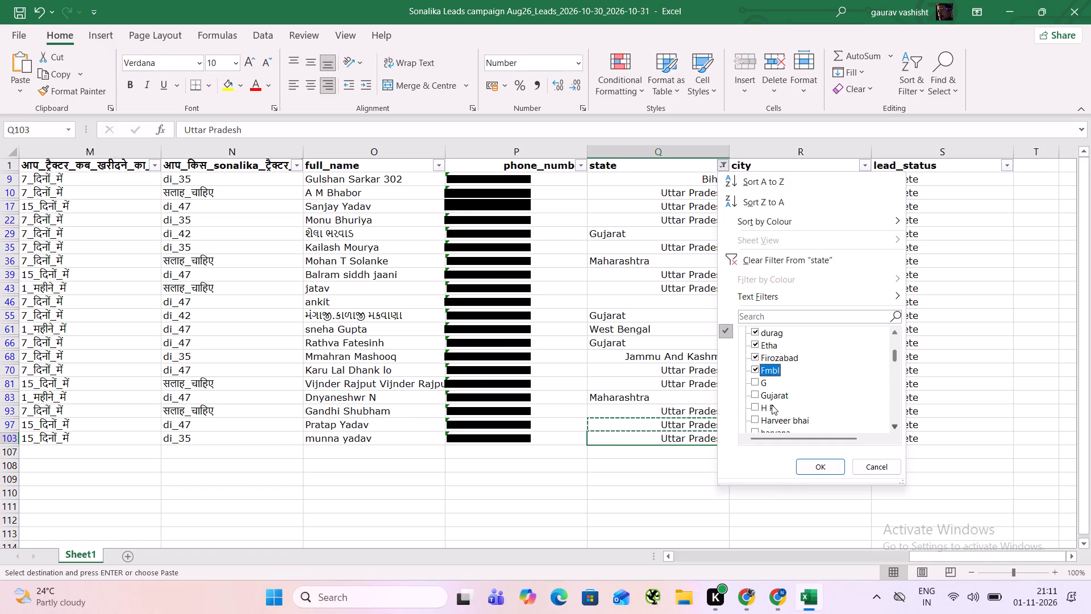
left_click(778, 419)
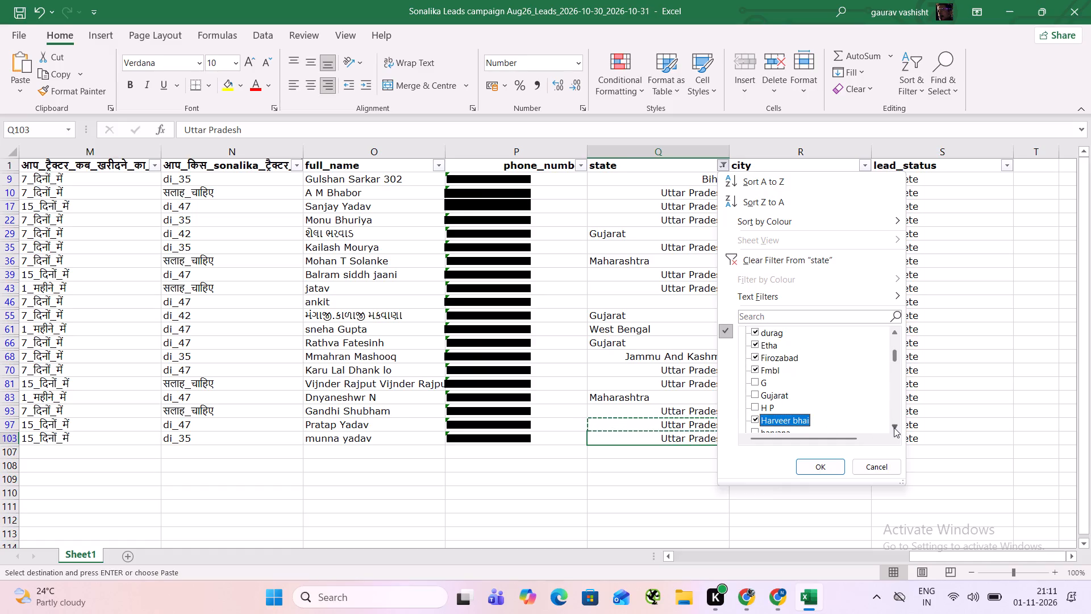
Add Kanpur dehat, the Krashna entry and L to the state filter selection.
left_click(894, 426)
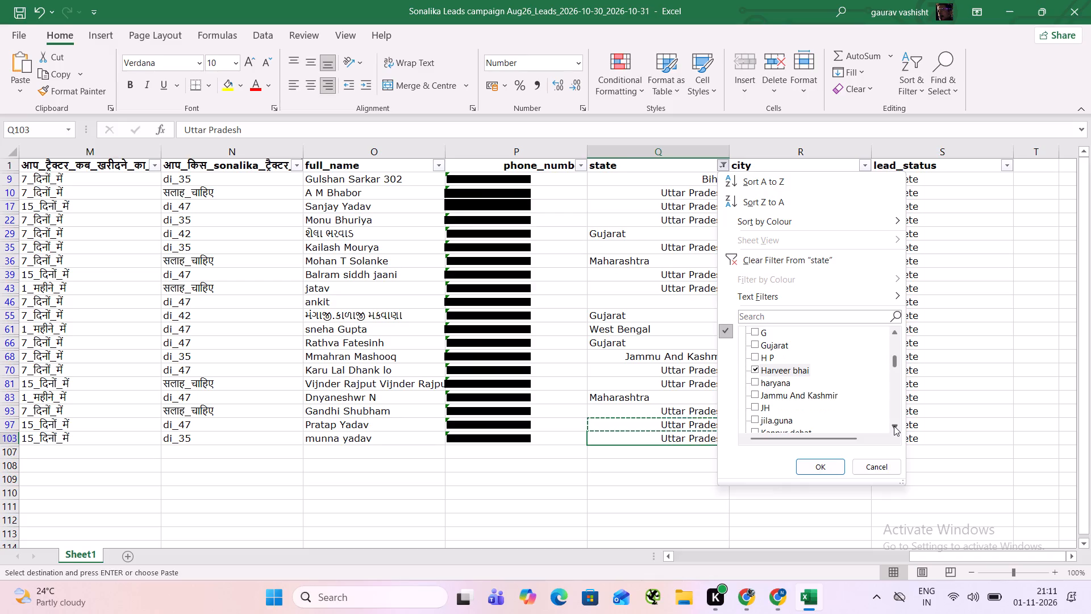
double_click(894, 426)
left_click(894, 426)
left_click(894, 426)
left_click(894, 426)
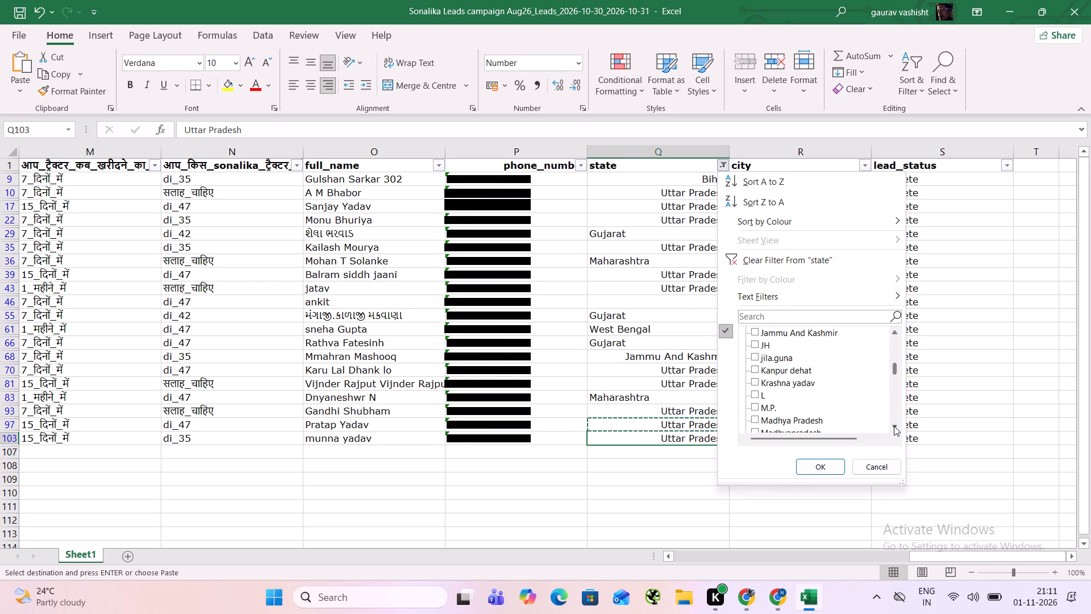
left_click(794, 371)
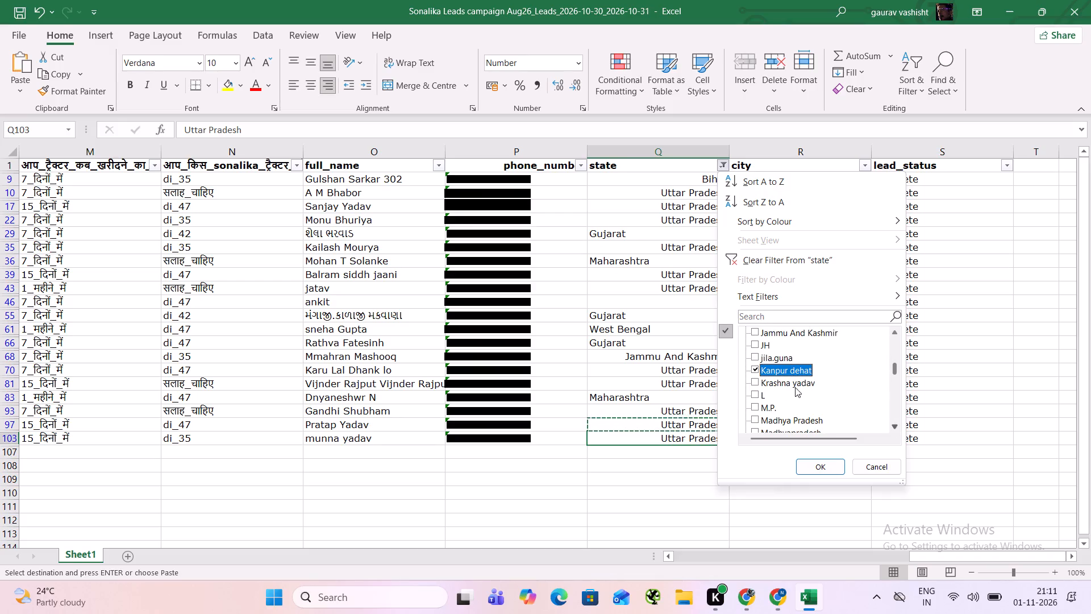
left_click(788, 382)
left_click(763, 395)
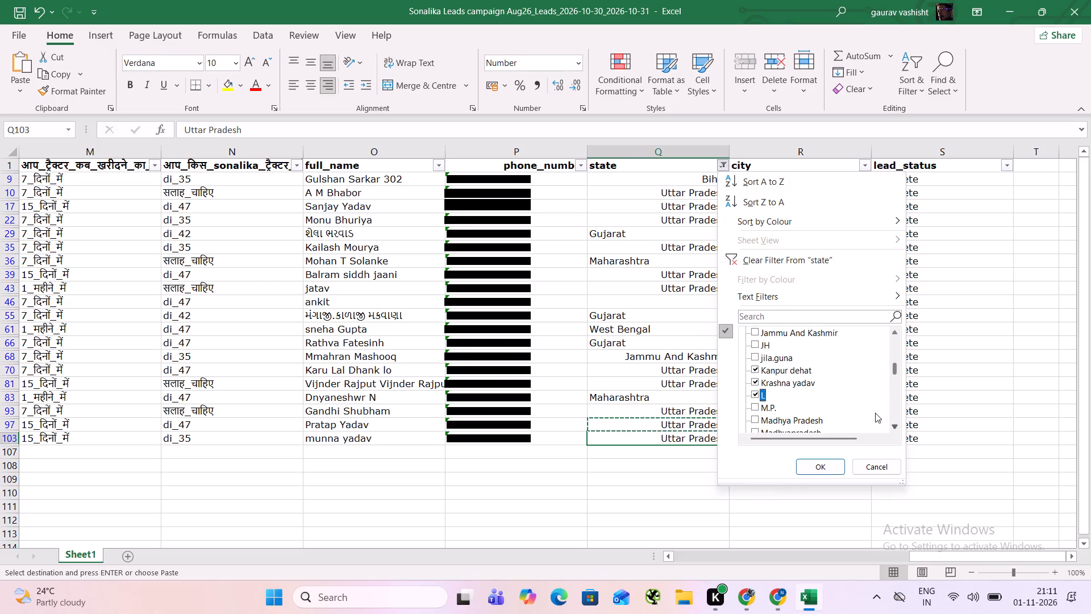
Add Samba, Sambhal, Shahjahanpur, the Sonalika Di 35 42 HP Sikandar entry and Sumbhal to the state filter selection.
left_click(898, 425)
left_click(898, 425)
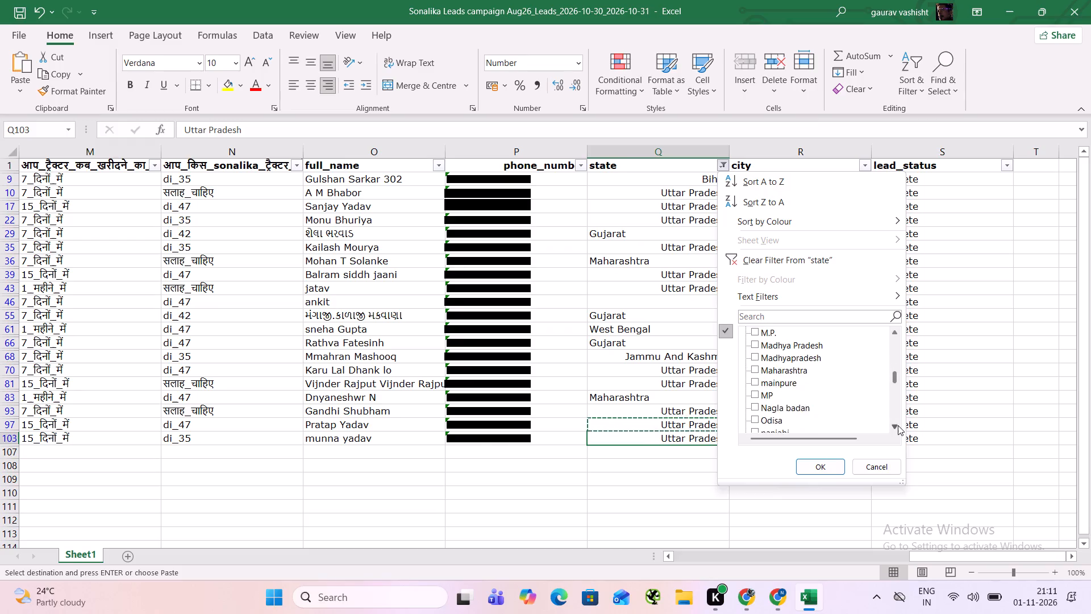
left_click(898, 425)
triple_click(898, 425)
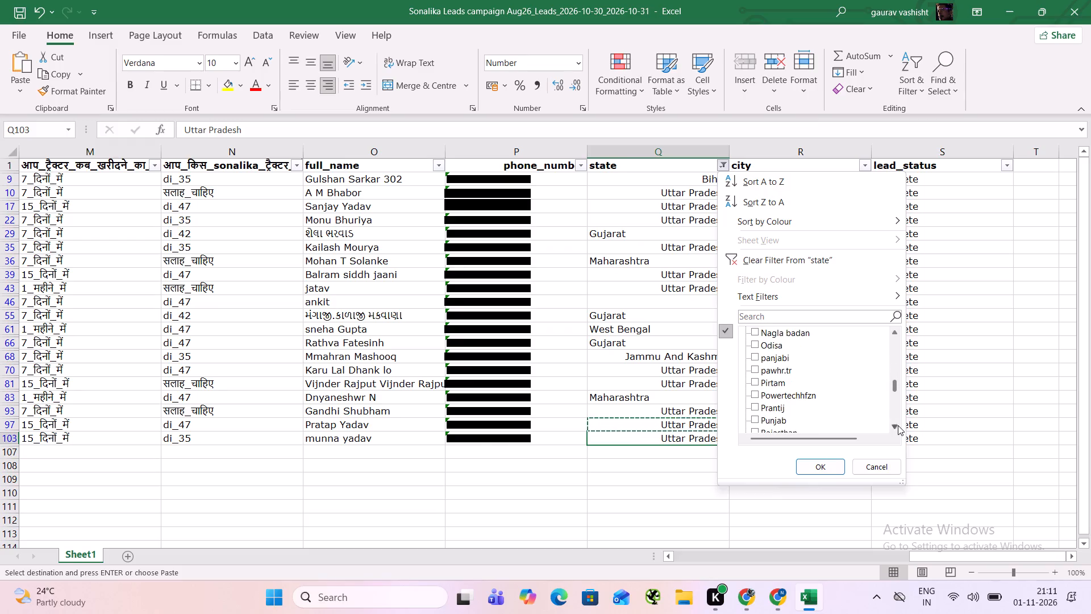
triple_click(898, 425)
left_click(898, 425)
triple_click(898, 425)
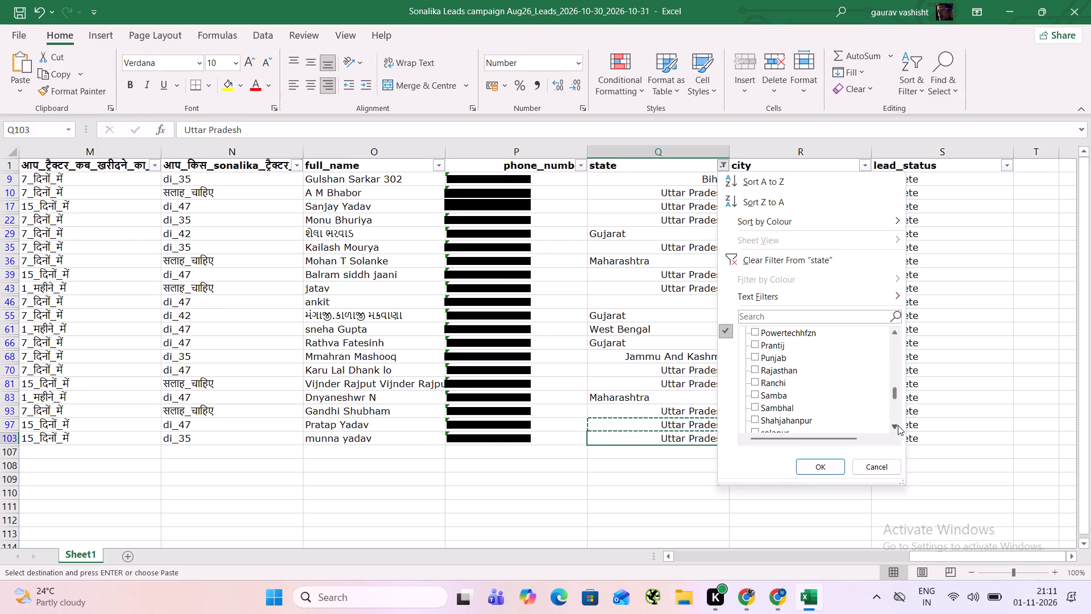
double_click(898, 425)
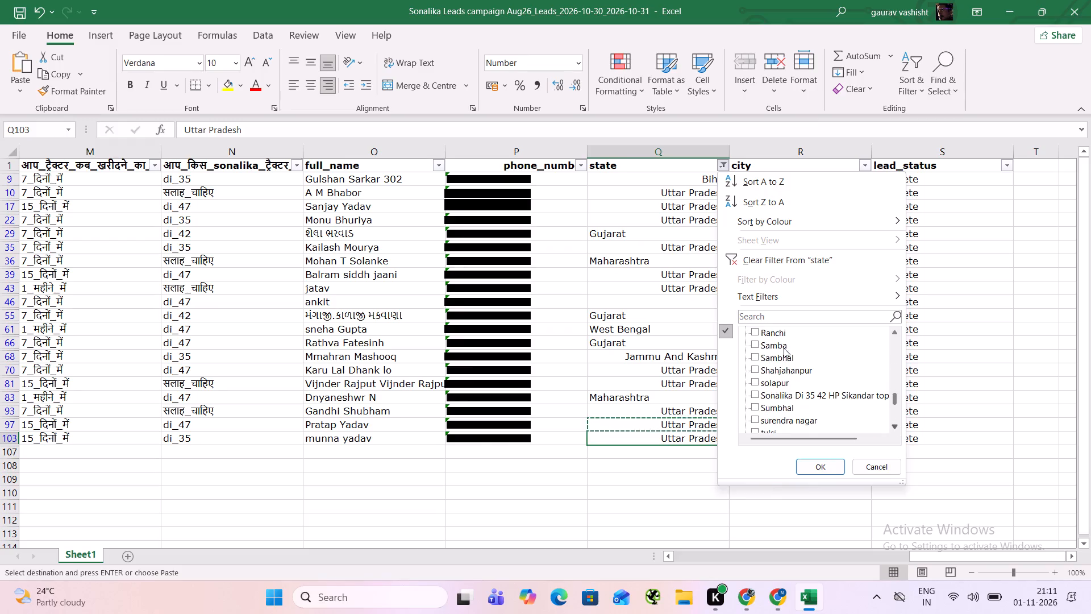
left_click(784, 349)
left_click(783, 354)
left_click_drag(786, 360, 793, 368)
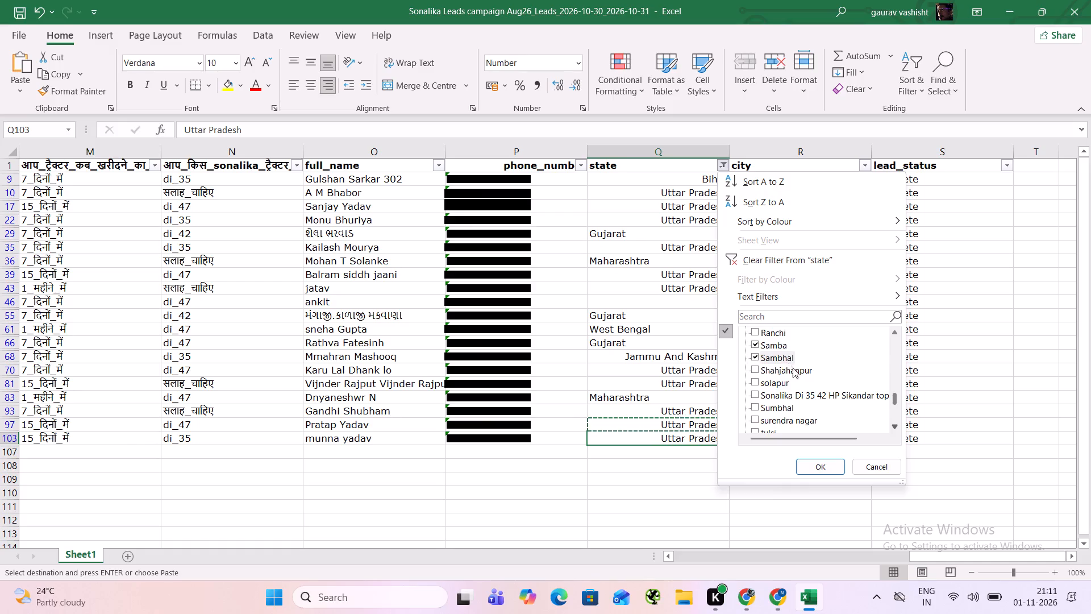
left_click_drag(793, 368, 796, 371)
left_click(798, 374)
left_click(813, 397)
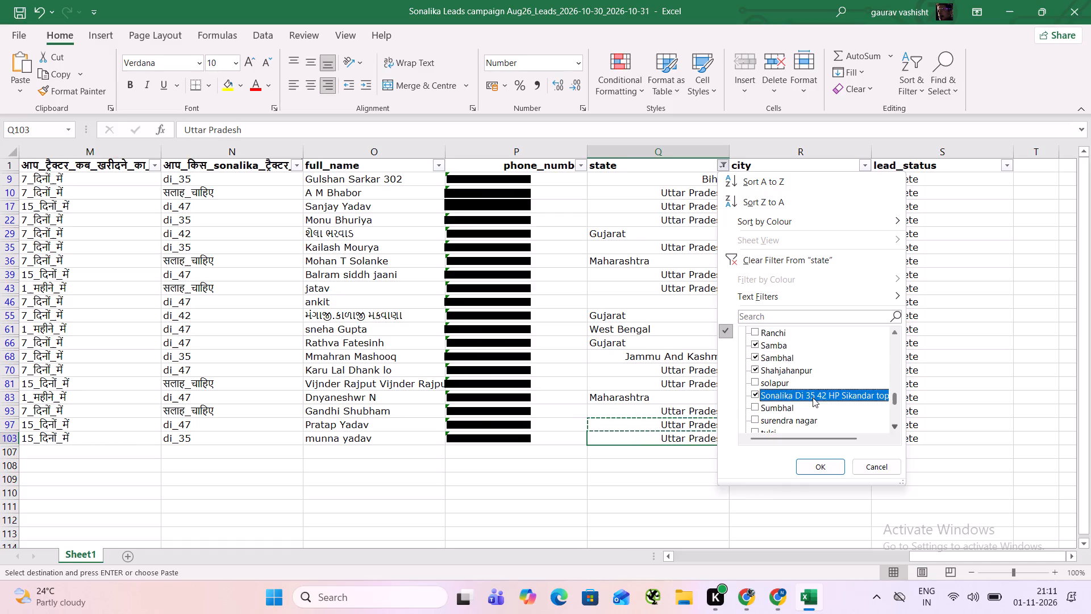
left_click(785, 406)
Add Uattar Pradesh, Unnao, up, Uttar Pradesh and Utter pardesh to the state filter selection, leaving uttarakhand out.
left_click(893, 425)
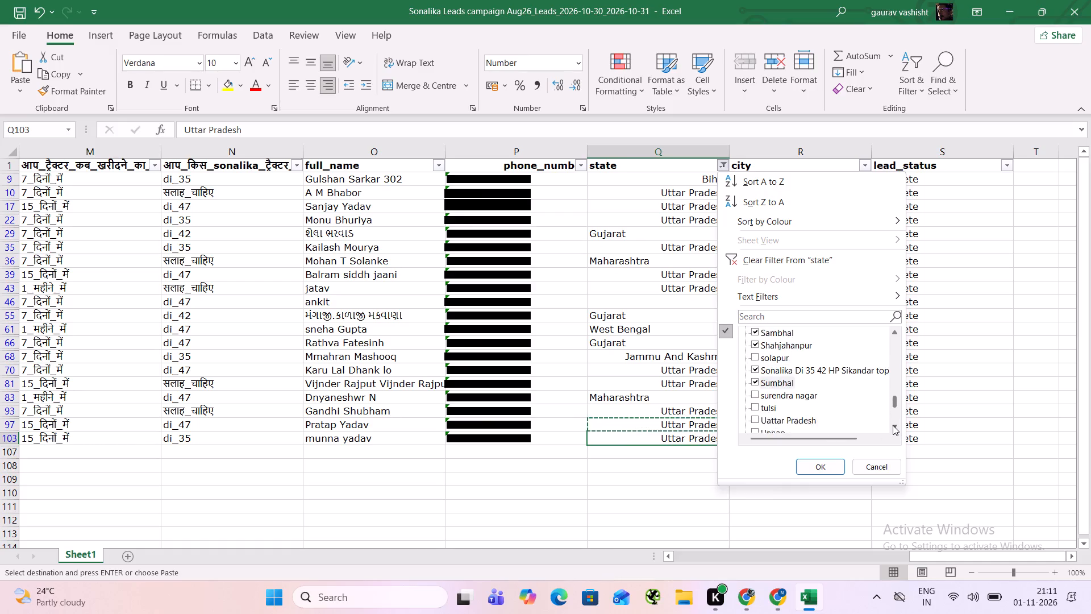
left_click(893, 425)
left_click(893, 425)
left_click(893, 425)
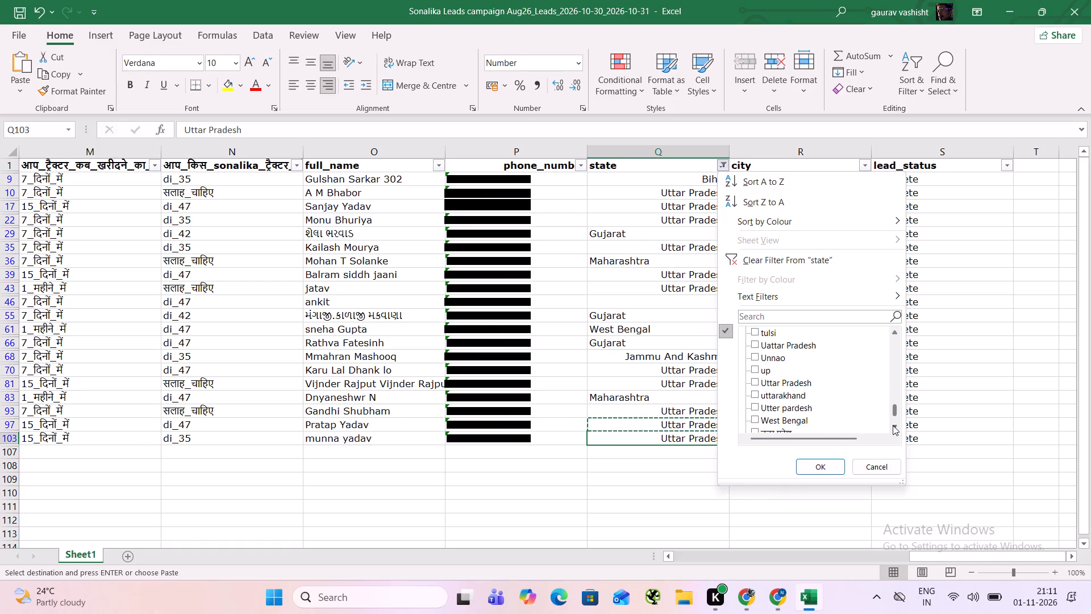
left_click(784, 348)
left_click(777, 356)
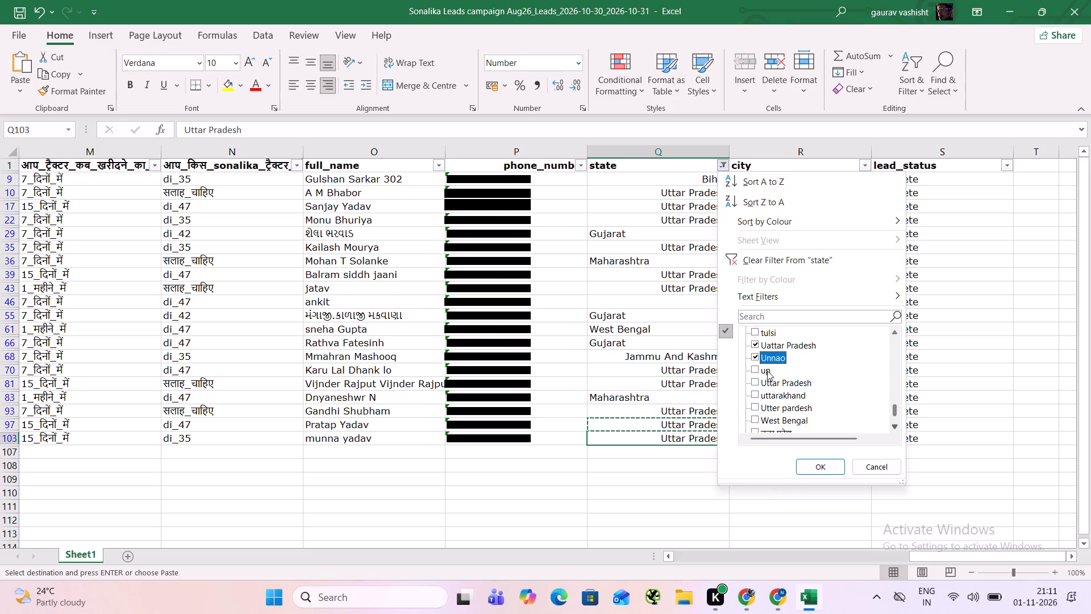
left_click(764, 374)
left_click(785, 392)
left_click(786, 382)
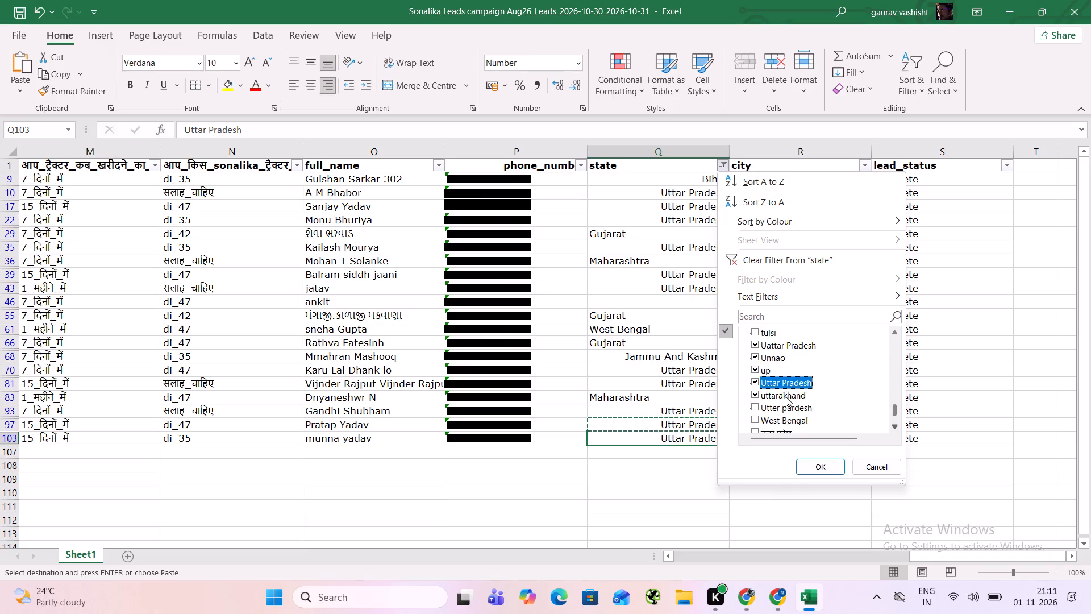
left_click(786, 397)
left_click(789, 406)
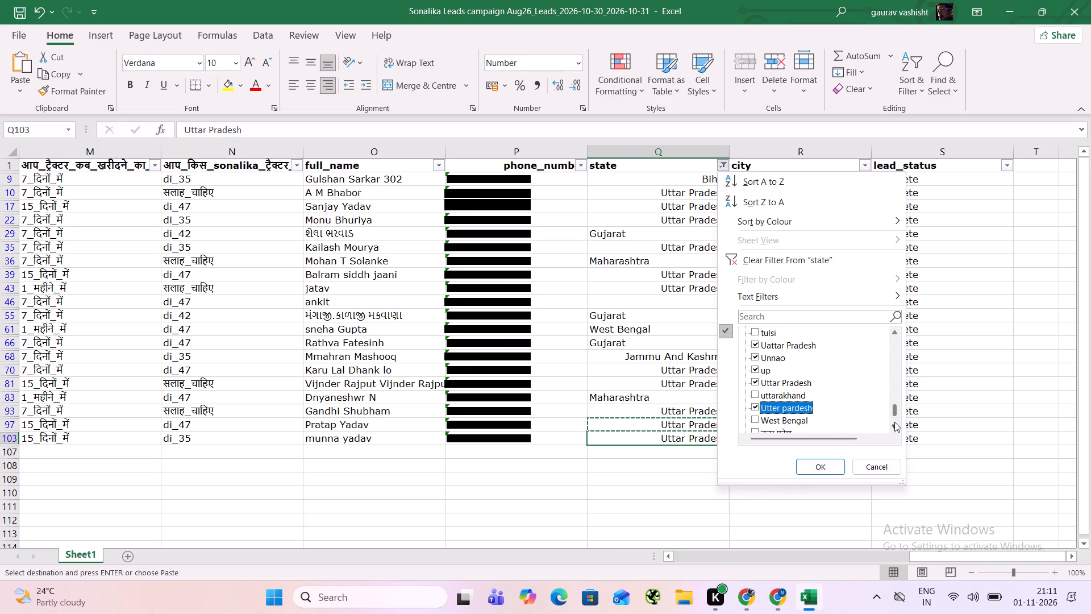
Add उत्तर प्रदेश and उत्तर प्रदेश देवरिया जिला to the state filter selection and apply the filter.
left_click(894, 422)
left_click(799, 404)
left_click(785, 400)
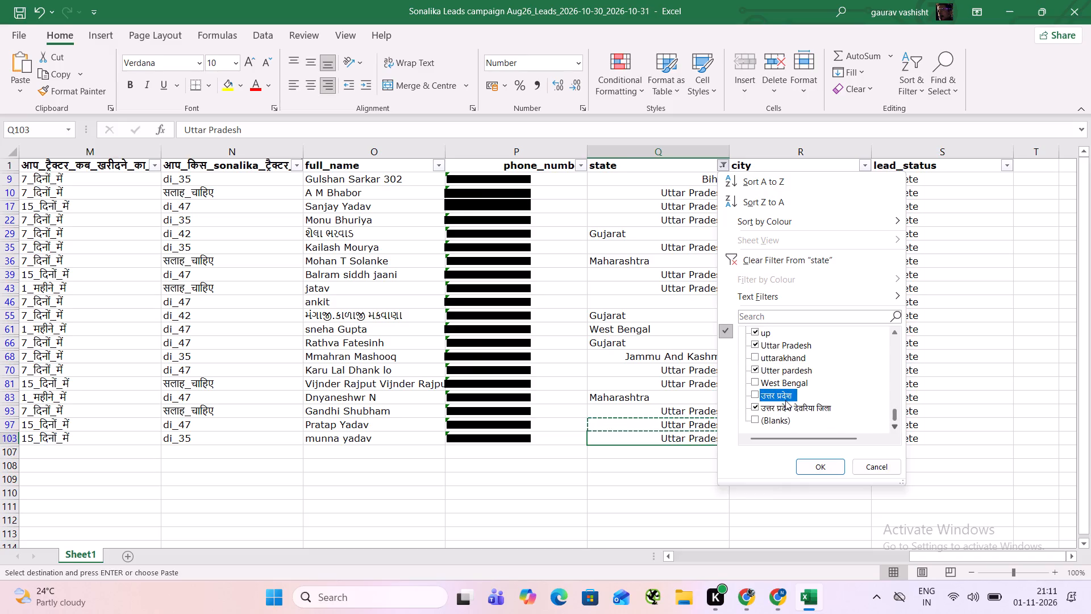
left_click_drag(826, 455, 802, 470)
left_click(804, 470)
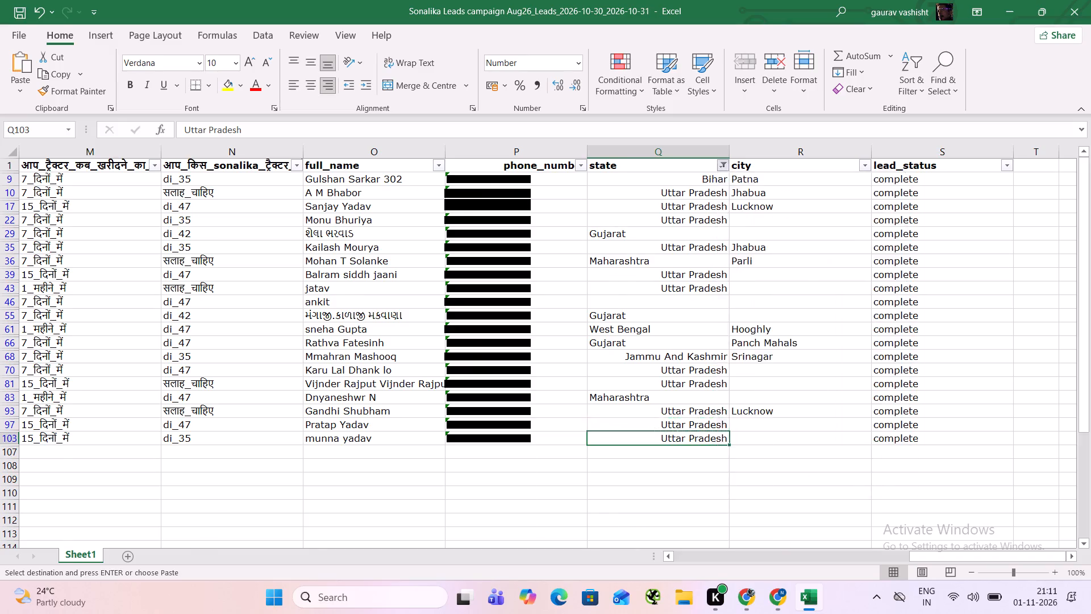
Copy Uttar Pradesh from row 10's state cell into row 2 and fill it down through all filtered state cells to row 106.
left_click(643, 195)
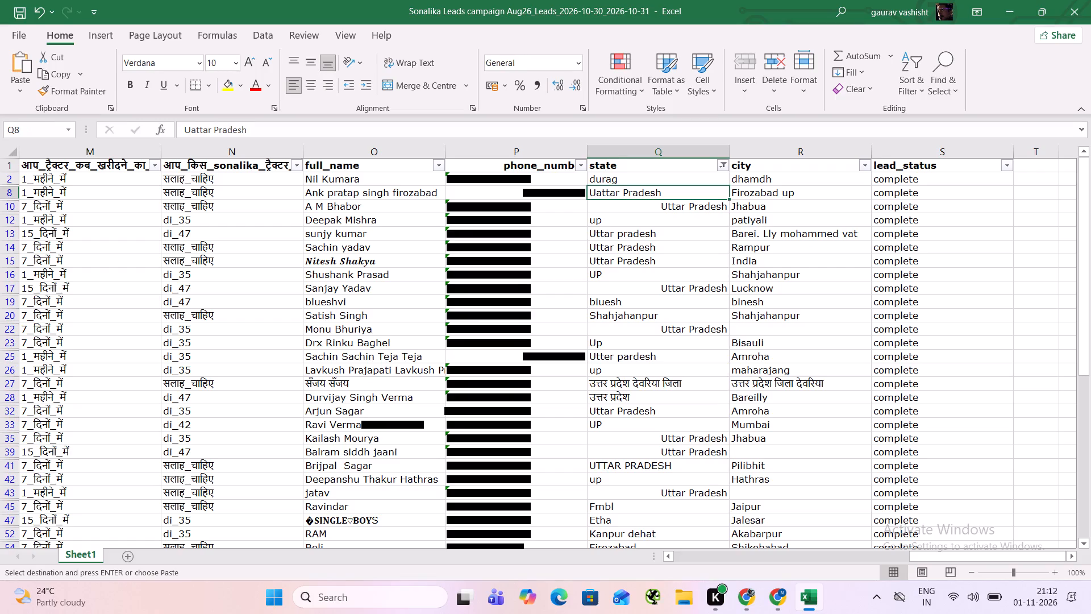
left_click(663, 205)
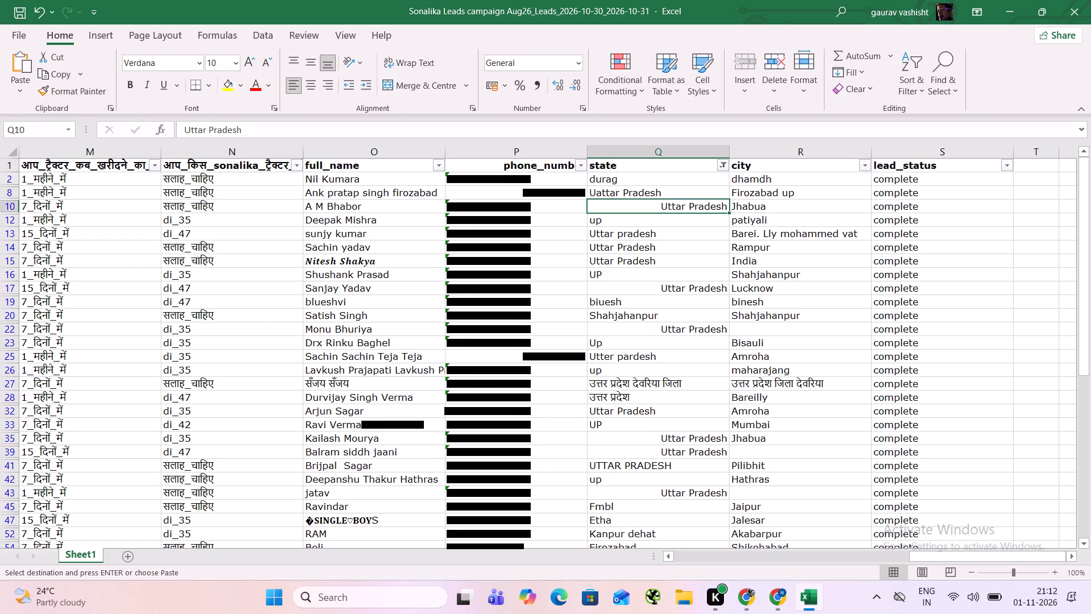
key("ctrl+c")
left_click(667, 178)
key("ctrl+v")
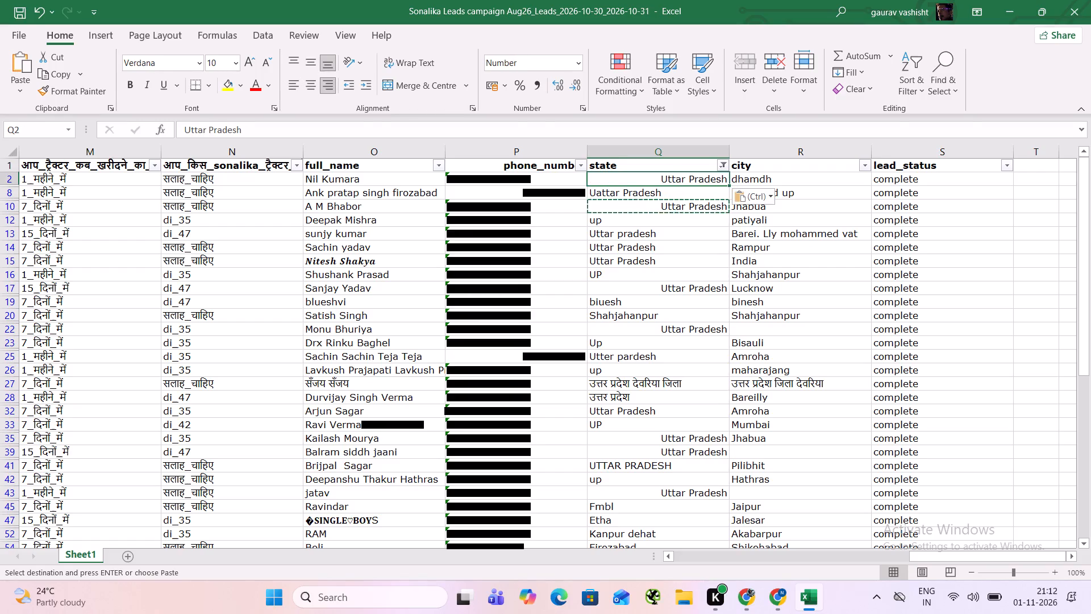
key("ctrl+shift+Down")
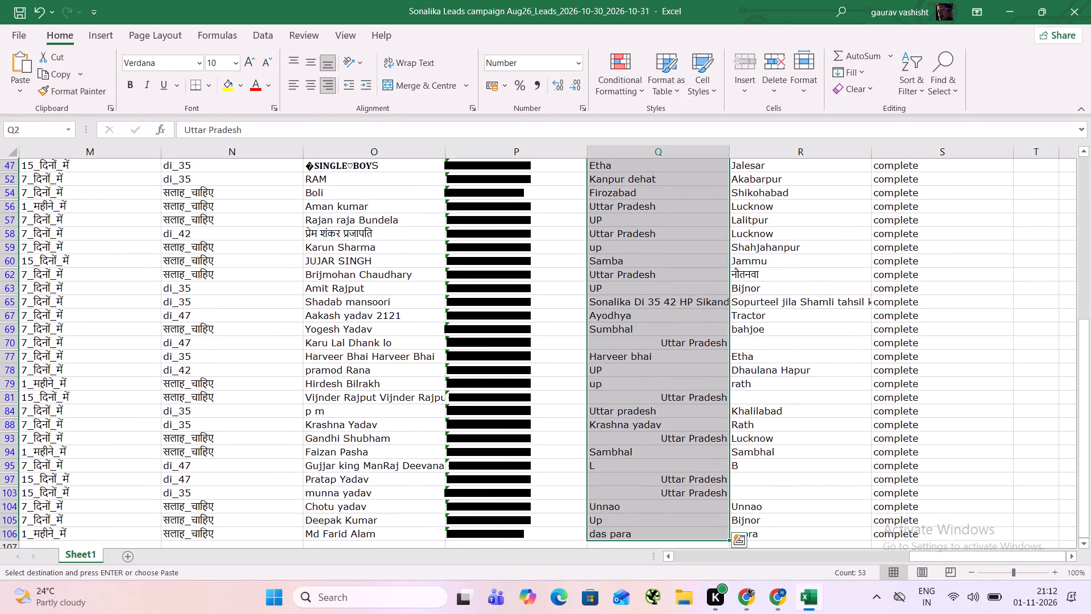
key("ctrl+d")
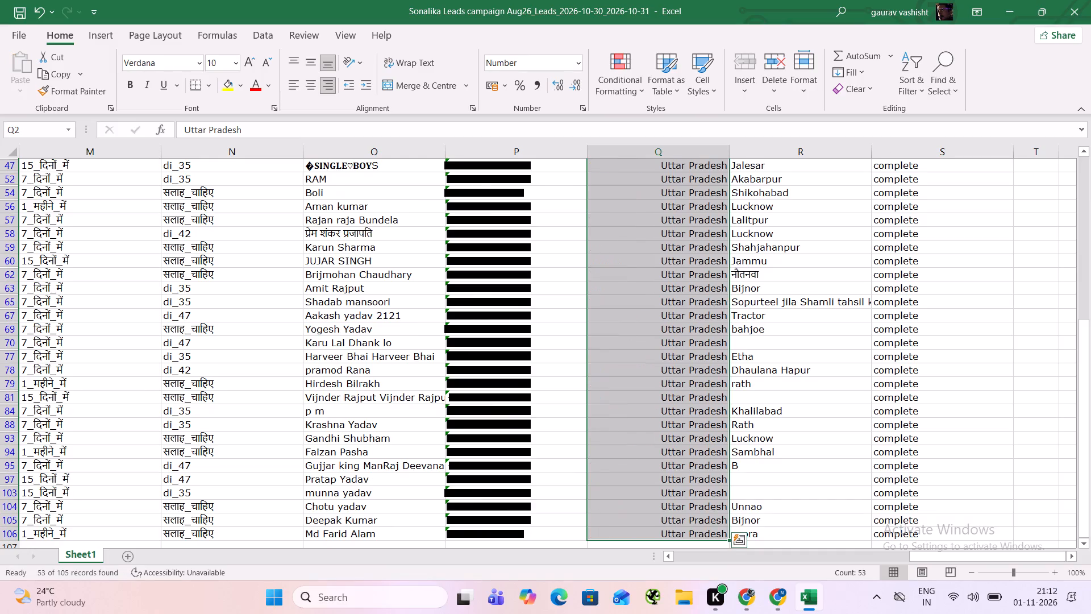
key("Up")
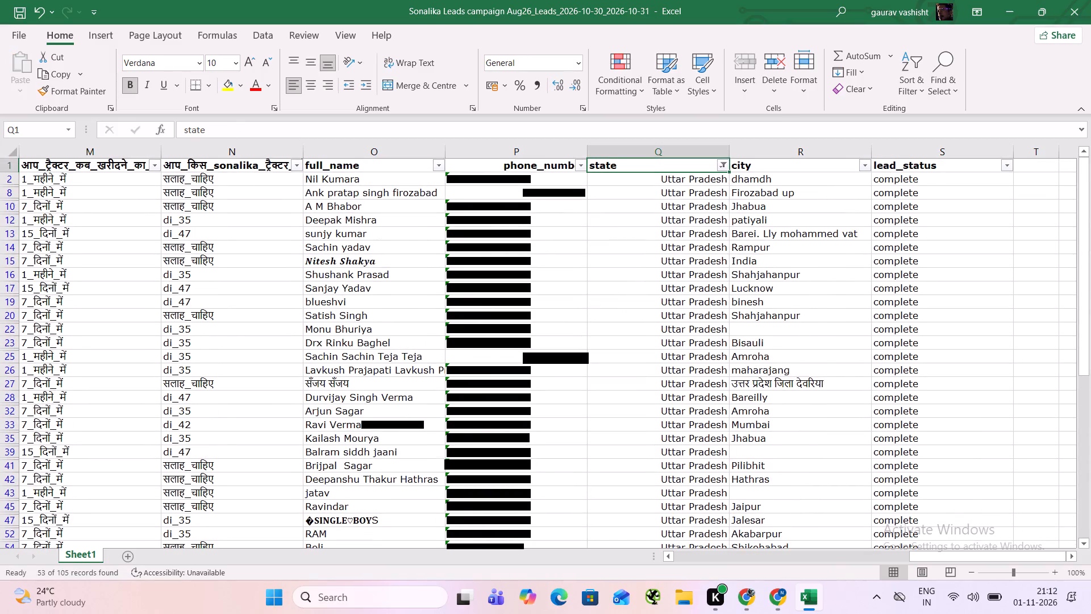
Clear the state filter selection and select only AP, assam, Badaun, G, H P, haryana, JH and jila.guna.
left_click(721, 163)
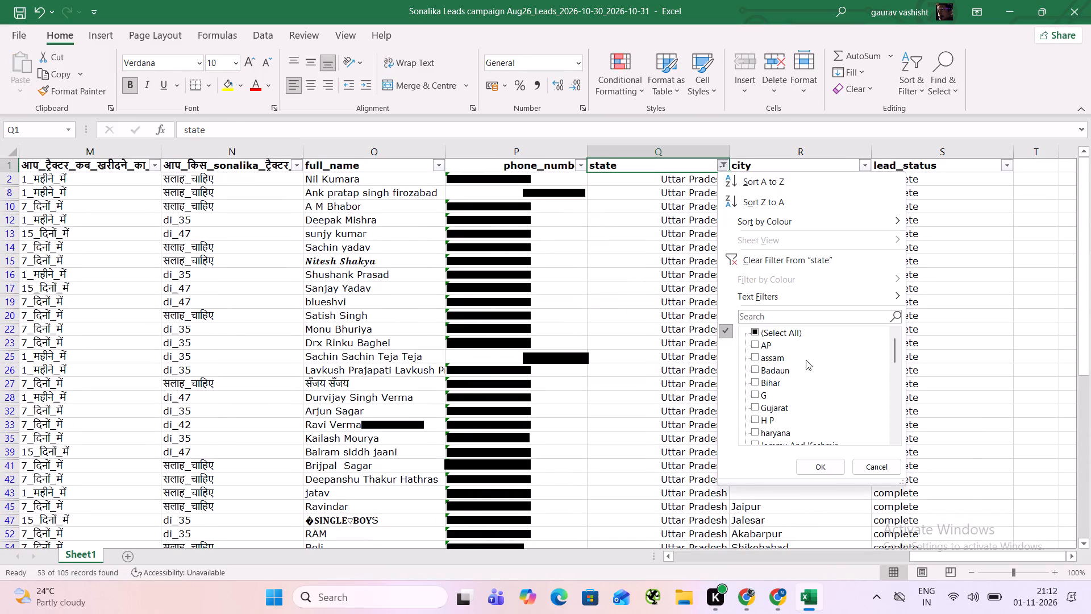
left_click(784, 333)
left_click(784, 333)
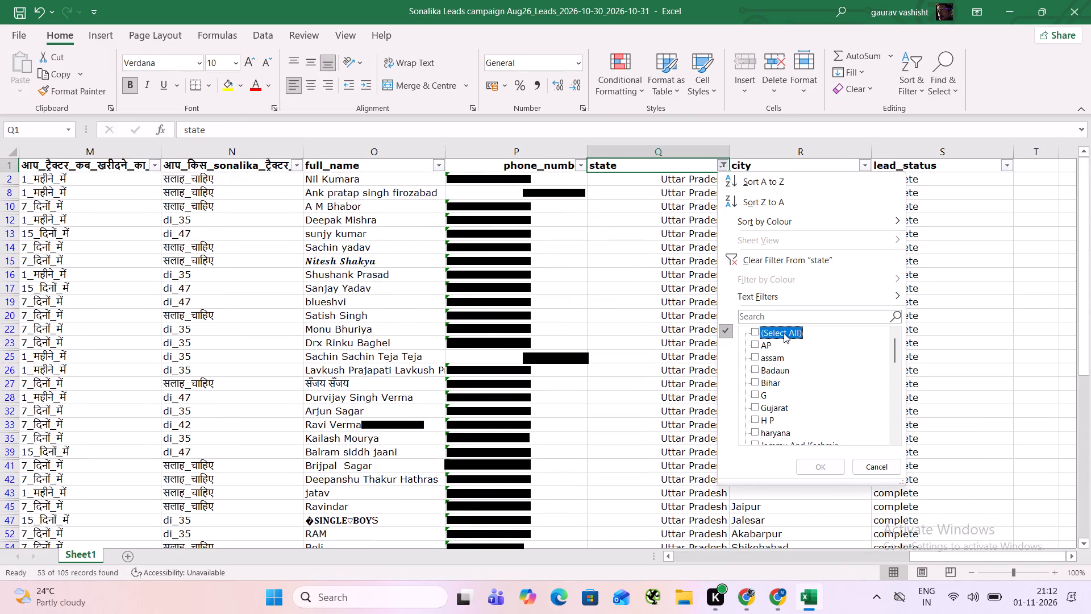
left_click(766, 346)
left_click(768, 356)
left_click(774, 375)
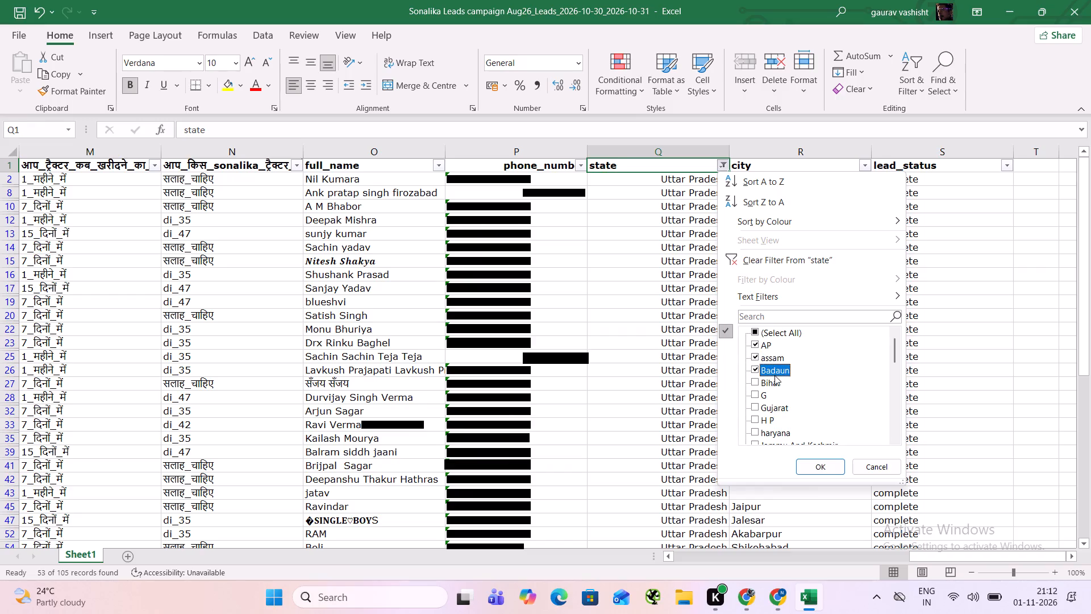
left_click(758, 406)
left_click(758, 396)
left_click(767, 413)
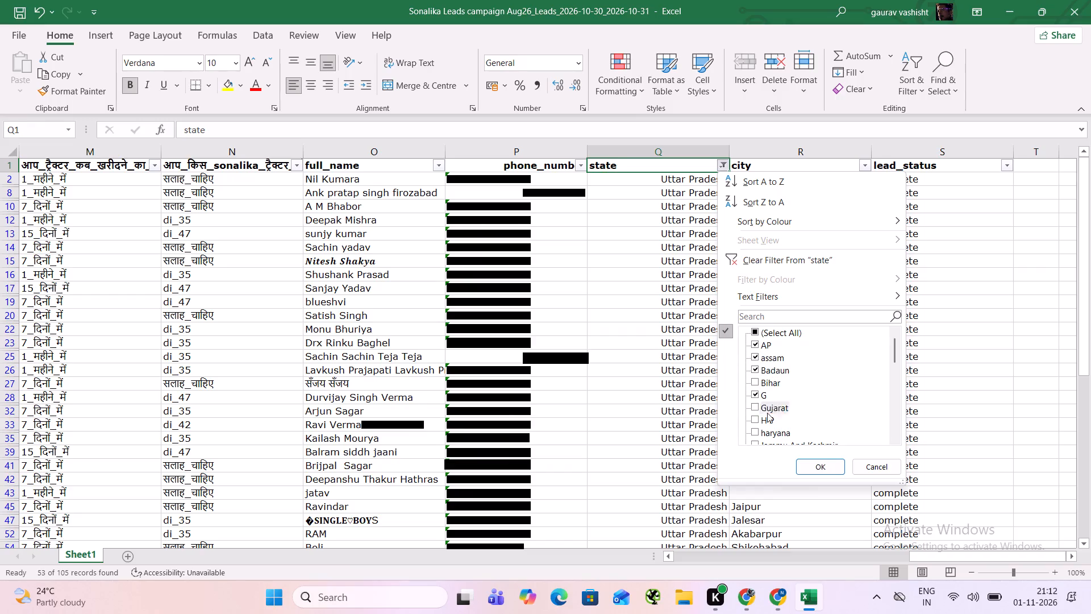
left_click(766, 424)
left_click(770, 429)
left_click(894, 441)
left_click(894, 441)
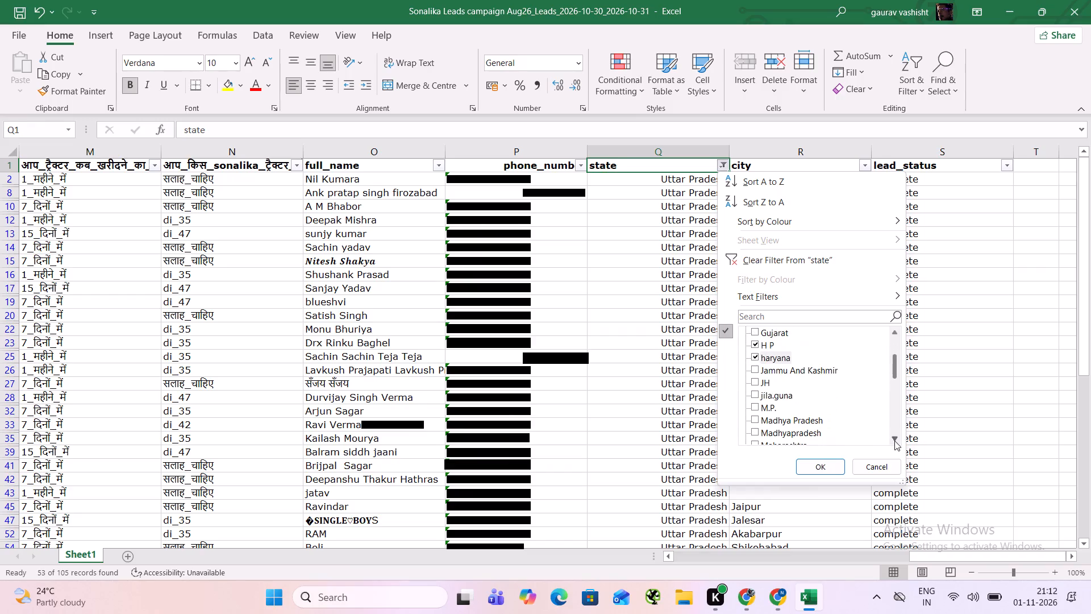
left_click(764, 385)
left_click(769, 399)
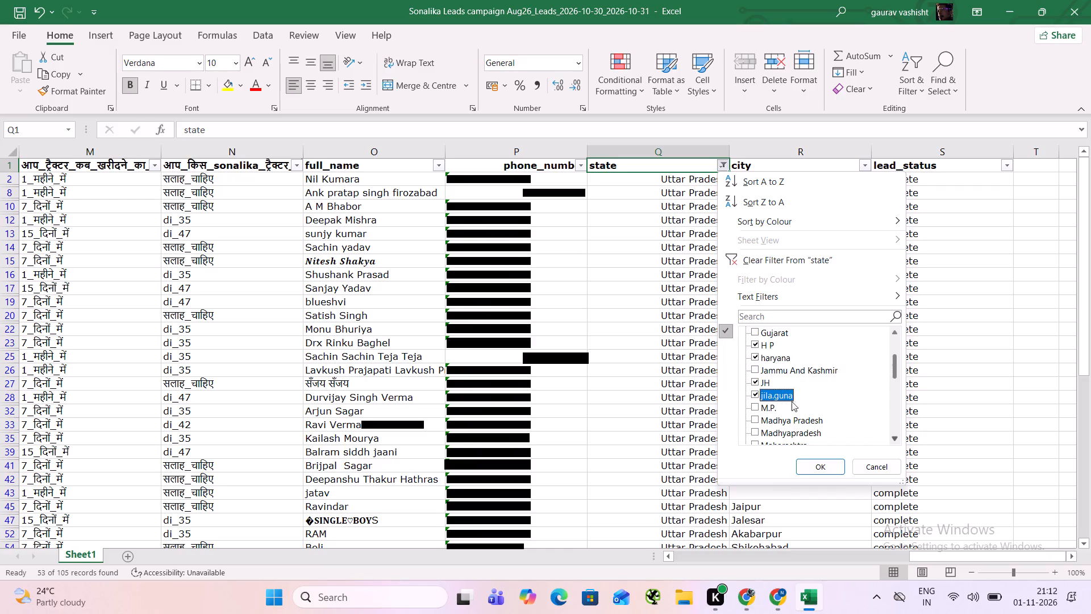
Add Nagla badan, Odisa, panjabi, pawhr.tr, Pirtam, Powertechhfzn and Prantij to the state filter selection.
left_click(888, 434)
left_click(894, 438)
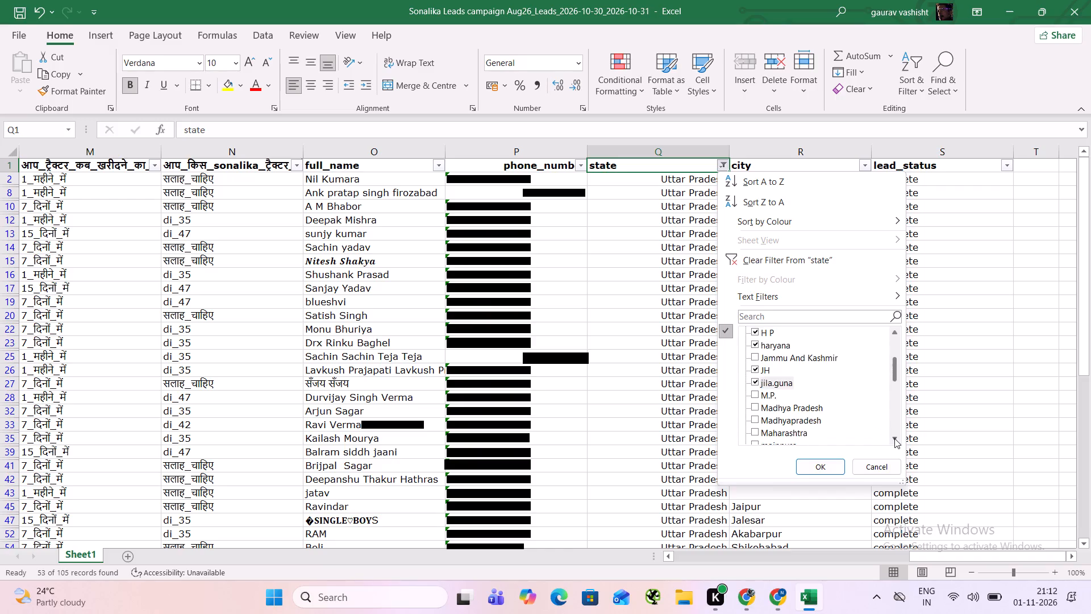
double_click(894, 438)
left_click(894, 438)
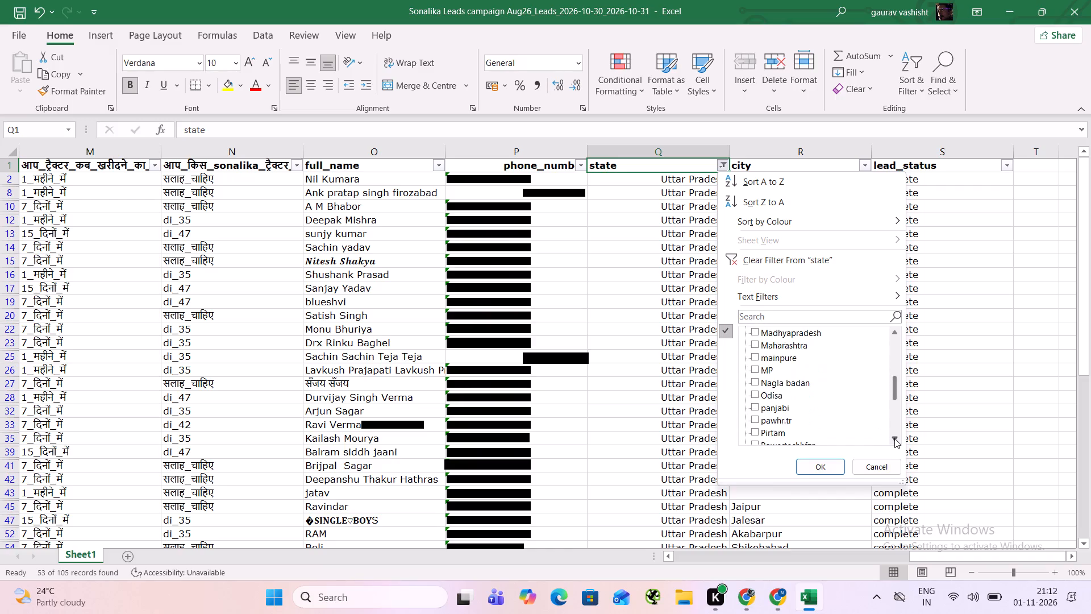
double_click(894, 438)
left_click(894, 438)
left_click(894, 438)
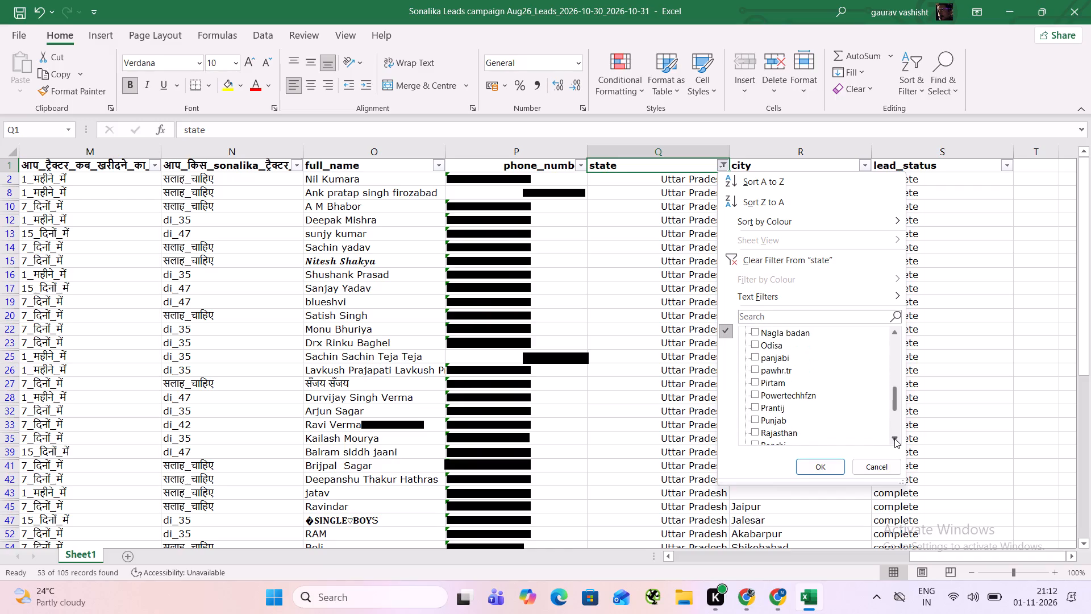
left_click(764, 329)
left_click(771, 352)
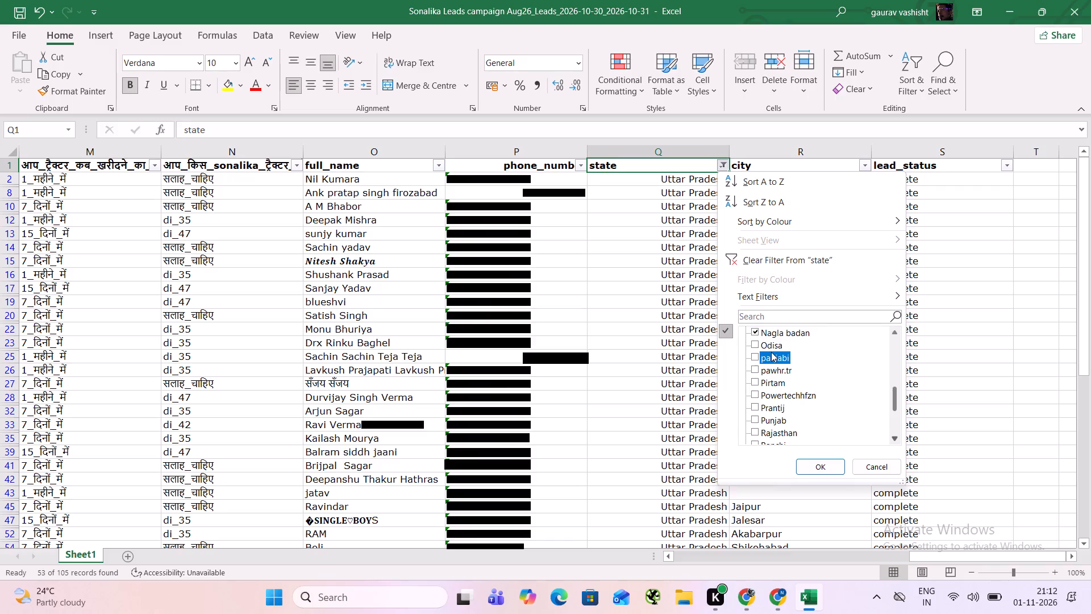
left_click(764, 345)
left_click(769, 372)
left_click(768, 385)
left_click(780, 408)
left_click(799, 388)
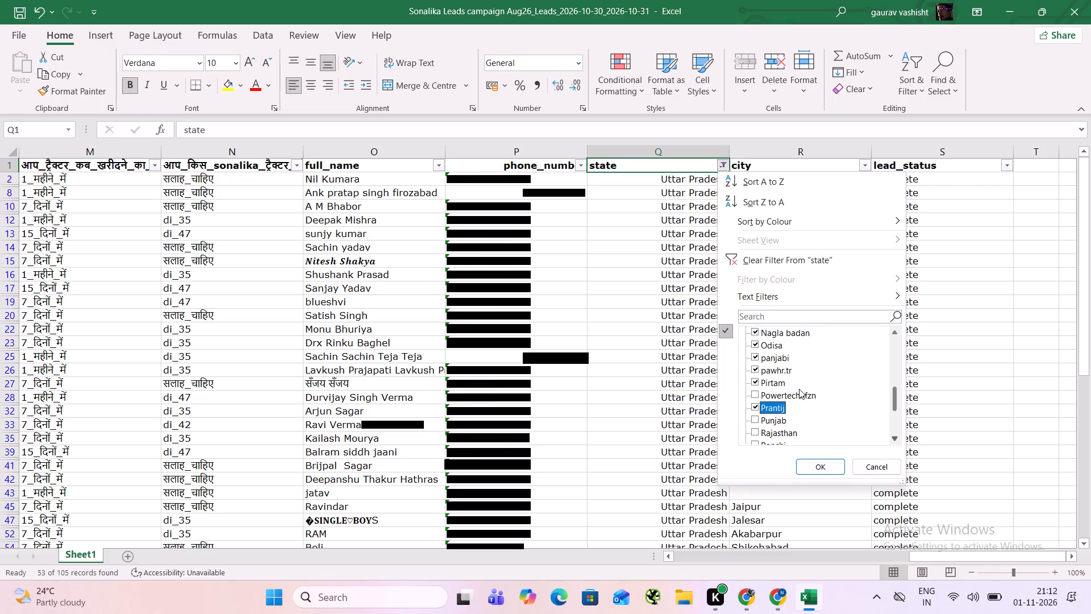
left_click(798, 396)
Add Ranchi, solapur, surendra nagar, tulsi and uttarakhand to the state filter selection and apply the filter.
left_click(896, 438)
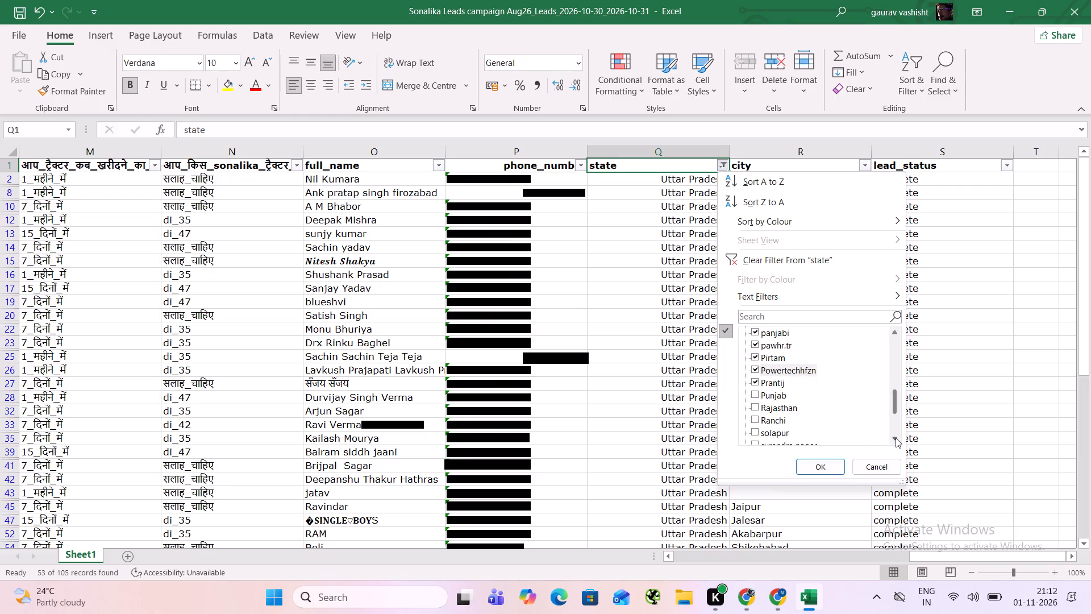
left_click(896, 438)
left_click(896, 438)
left_click(896, 438)
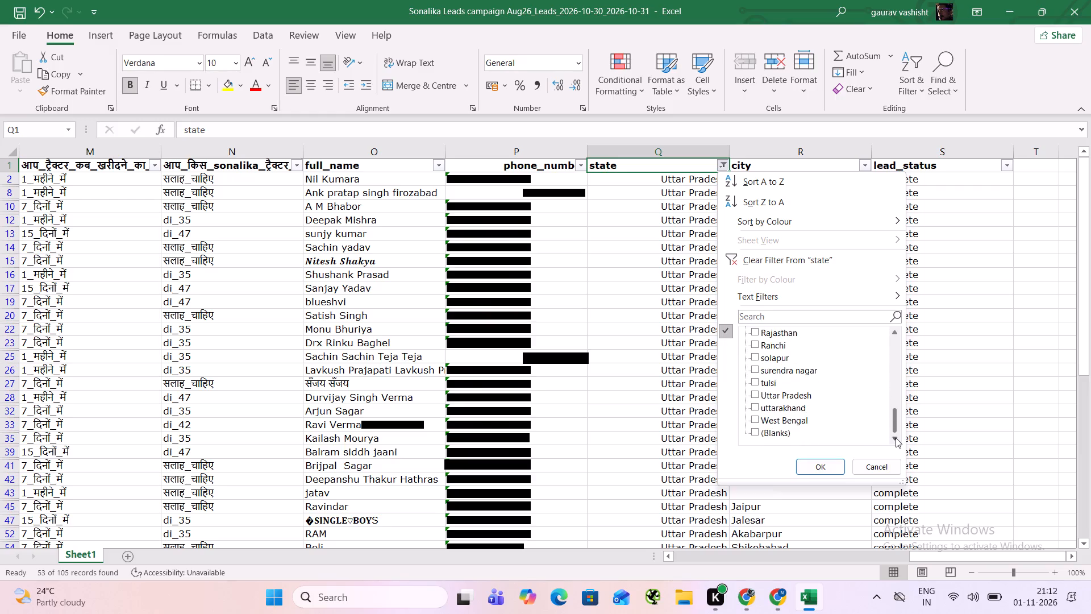
left_click(774, 352)
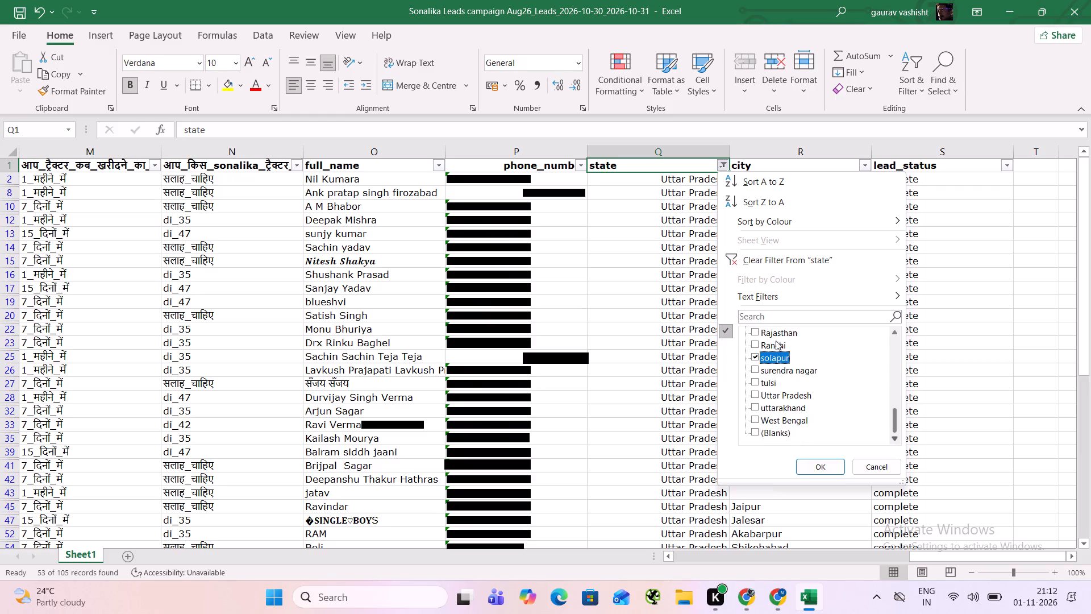
left_click(777, 341)
left_click(780, 367)
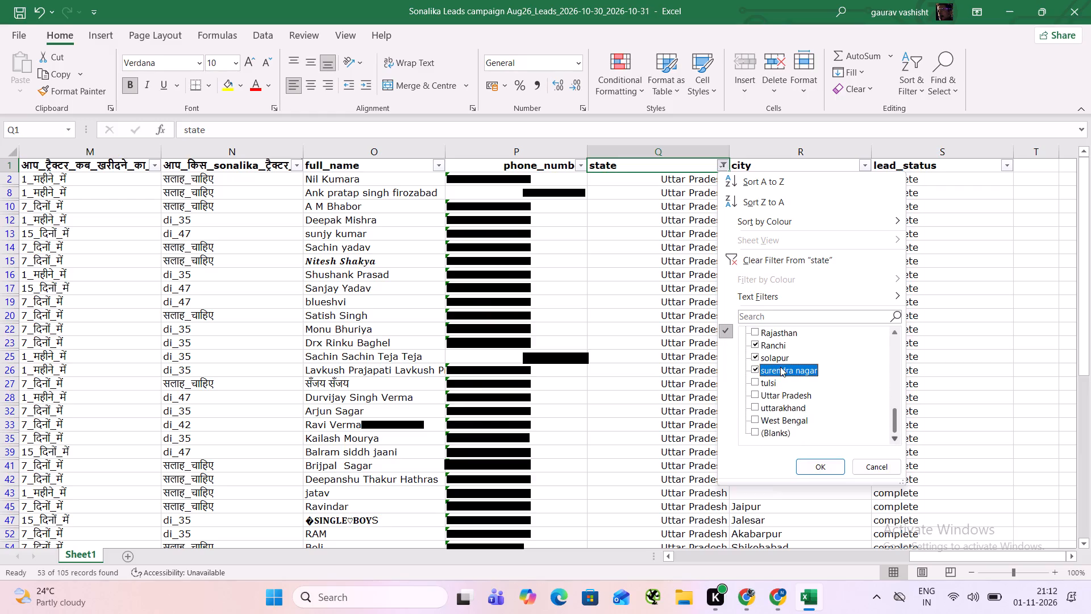
left_click(771, 379)
left_click(788, 410)
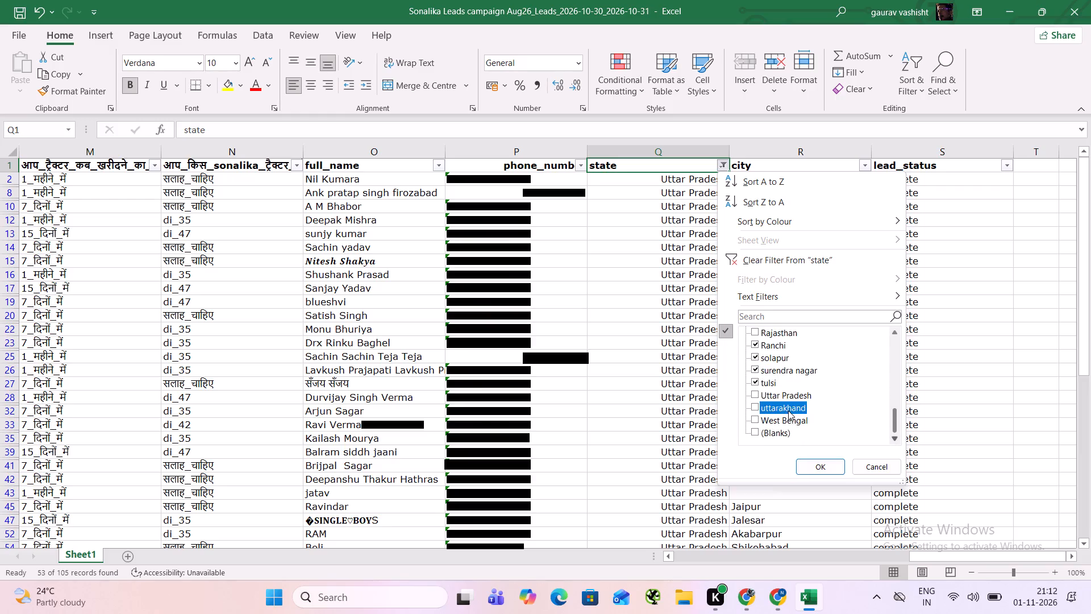
left_click(809, 470)
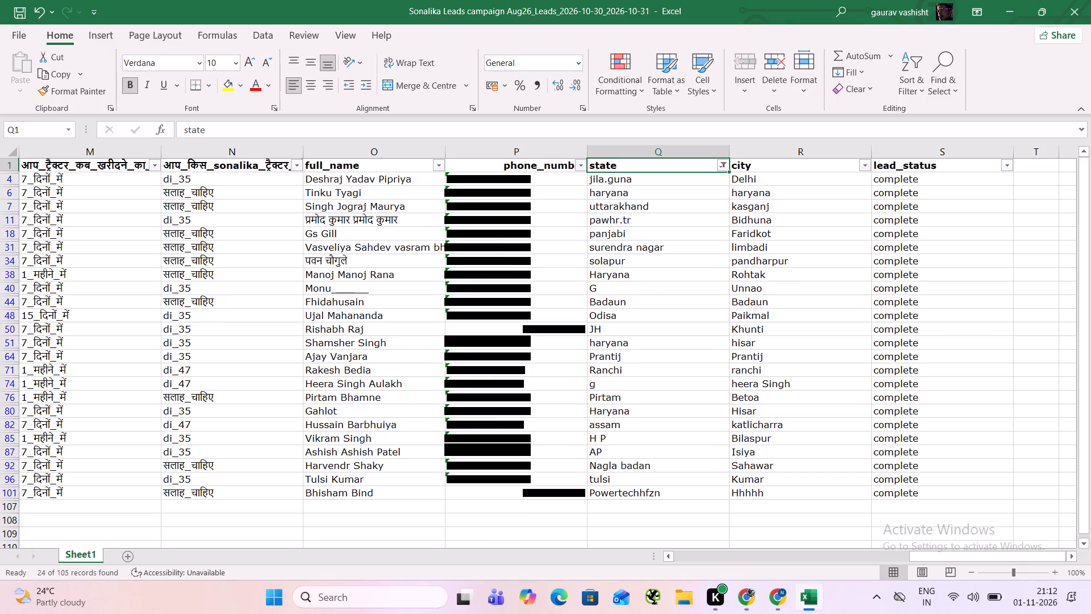
Set row 4's state to Madhya Pradesh and its city to Guna.
left_click(785, 180)
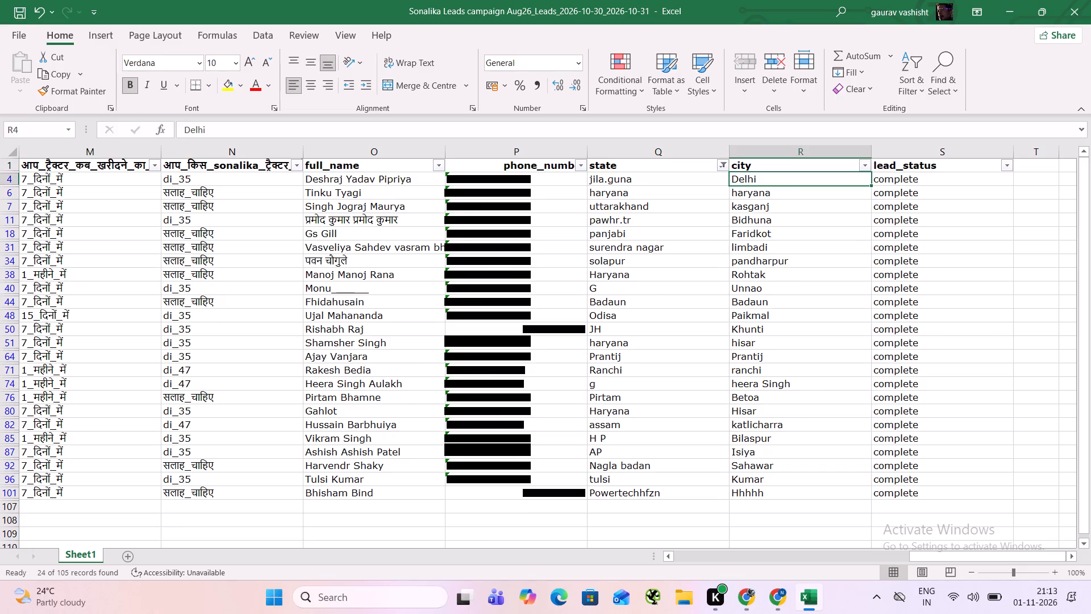
key("BackSpace")
key("Left")
type("Madhya")
key("space")
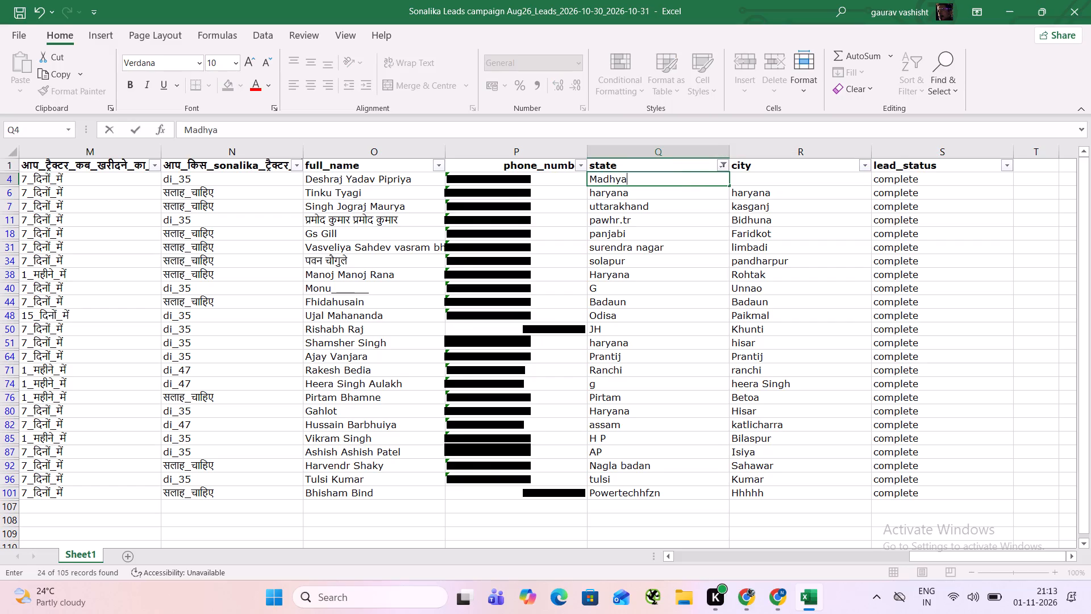
key("Return")
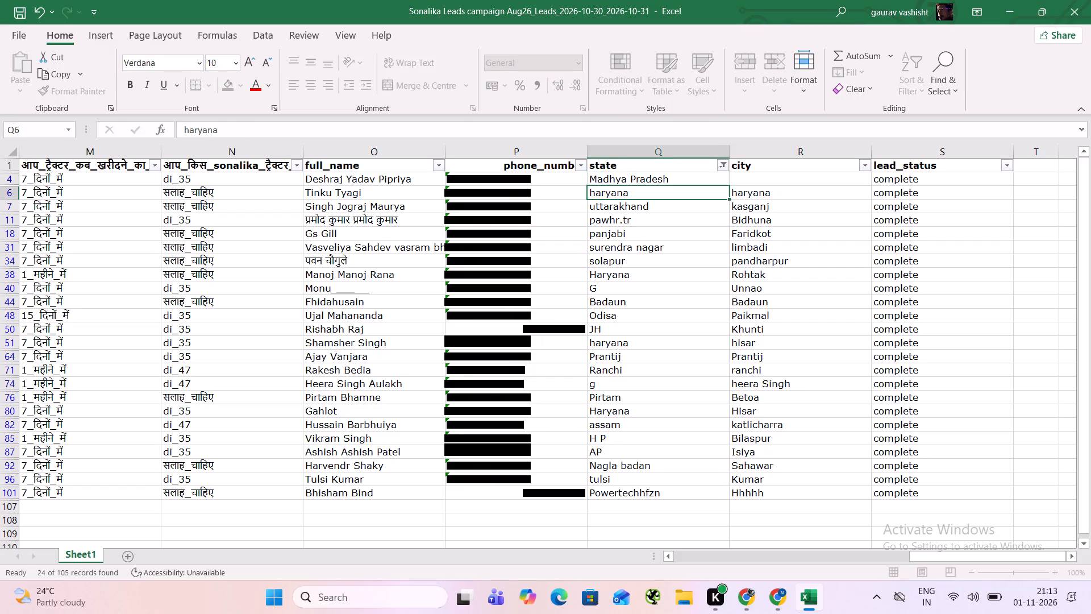
key("Right")
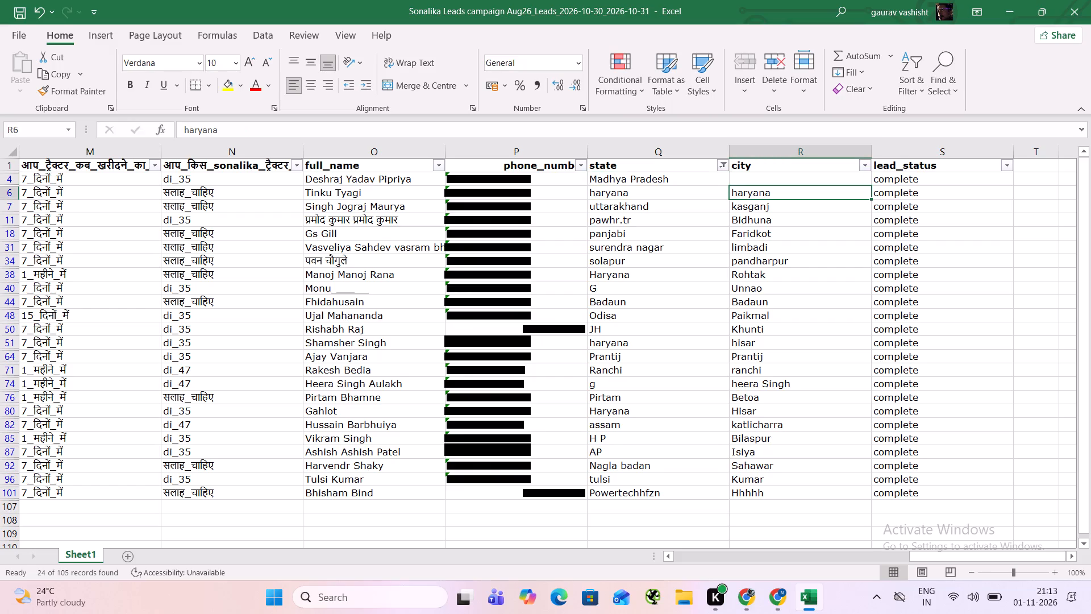
key("Up")
type("GUna")
key("BackSpace")
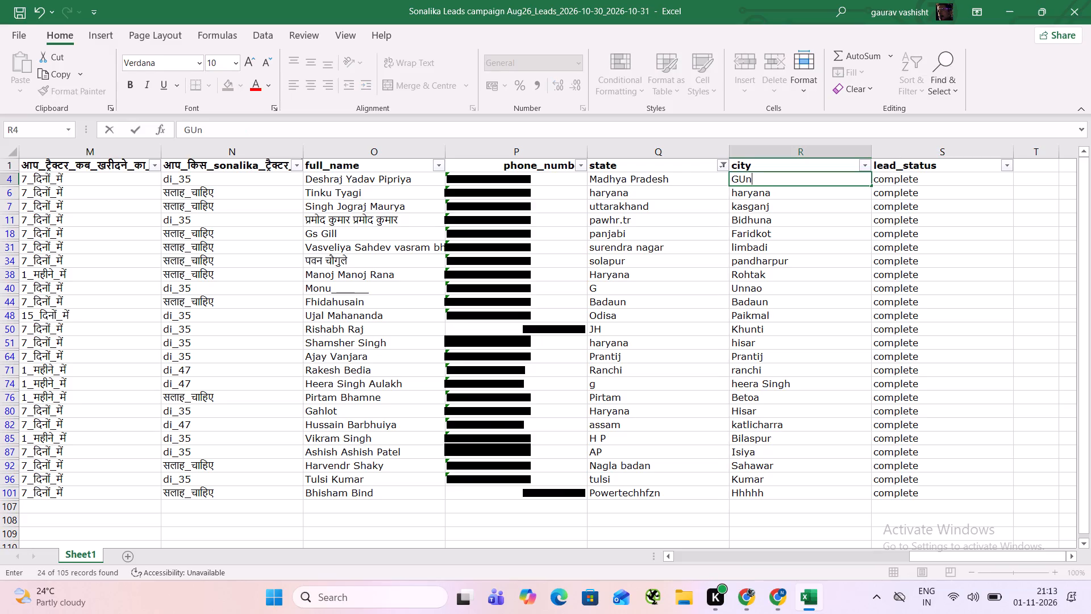
key("BackSpace")
key("BackSpace")
type("una")
Set row 6's state to Haryana and clear its city cell.
key("Down")
key("Left")
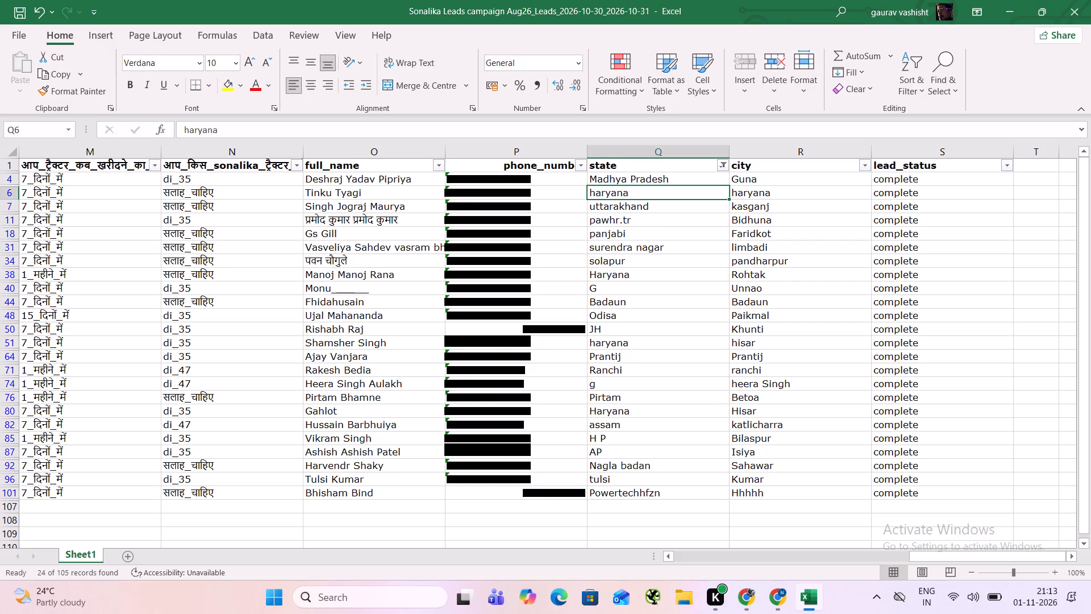
key("shift+h")
key("a")
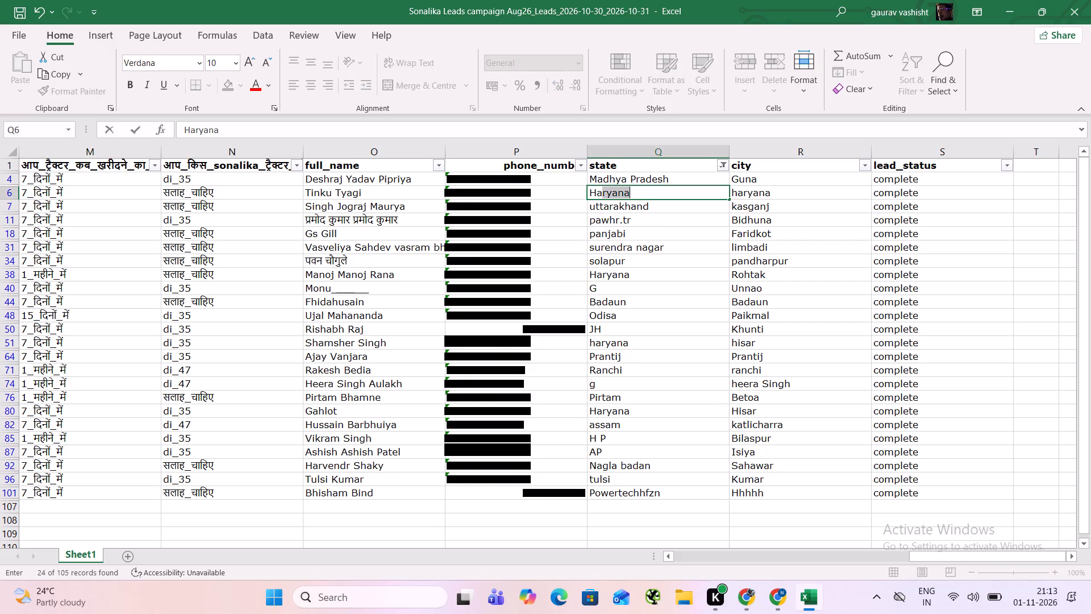
key("Return")
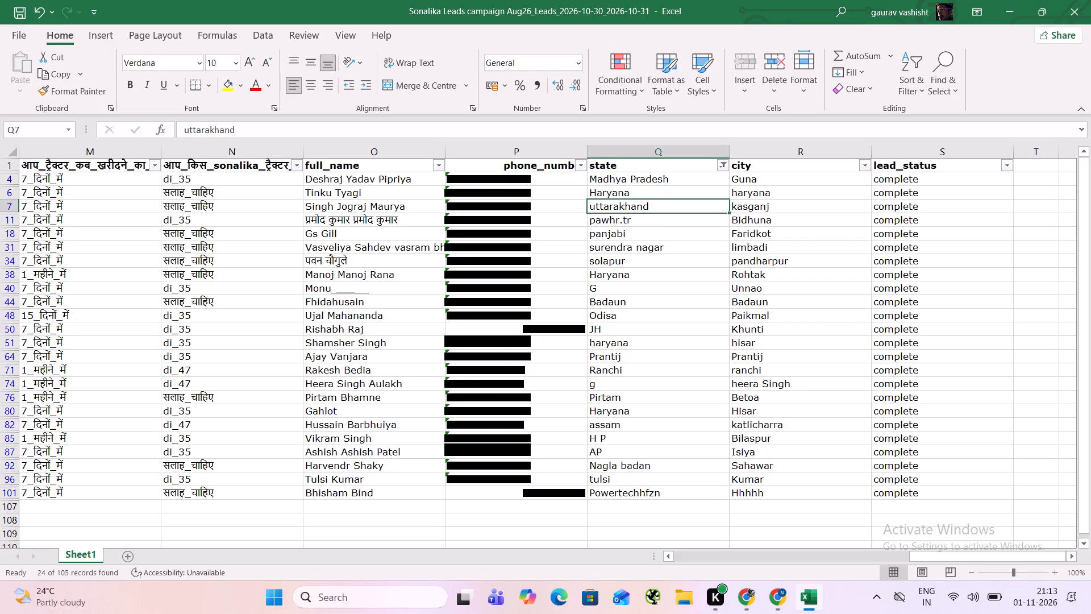
key("Right")
key("Up")
key("BackSpace")
Set row 7's city to Kashganj and its state to Utthrakhand.
key("Down")
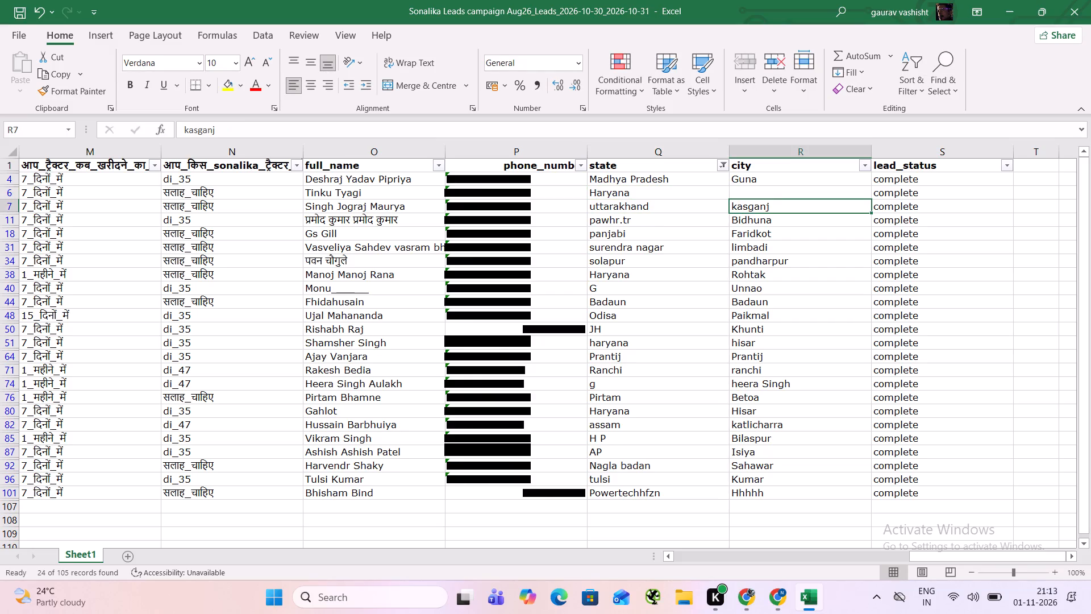
type("Kashganj")
key("Left")
type("Utthrakhand")
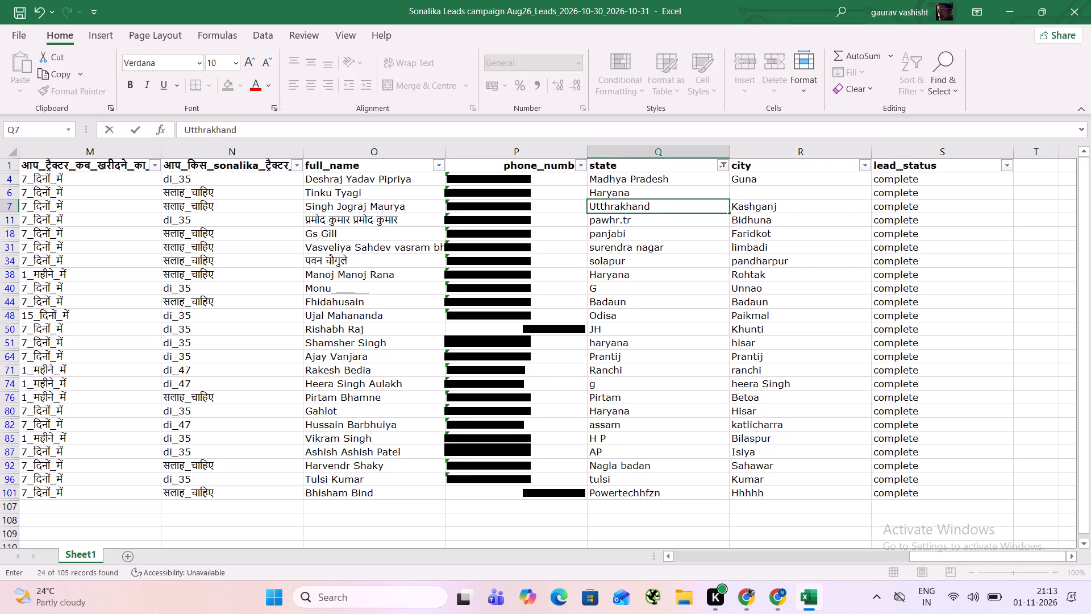
Enter Punjab as row 18's state and copy it into row 11's state cell.
key("Down")
key("Down")
type("Punjab")
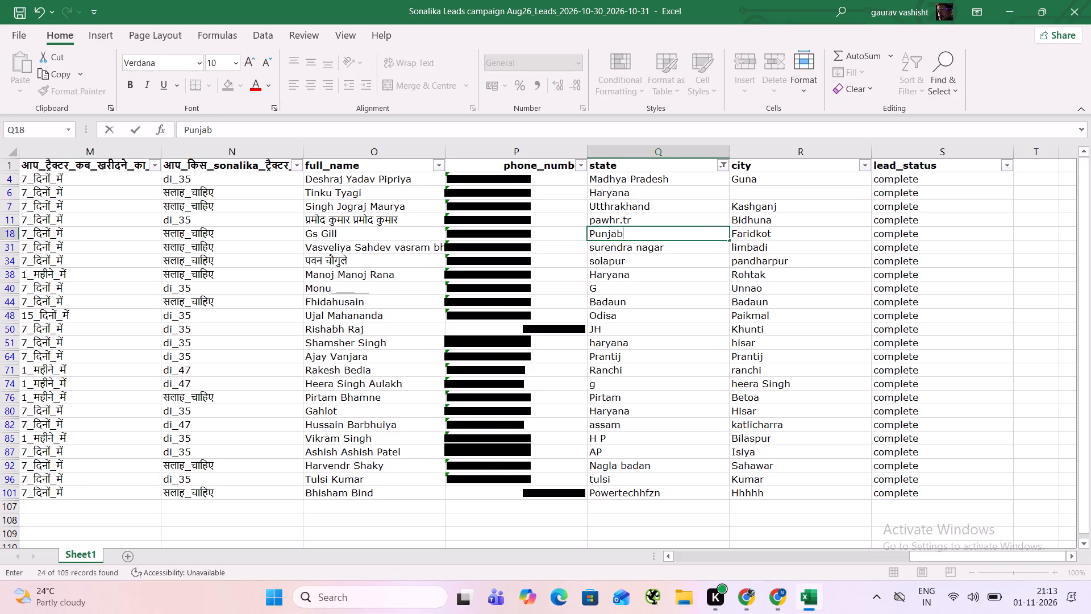
key("Down")
key("Up")
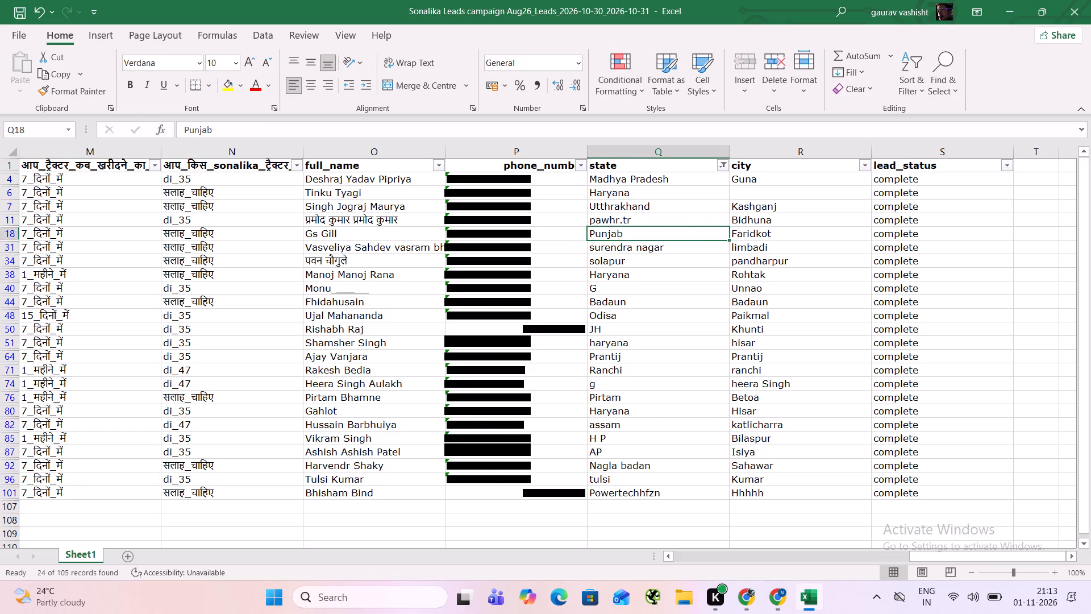
key("ctrl+c")
key("Up")
key("ctrl+v")
Set row 31's state to Gujarat and clear its city cell.
key("Down")
key("Down")
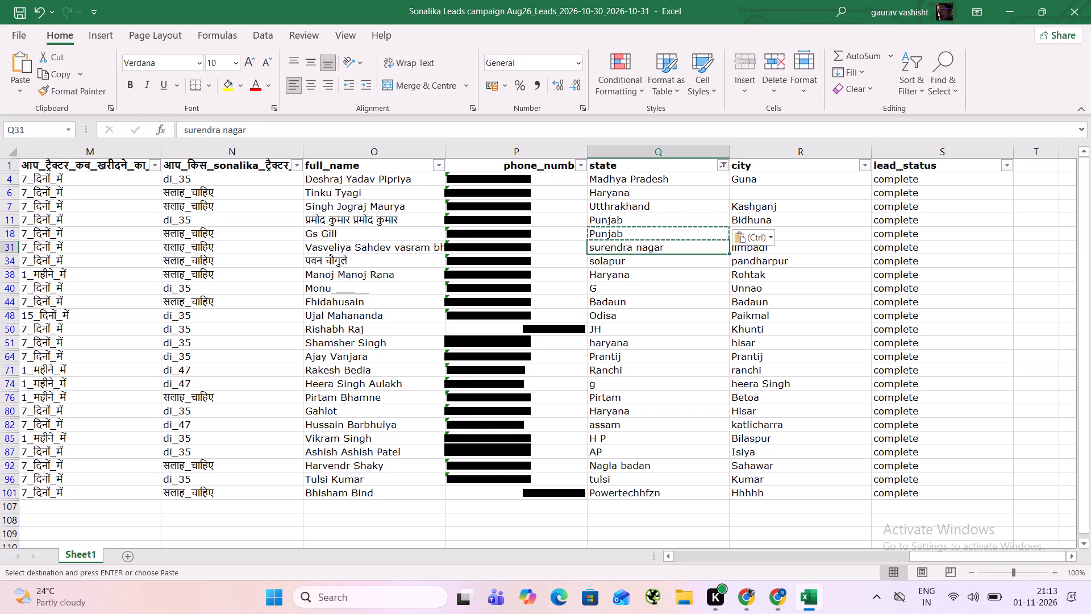
type("Gujarat")
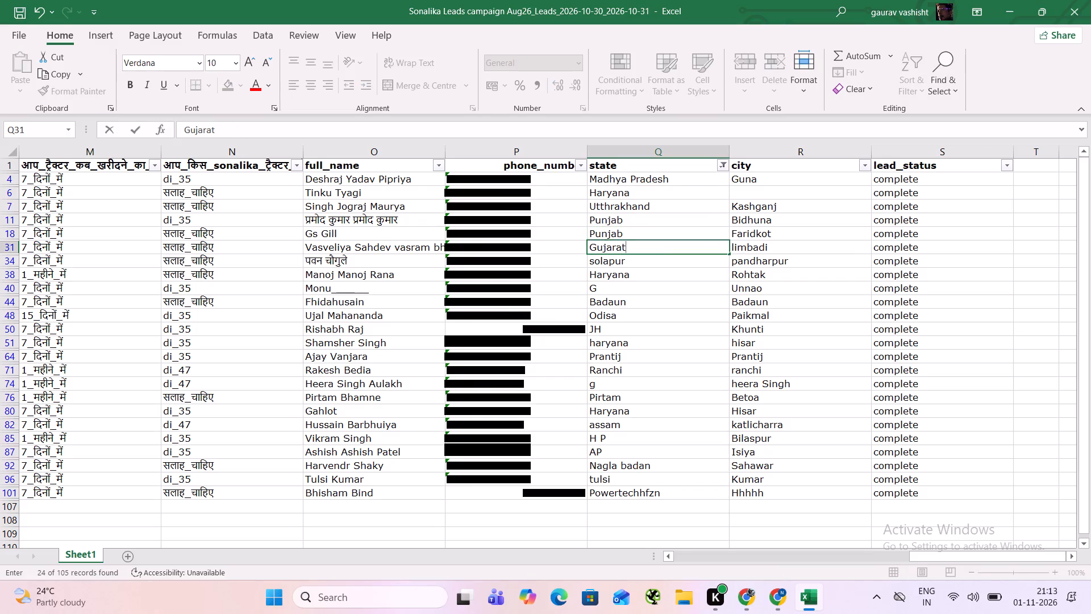
key("Right")
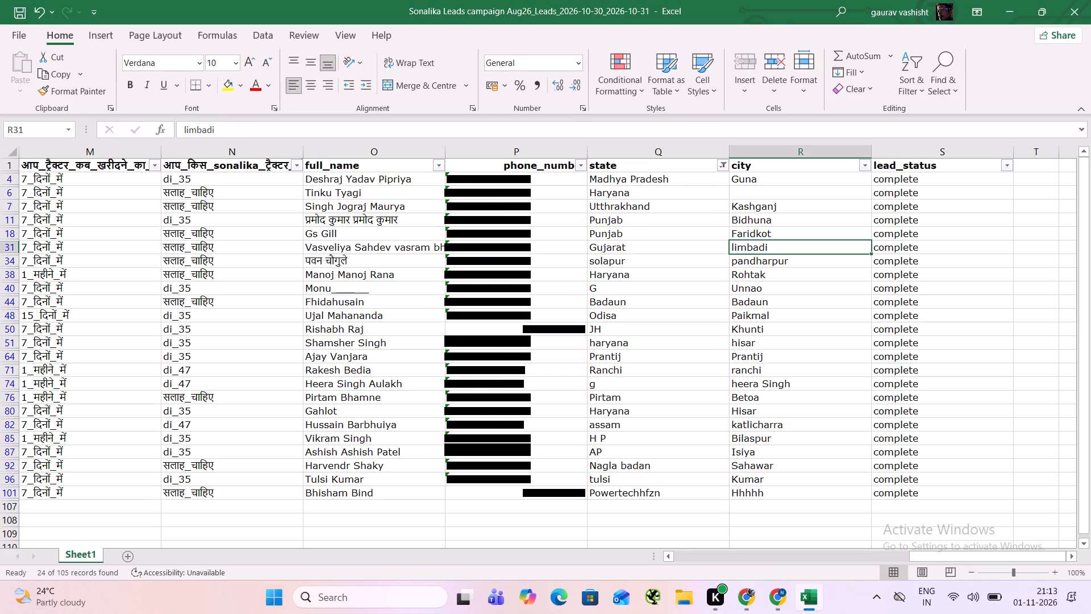
key("BackSpace")
Replace row 34's state with Maharashtra and its city with Solapur.
key("Down")
key("BackSpace")
key("Left")
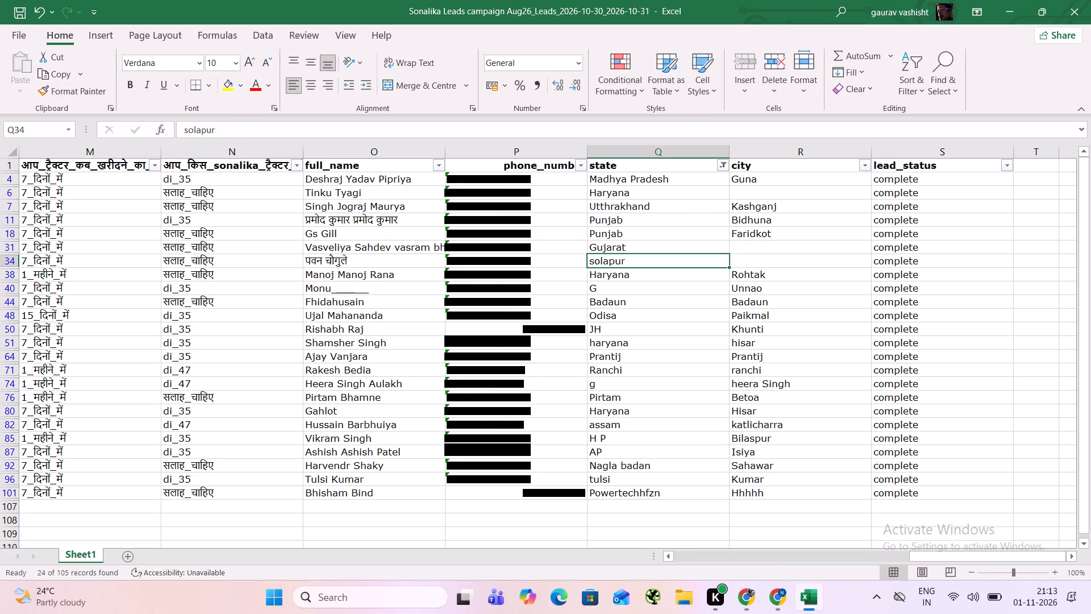
type("Maharashtra")
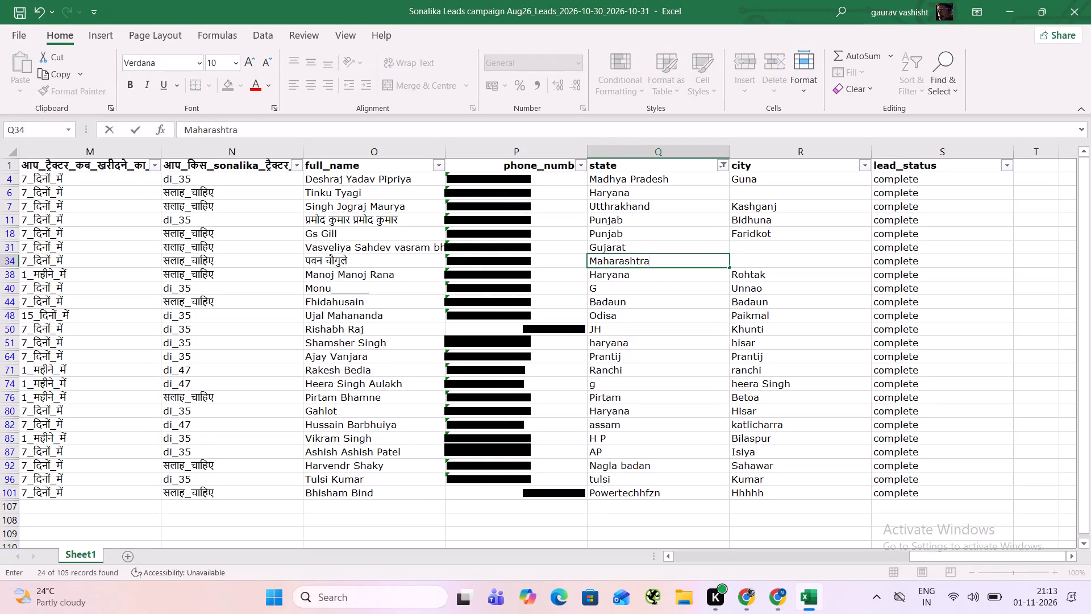
key("Right")
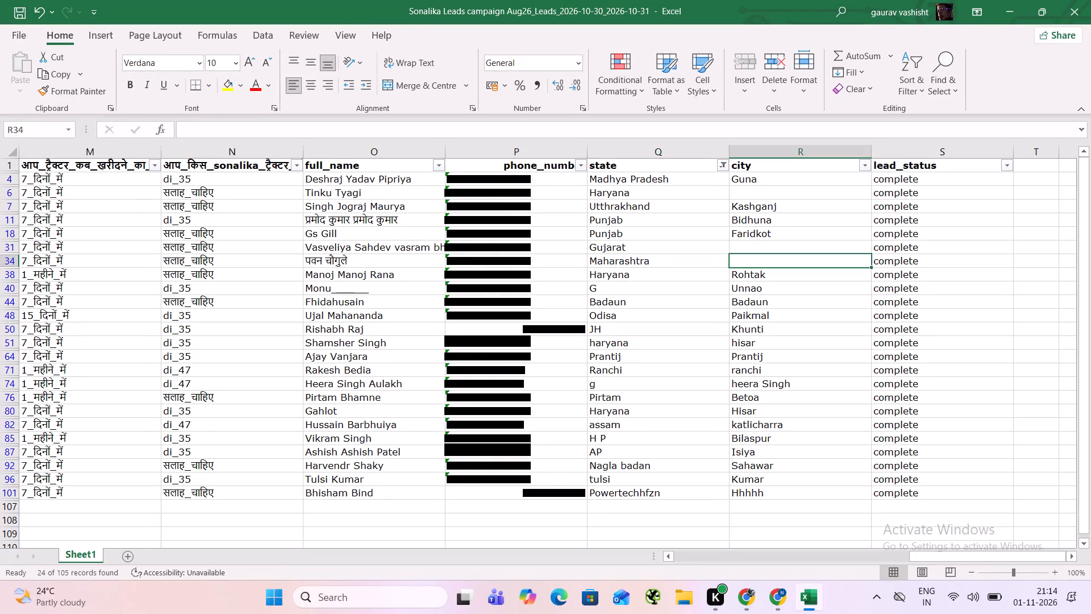
type("Solapur")
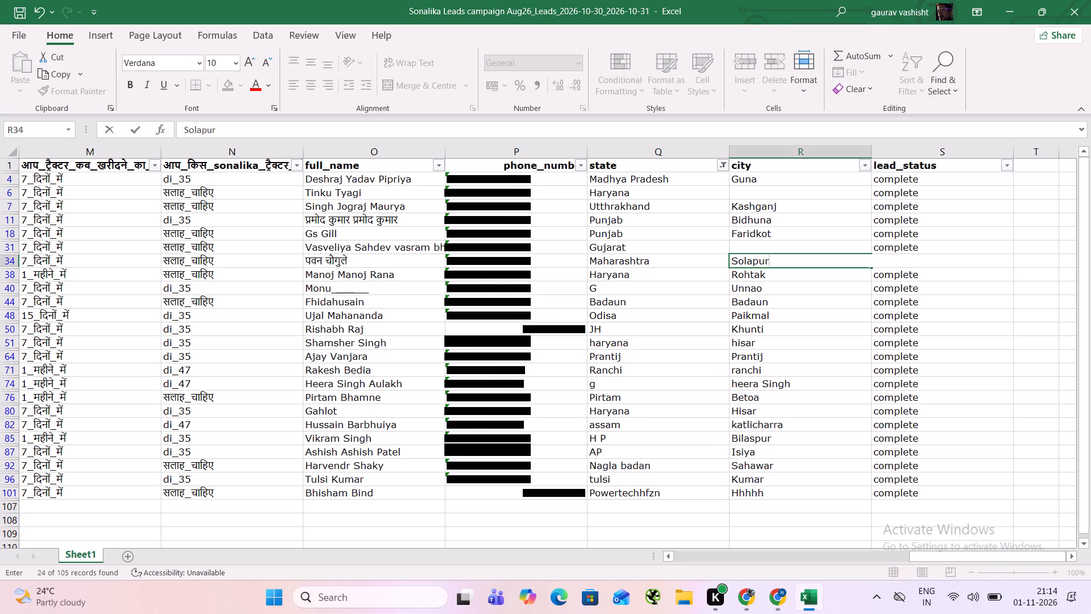
Replace the state entries in rows 40 and 44 with Bihar.
key("Down")
key("Left")
key("Down")
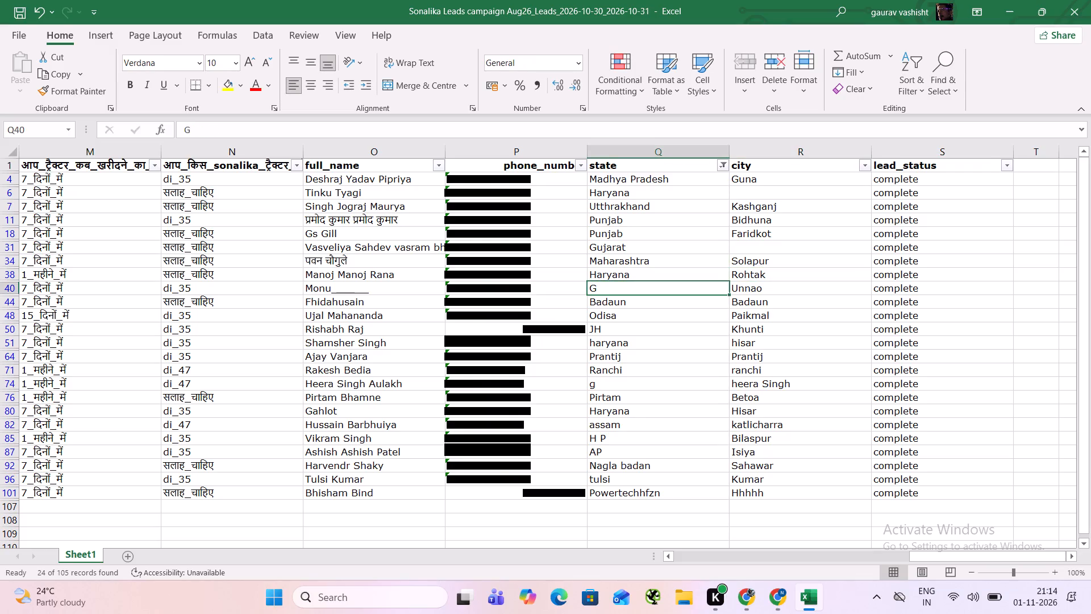
key("BackSpace")
key("Up")
key("Down")
key("Up")
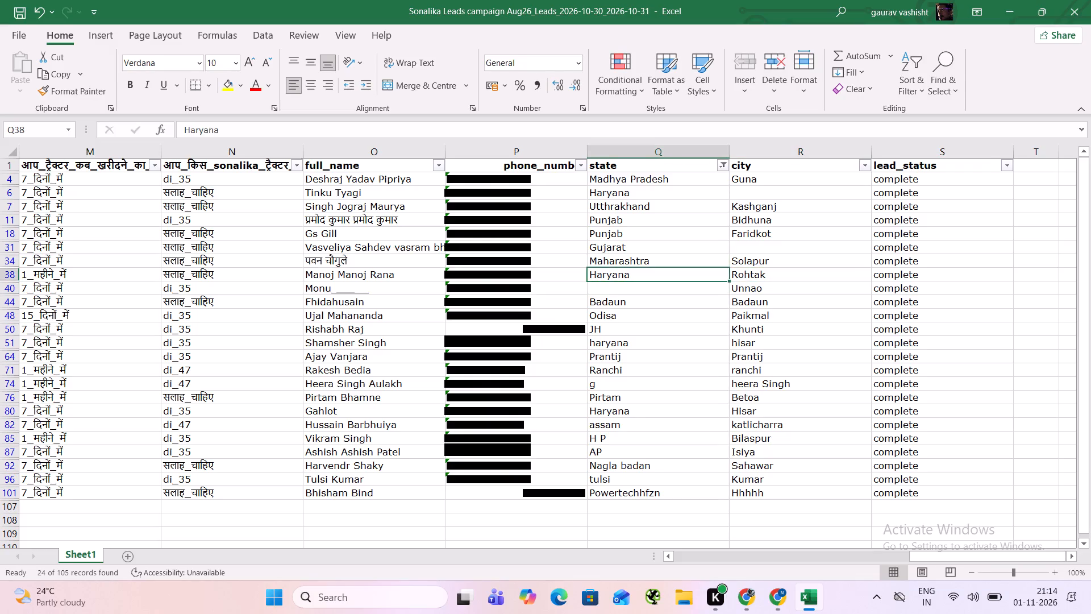
key("Down")
type("Bihar")
key("Down")
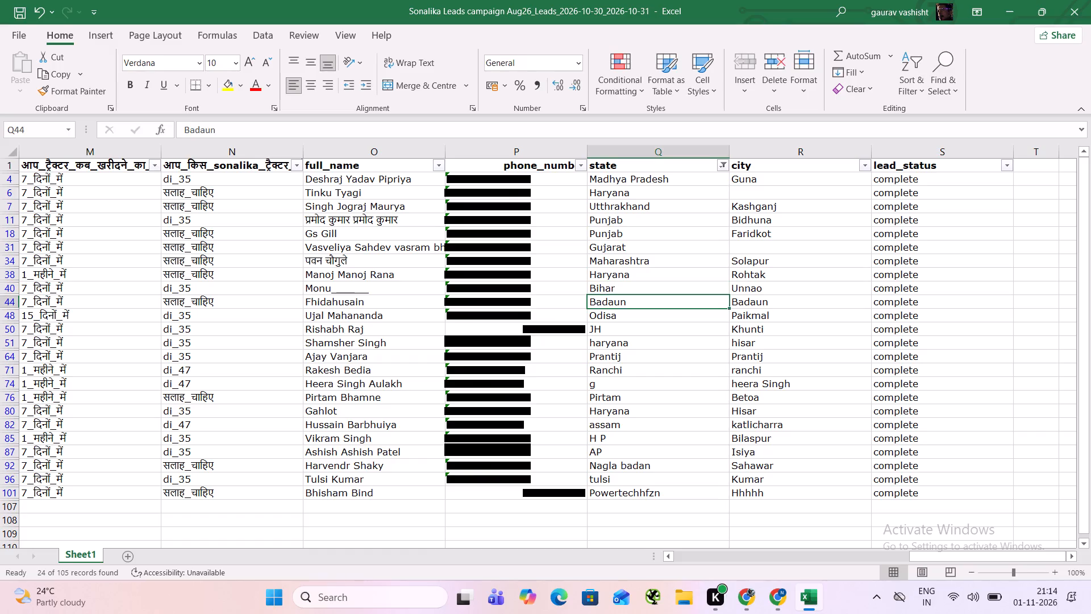
key("BackSpace")
key("Up")
key("Up")
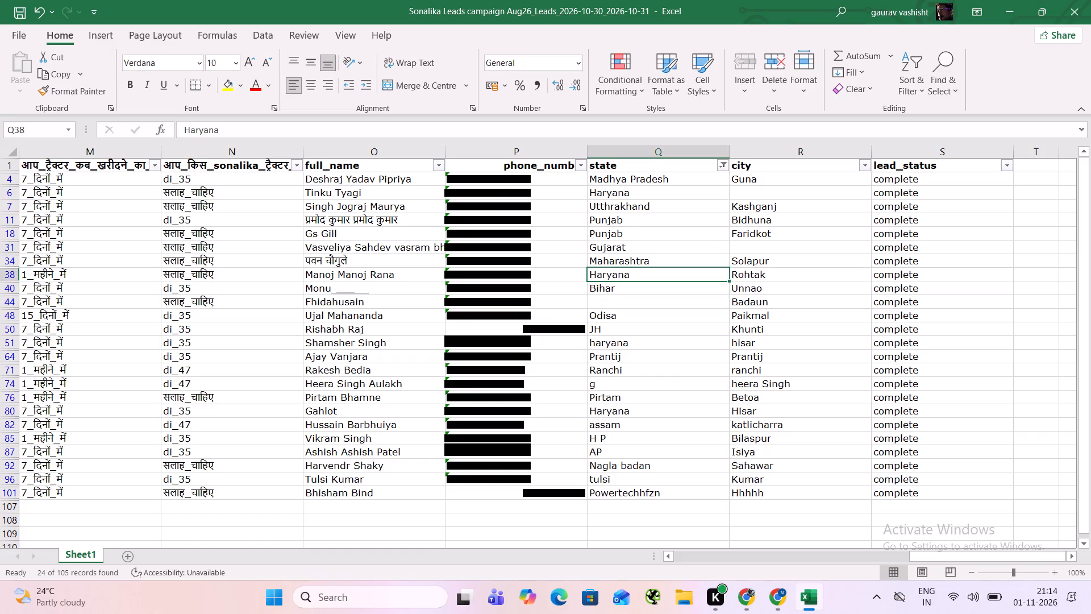
key("Down")
key("Down")
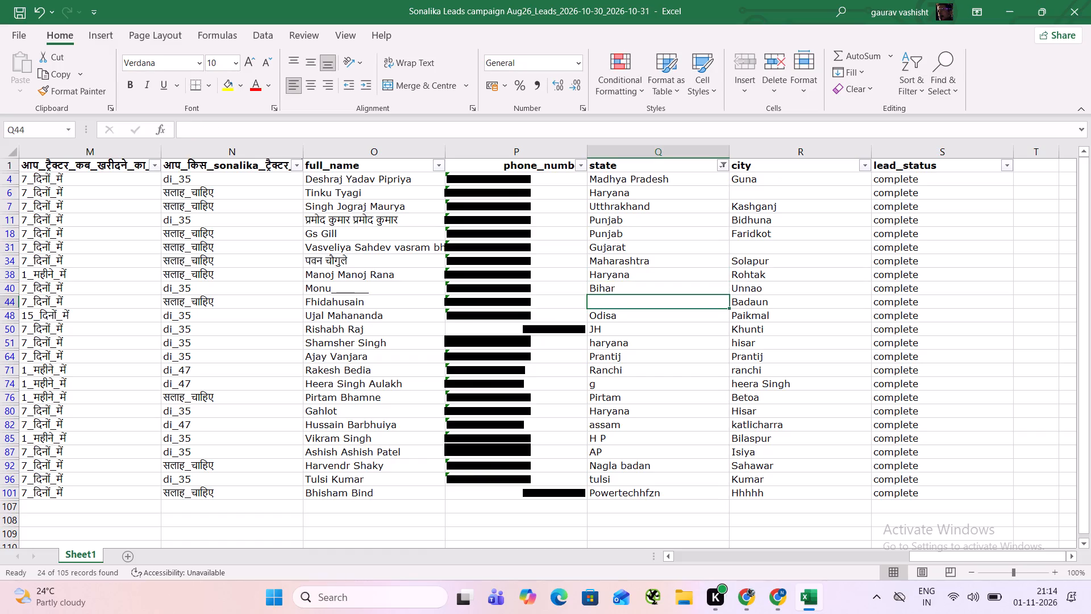
type("Bihar")
Correct row 48's state to Odisha.
key("Down")
key("shift+o")
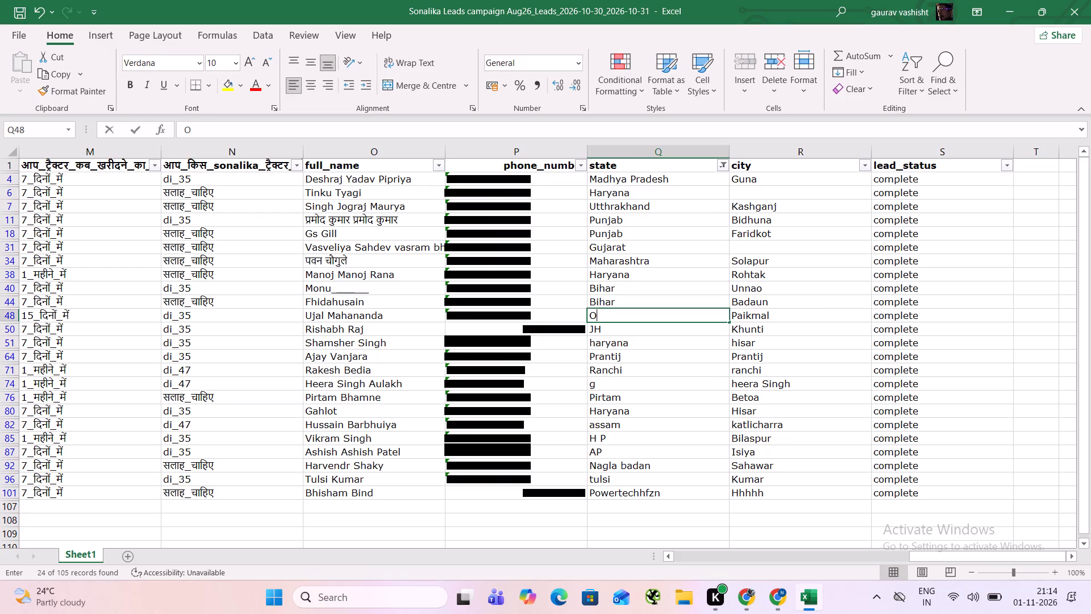
type("disha")
Clear row 50's city cell and set its state to Jharkhand.
key("Right")
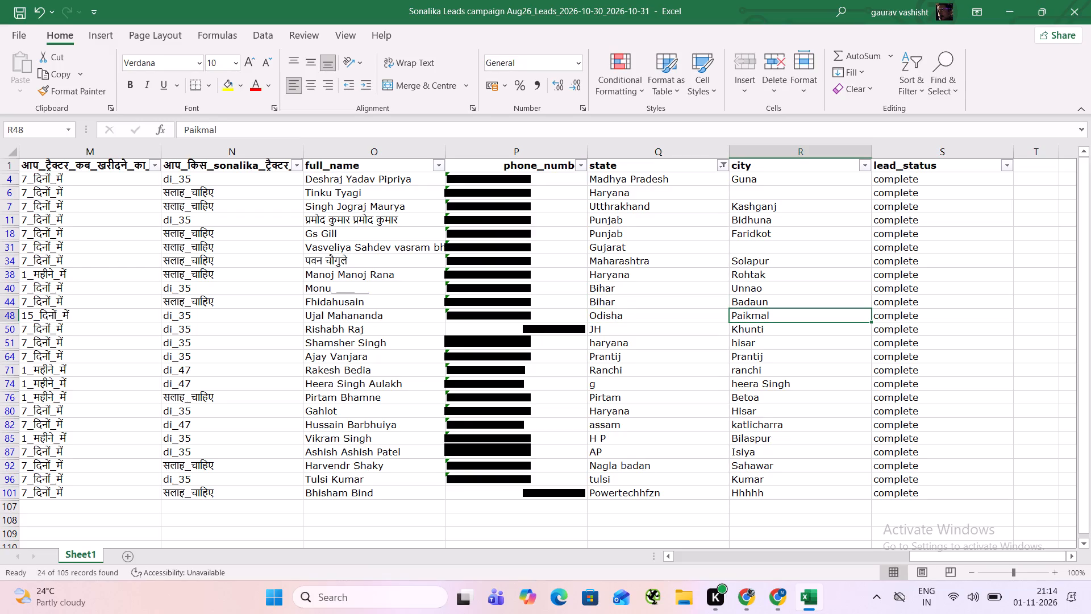
key("Down")
key("BackSpace")
key("Left")
type("Jharkhand")
Capitalise row 51's entries as Hisar for the city and Haryana for the state.
key("Right")
key("Down")
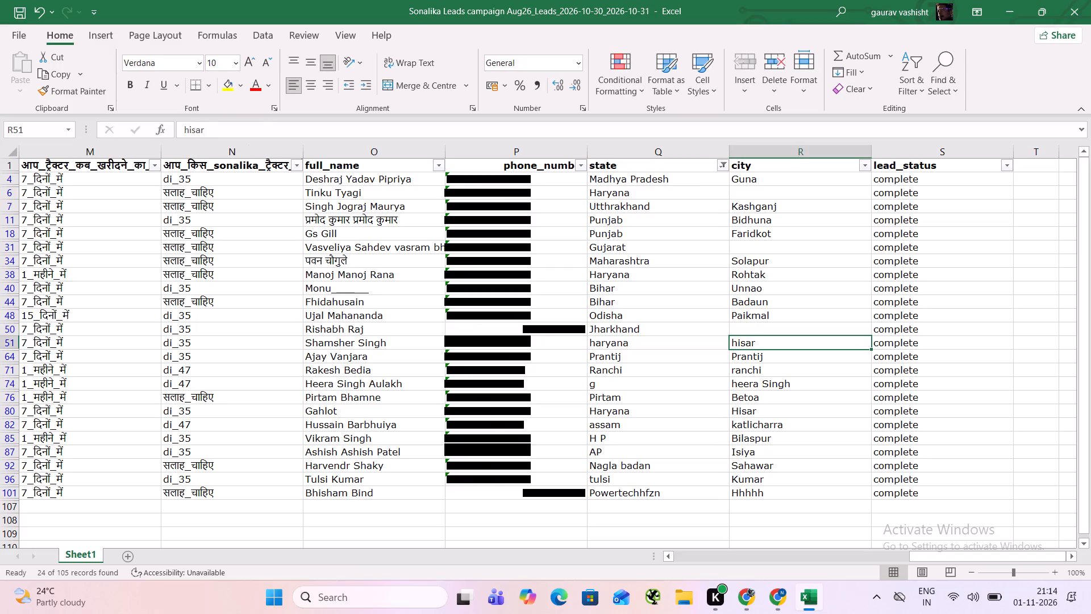
type("Hisar")
key("Left")
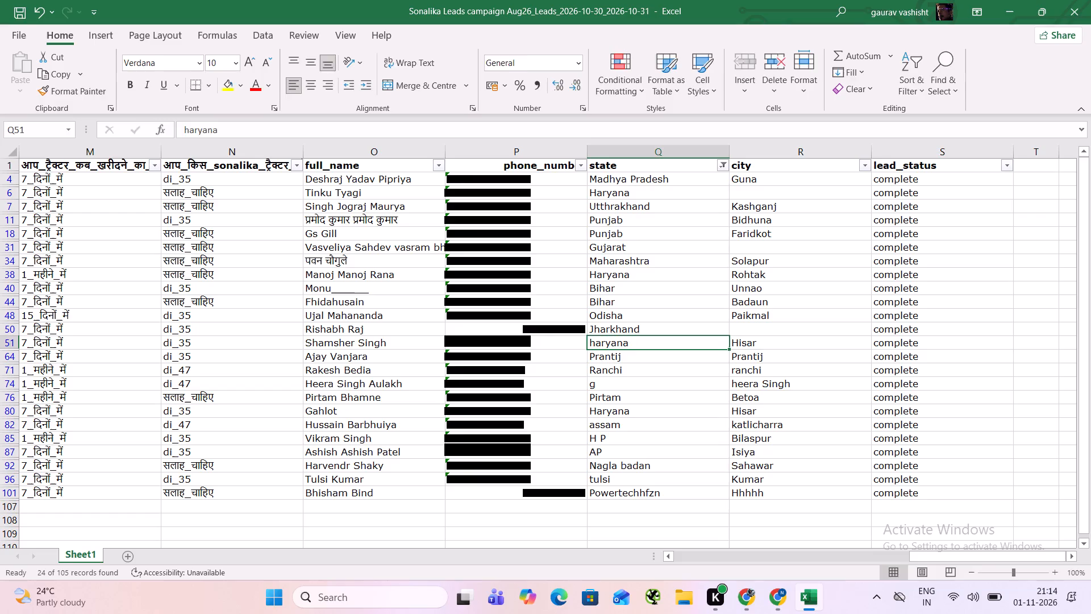
type("Hsa")
key("BackSpace")
key("BackSpace")
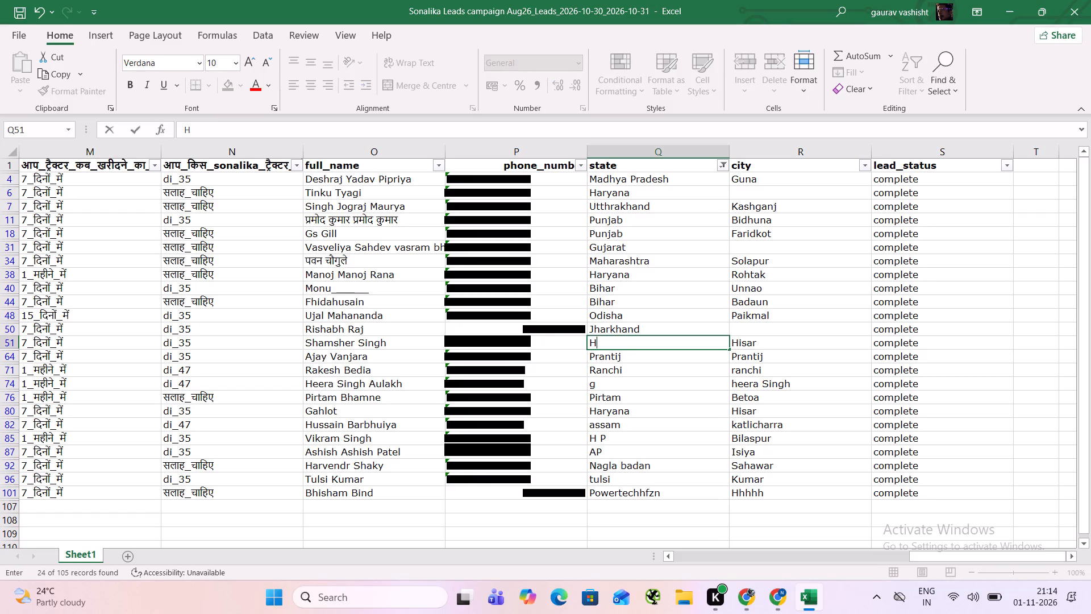
type("aryana")
Clear both the state and city cells in row 64.
key("Down")
key("BackSpace")
key("Right")
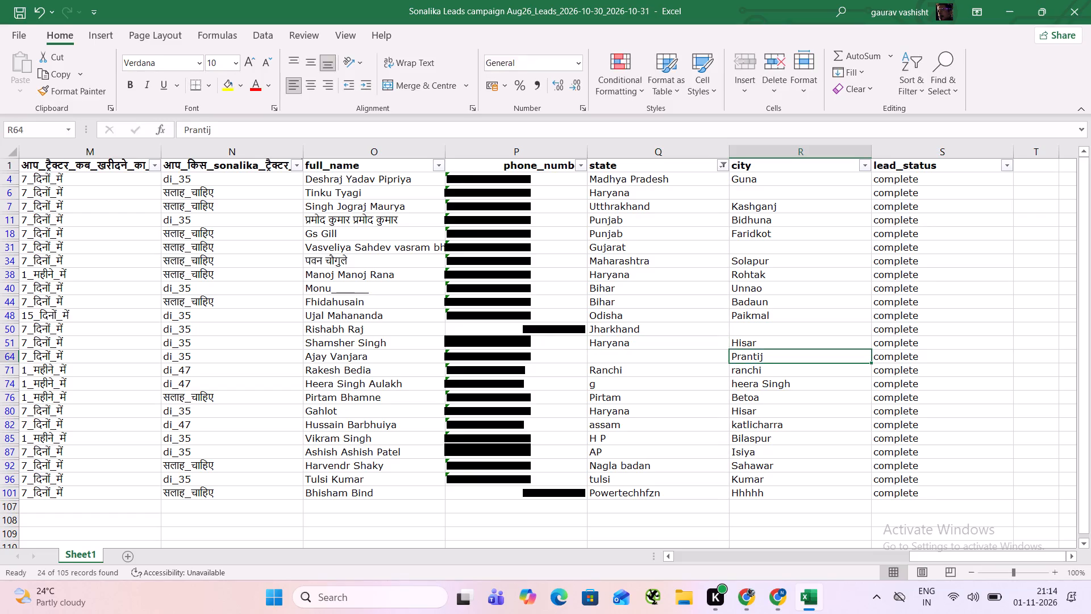
key("BackSpace")
Move Ranchi from row 71's state cell into its city cell and enter Jharkhand as the state.
key("Down")
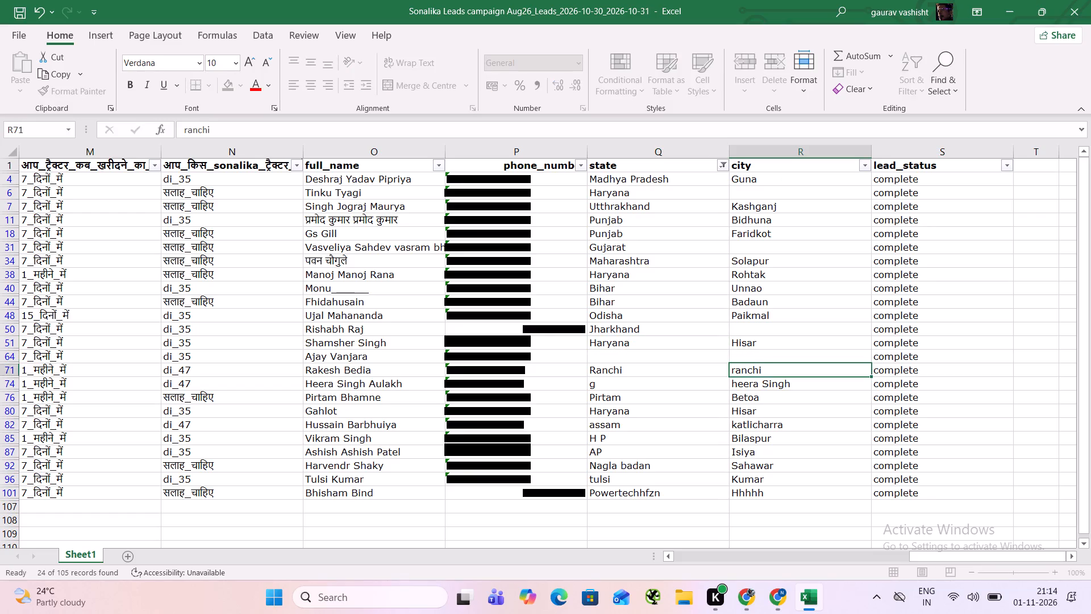
key("Left")
key("ctrl+x")
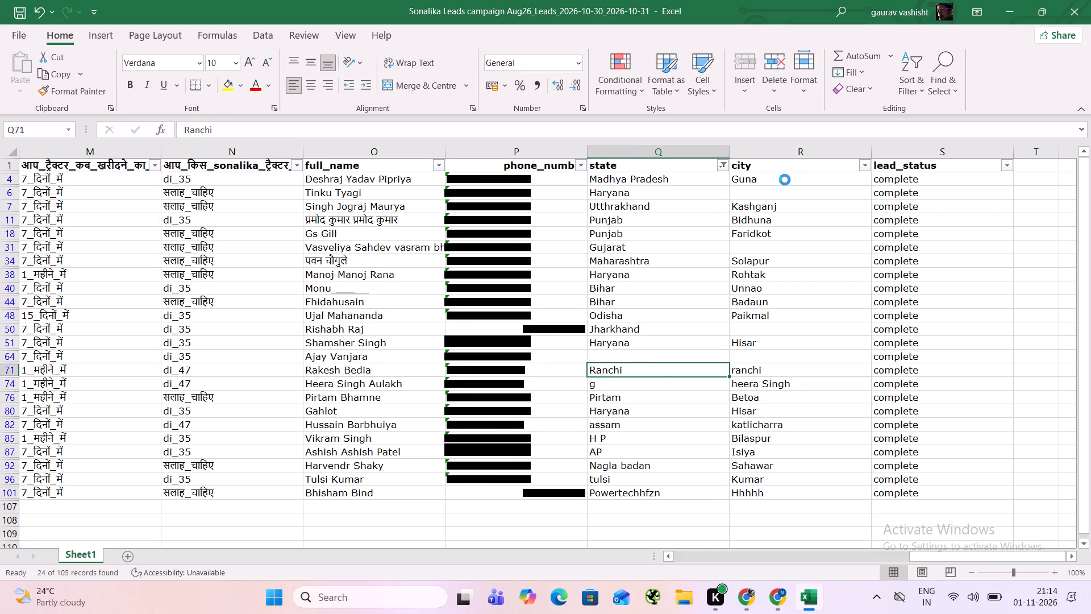
key("Right")
key("ctrl+v")
key("Left")
type("Jha")
type("rkhand")
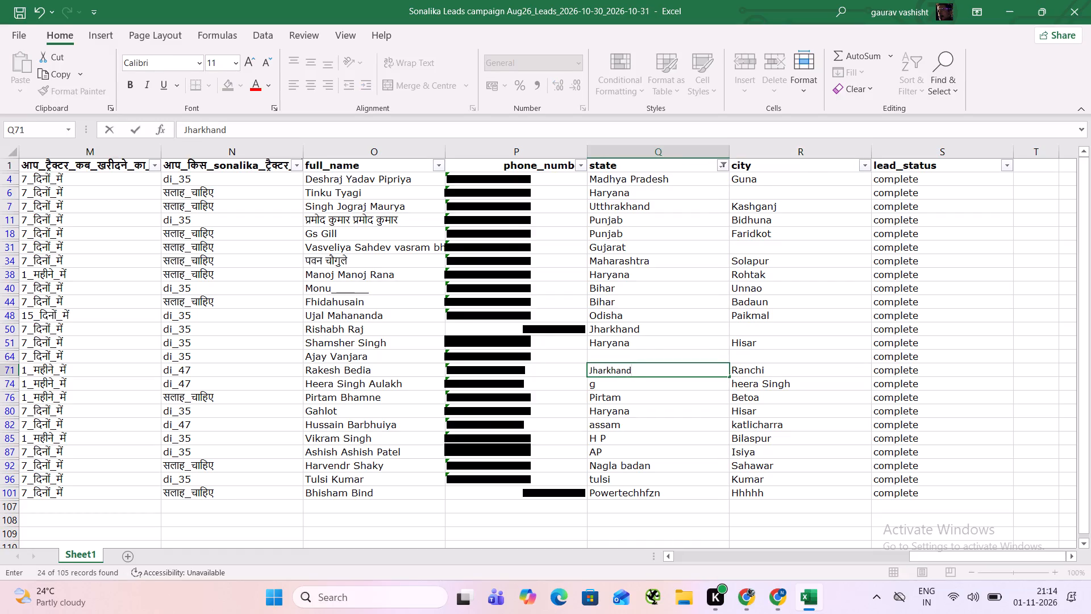
Clear both the state and city cells in row 74.
key("Down")
key("BackSpace")
key("Right")
key("BackSpace")
key("Down")
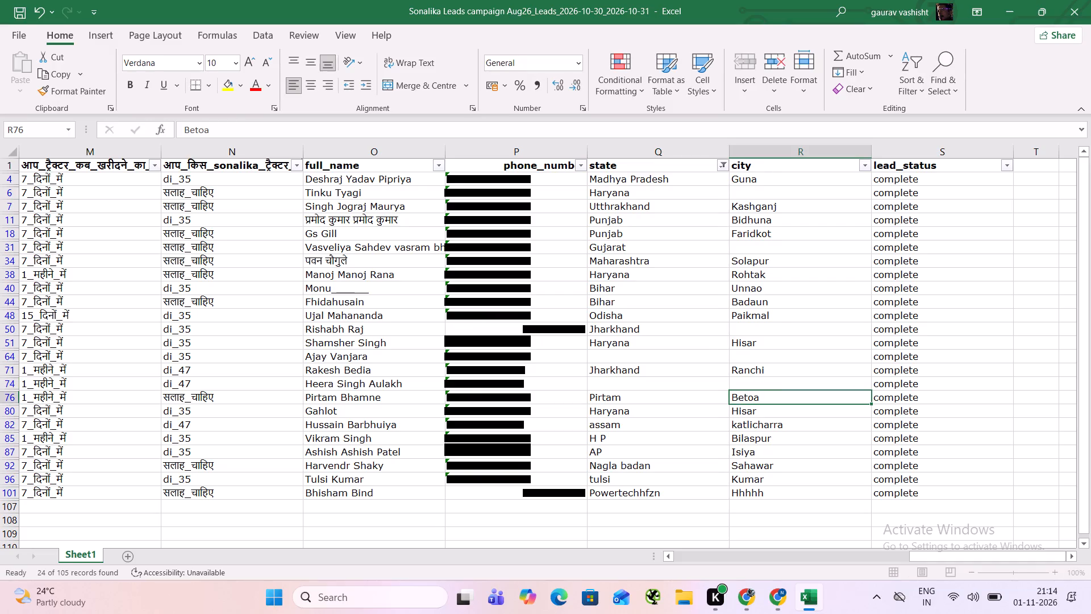
Clear both the city and state cells in row 76.
key("BackSpace")
key("Left")
key("BackSpace")
Clear row 82's city cell and enter its state with a capital letter as Assam.
key("Down")
key("Right")
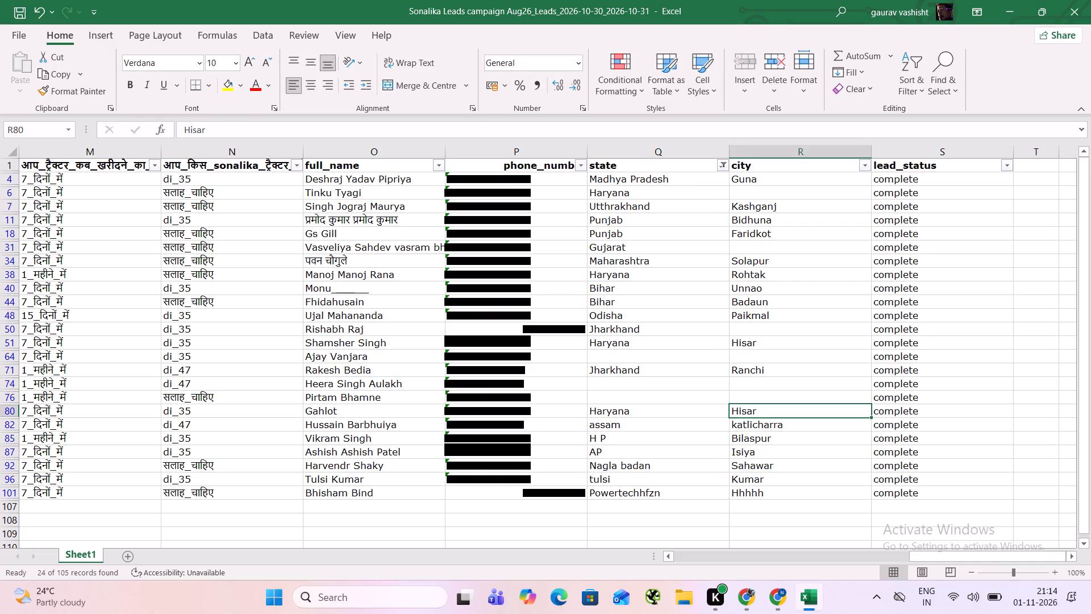
key("Down")
key("BackSpace")
key("Left")
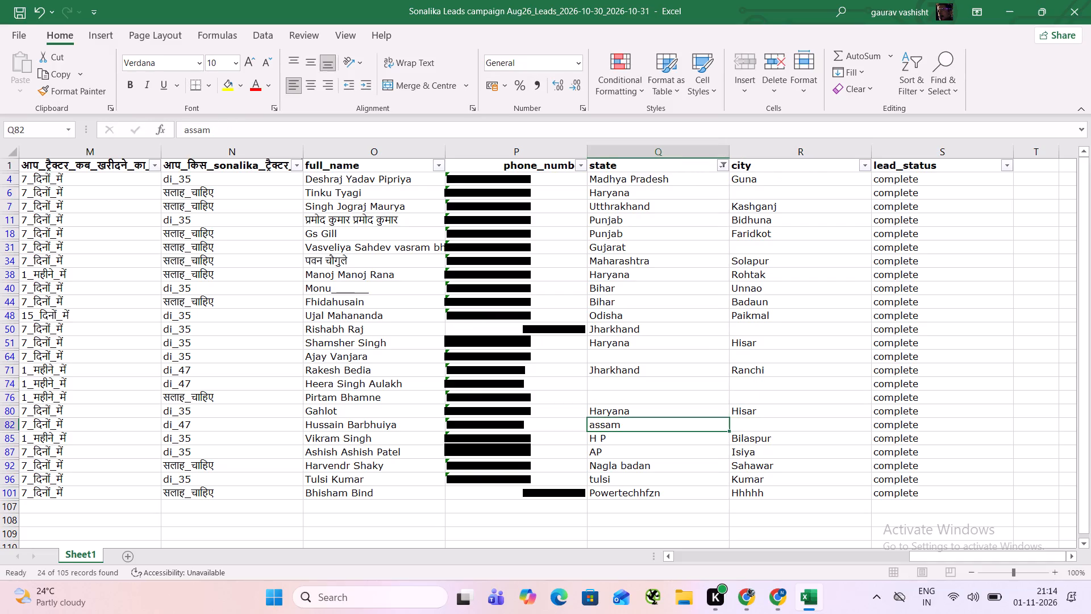
type("Assam")
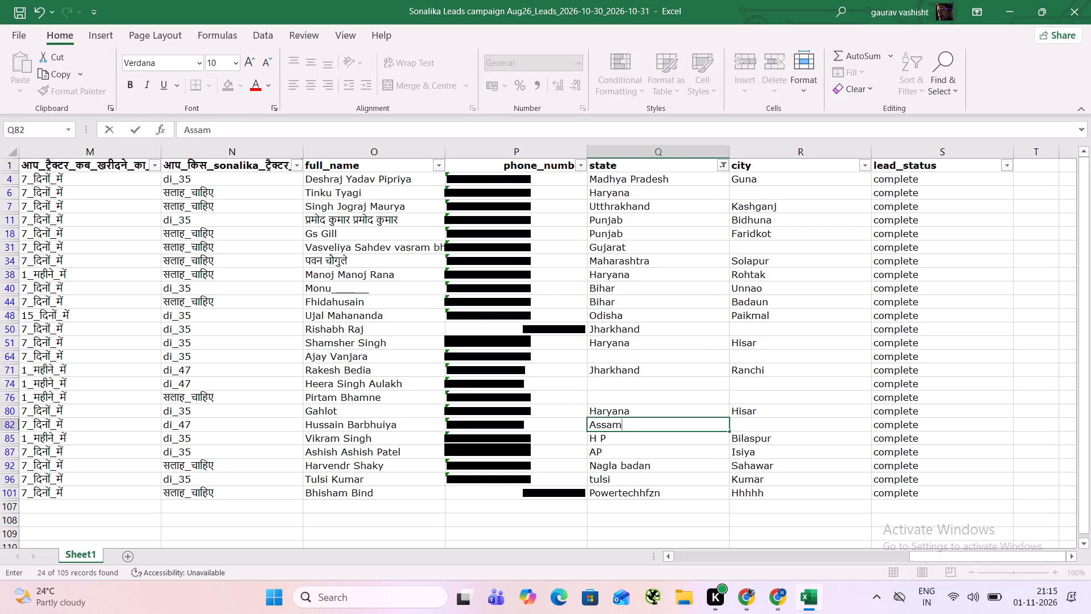
Replace row 85's abbreviated state entry with Himichal Pradesh.
key("Down")
type("Himichak")
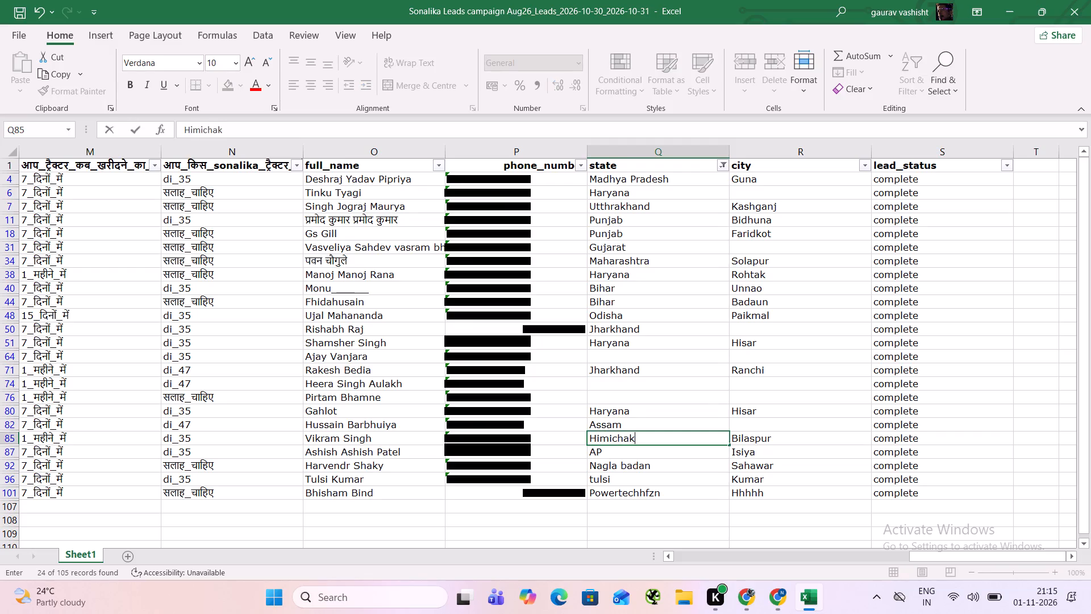
key("BackSpace")
type("l")
key("space")
type("Pradesh")
key("Right")
Replace row 87's abbreviated state entry with Andhra Pradesh.
key("Down")
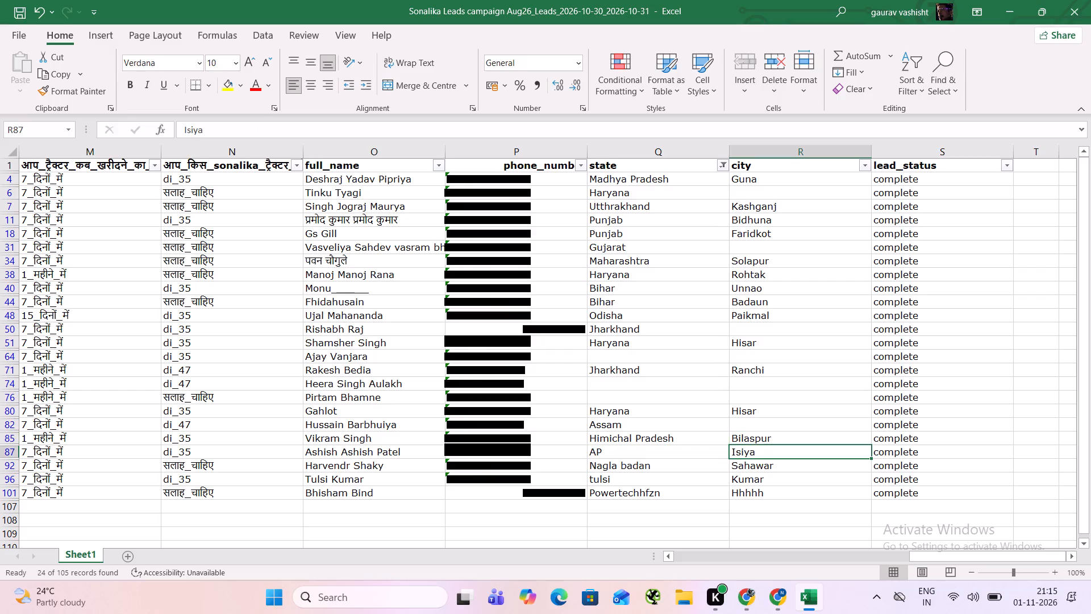
key("Left")
type("Andhra n")
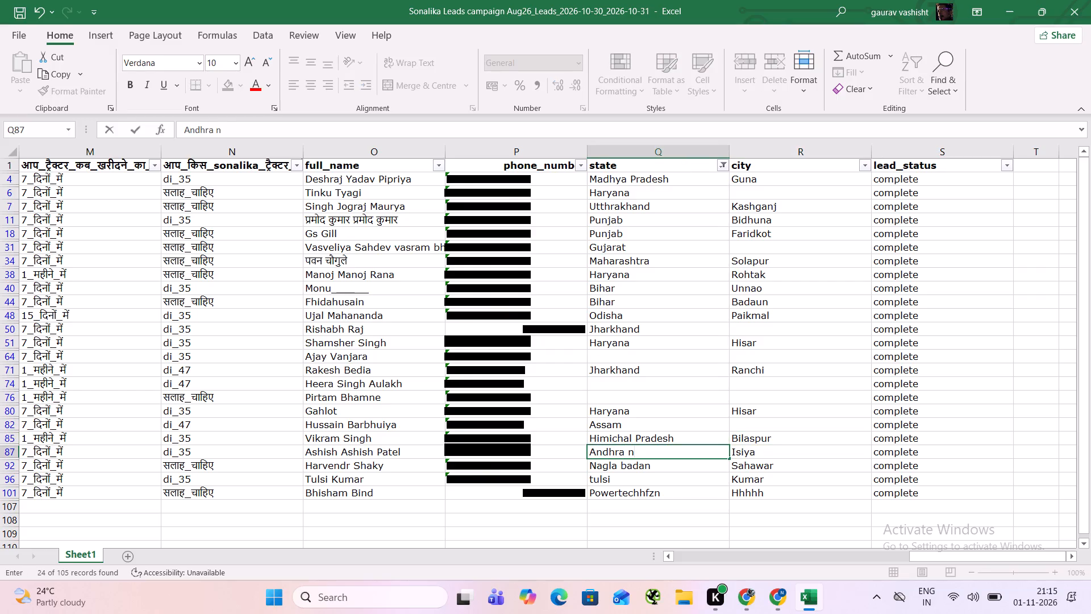
key("BackSpace")
key("BackSpace")
key("space")
key("shift+p")
type("radesh")
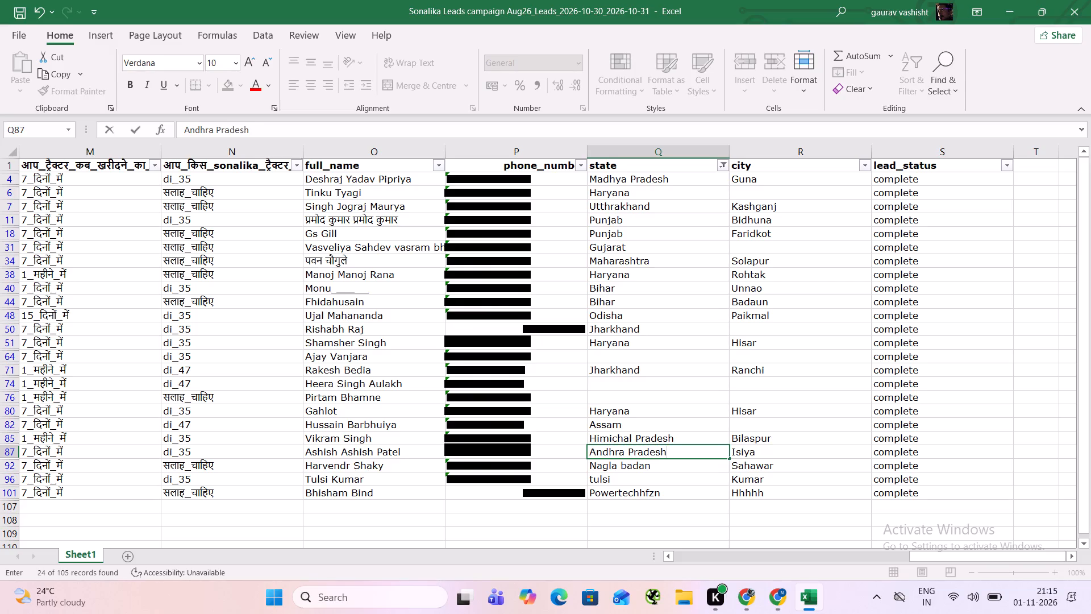
key("Right")
Replace row 92's state entry with Uttar Pradesh.
key("Left")
key("Down")
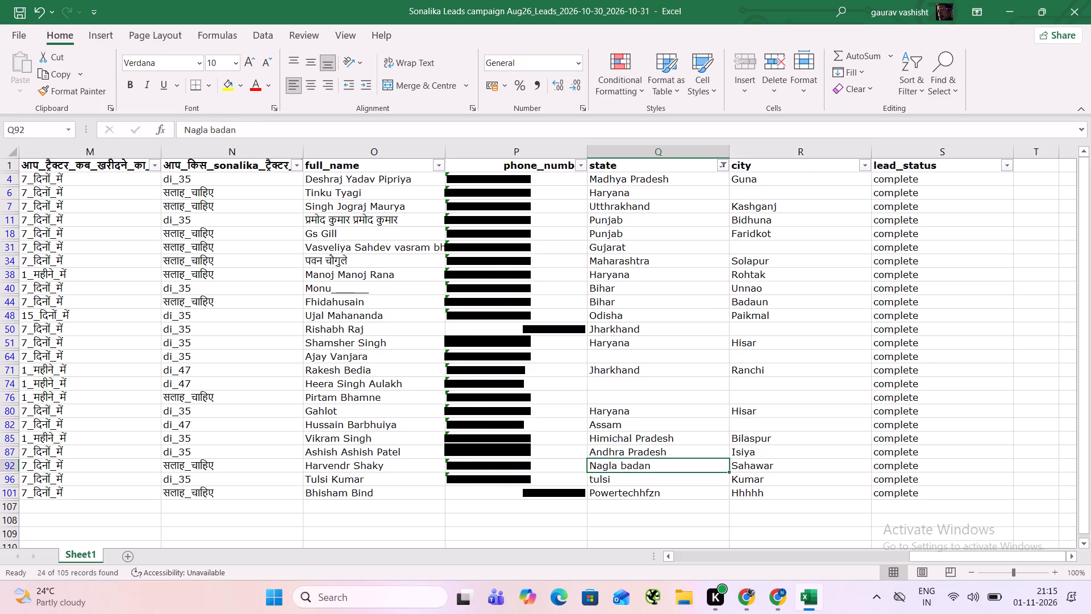
type("Uttar")
key("space")
key("Return")
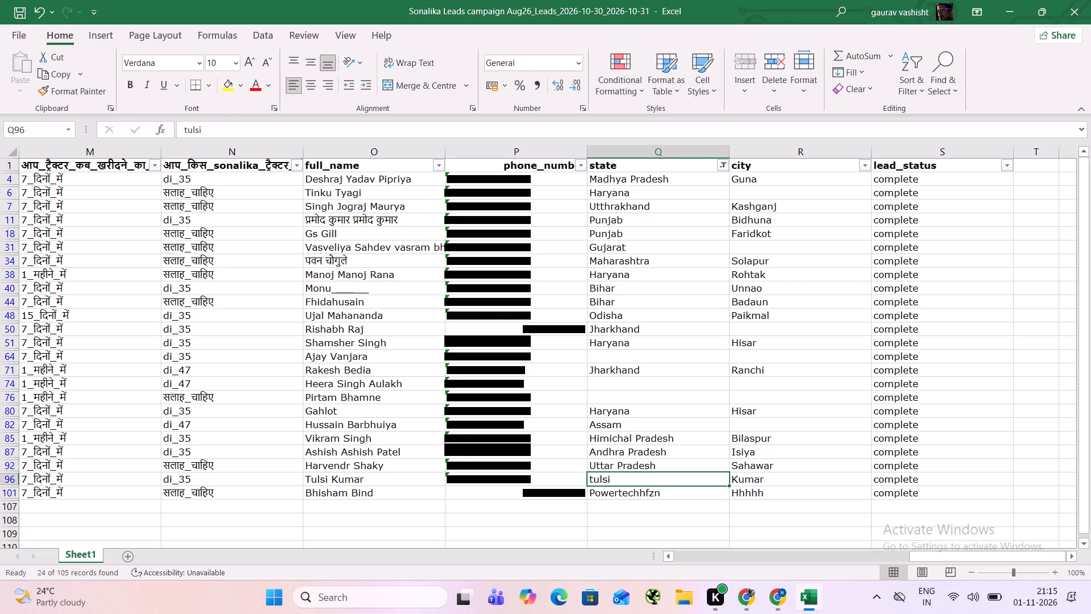
Fill Uttar Pradesh down into row 96's state cell and clear that row's city cell.
key("ctrl+d")
key("Right")
key("BackSpace")
Clear row 101's city and replace its state with Uttar Pradesh copied from row 96.
key("Down")
key("BackSpace")
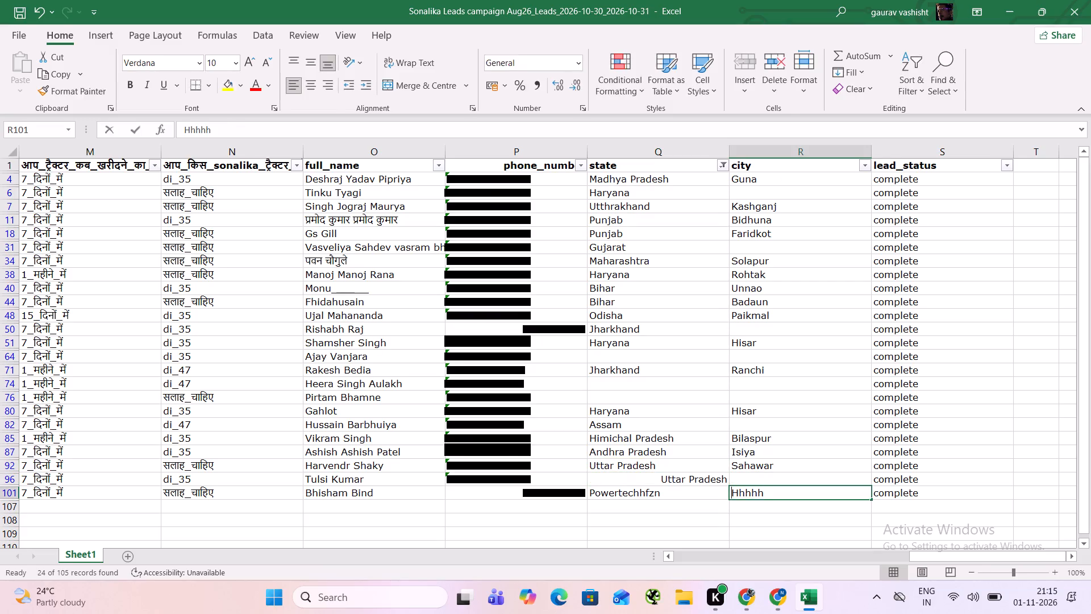
key("Left")
key("BackSpace")
key("Up")
key("ctrl+c")
key("Down")
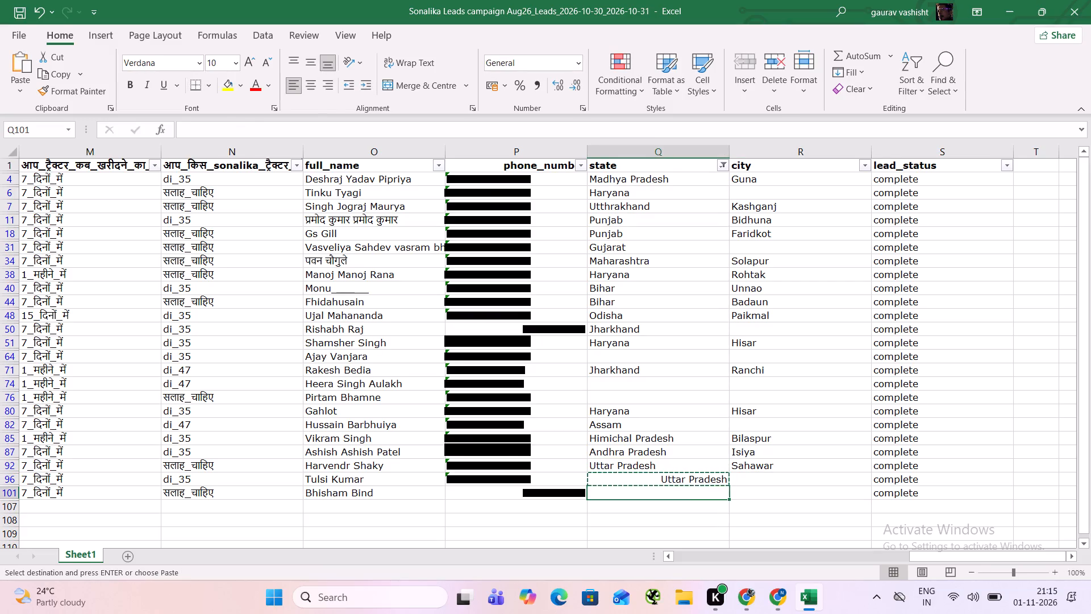
key("ctrl+v")
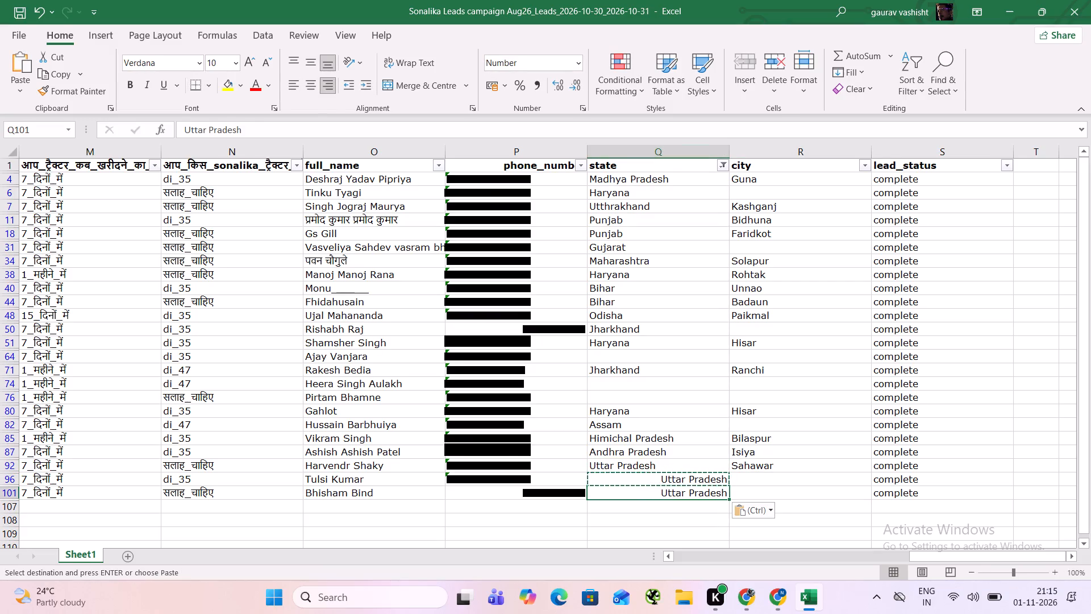
Filter the state column to show only the M.P., Madhya Pradesh, Madhyapradesh and MP entries.
left_click(721, 165)
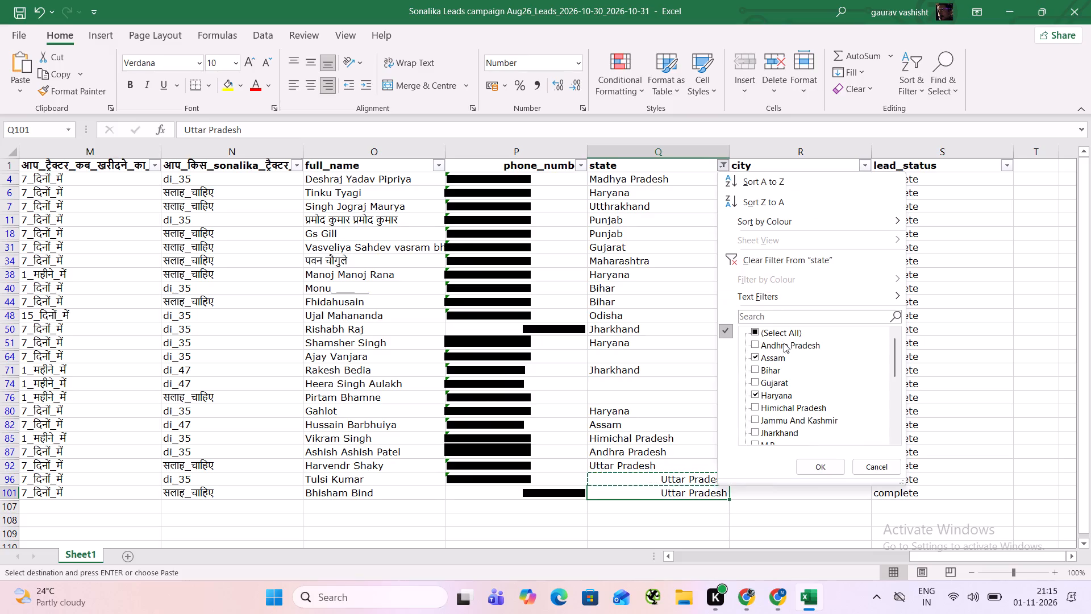
left_click(785, 334)
left_click(785, 334)
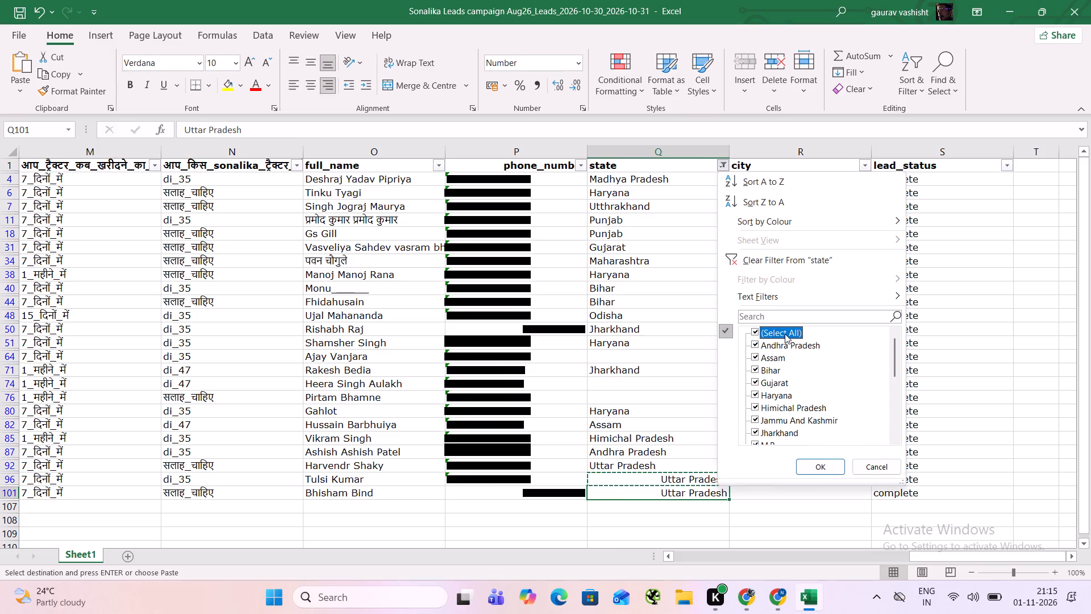
left_click(785, 334)
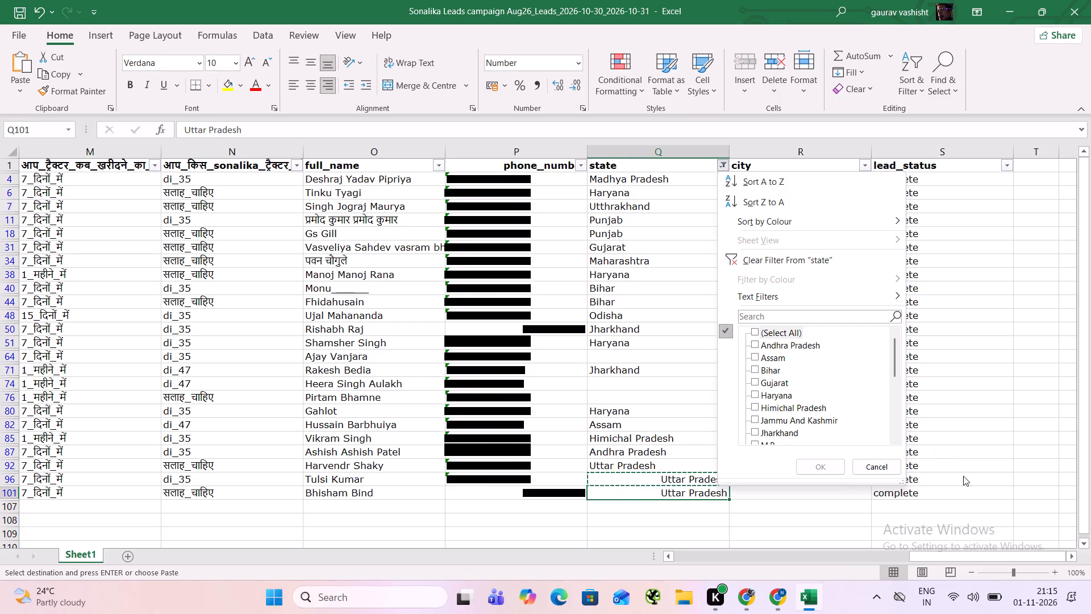
double_click(893, 436)
left_click(893, 436)
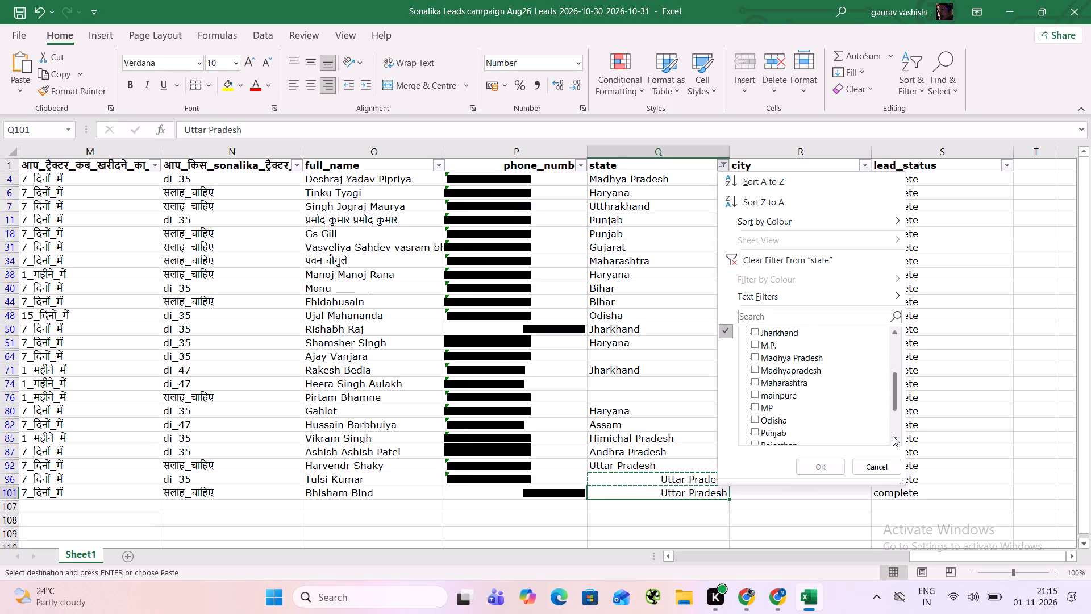
left_click(768, 348)
left_click(770, 350)
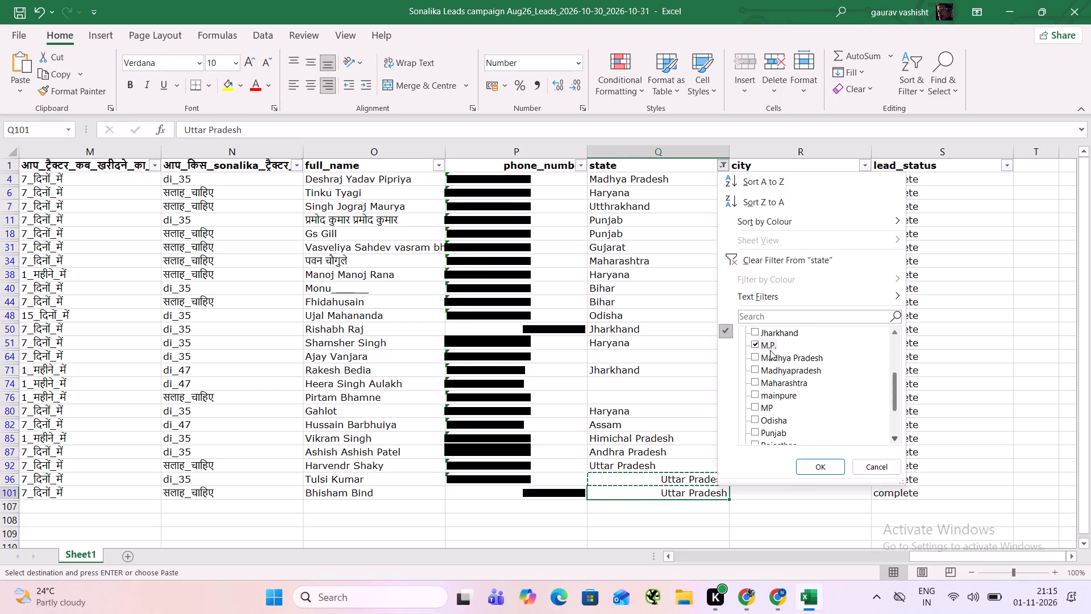
left_click(772, 352)
left_click(761, 342)
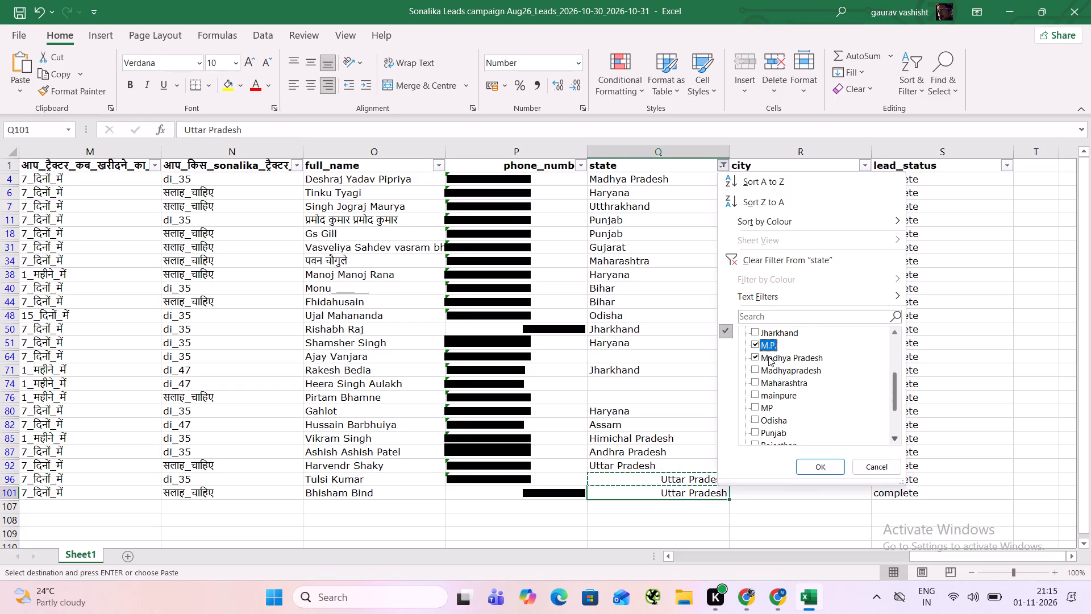
left_click(776, 370)
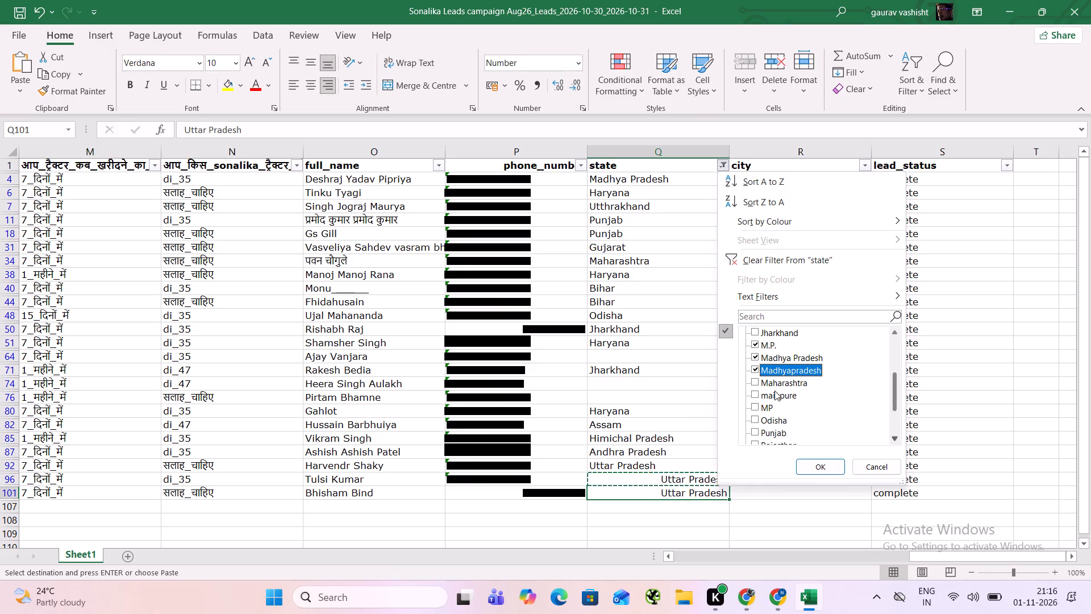
left_click(769, 407)
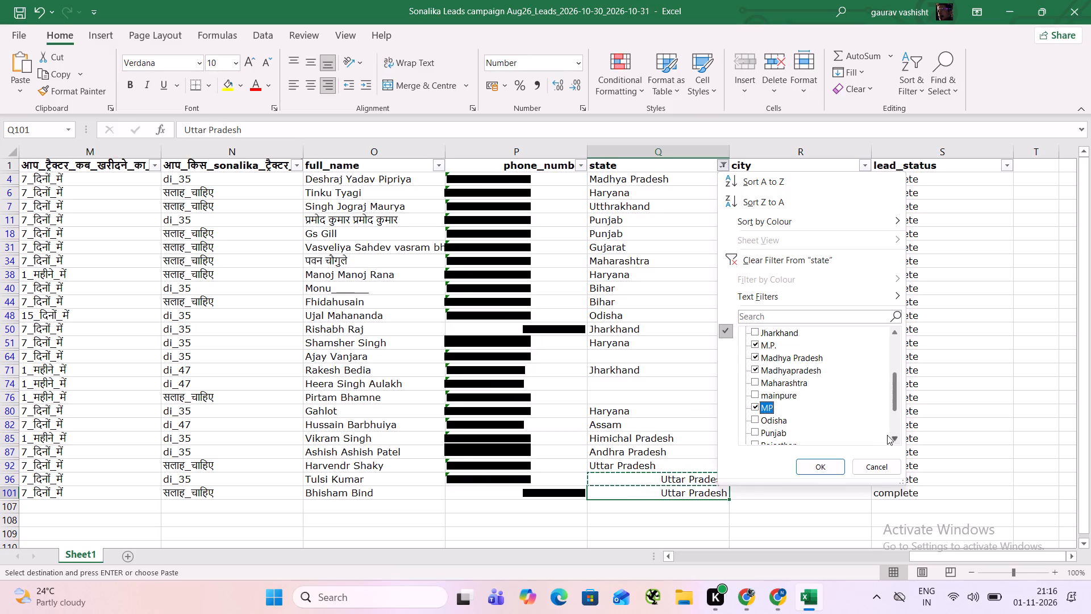
left_click(896, 438)
left_click(893, 434)
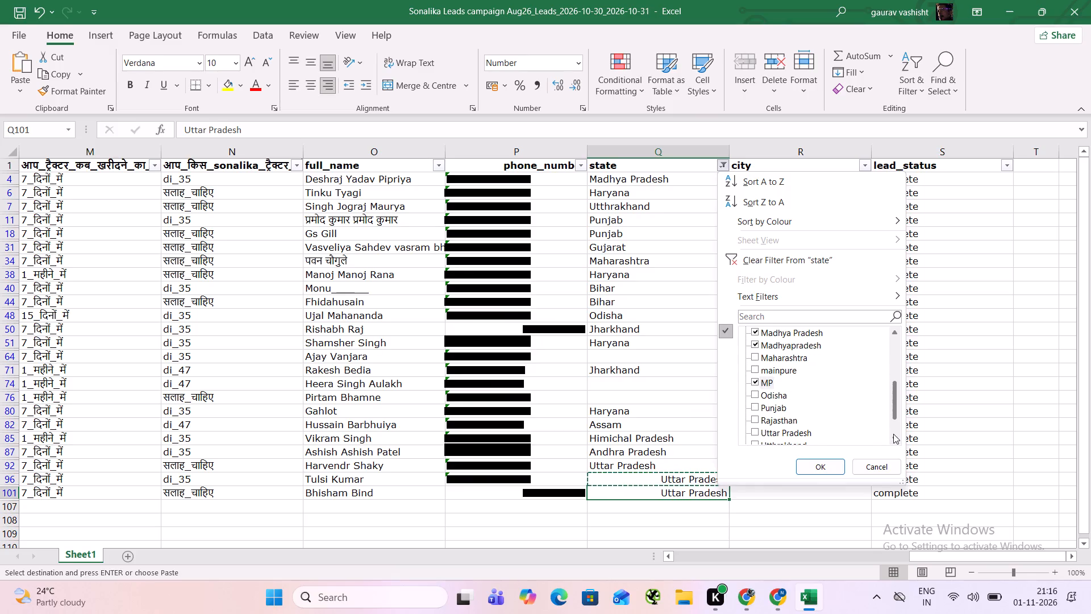
left_click(801, 466)
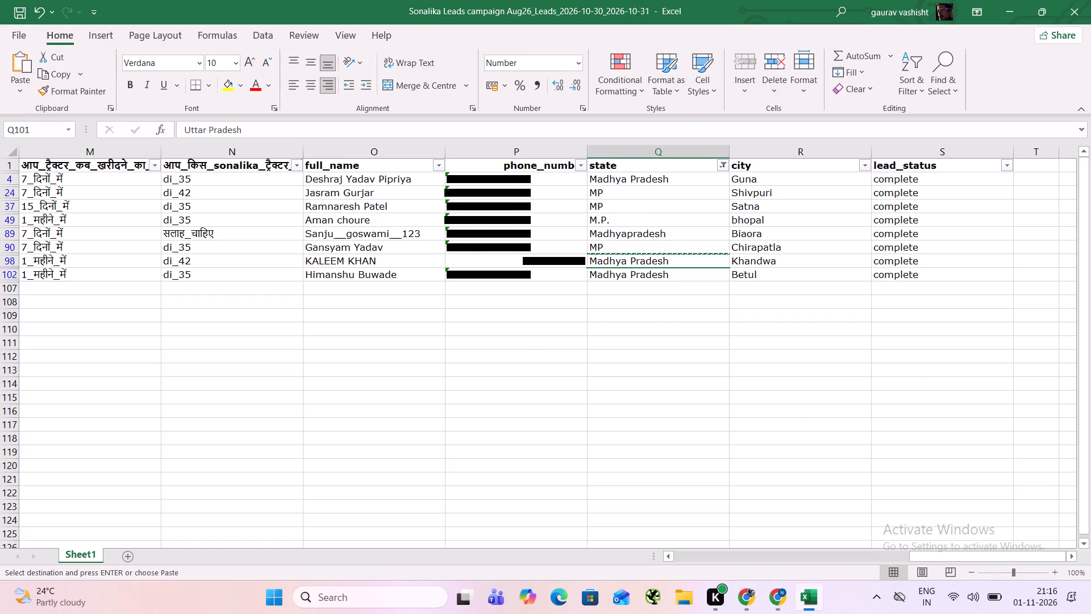
Fill Madhya Pradesh down the state cells of all filtered rows, from row 4 to row 102.
left_click_drag(652, 179, 654, 219)
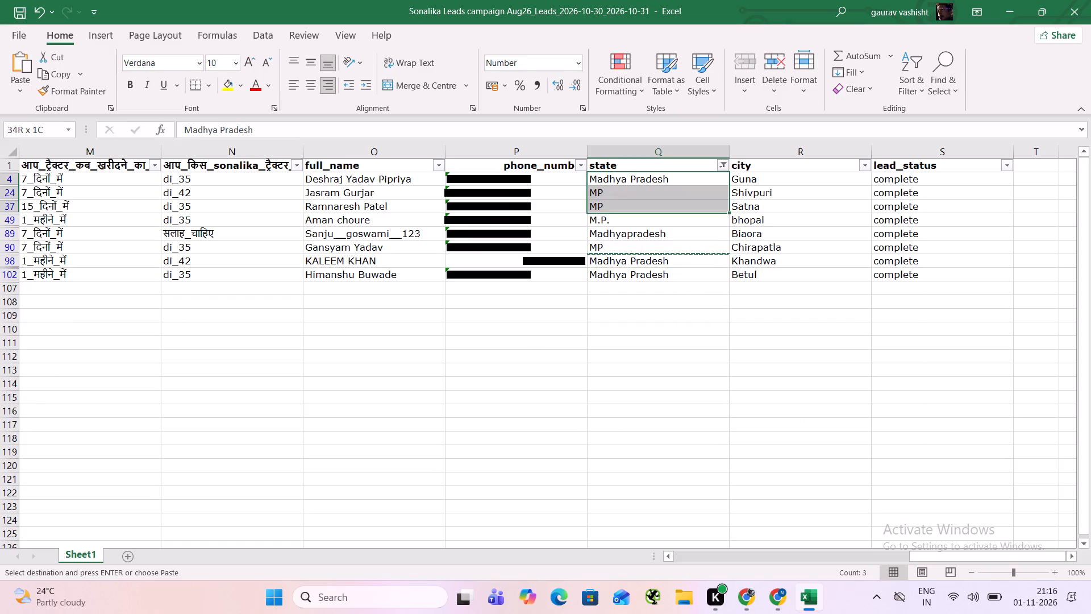
left_click_drag(654, 219, 652, 271)
key("ctrl+d")
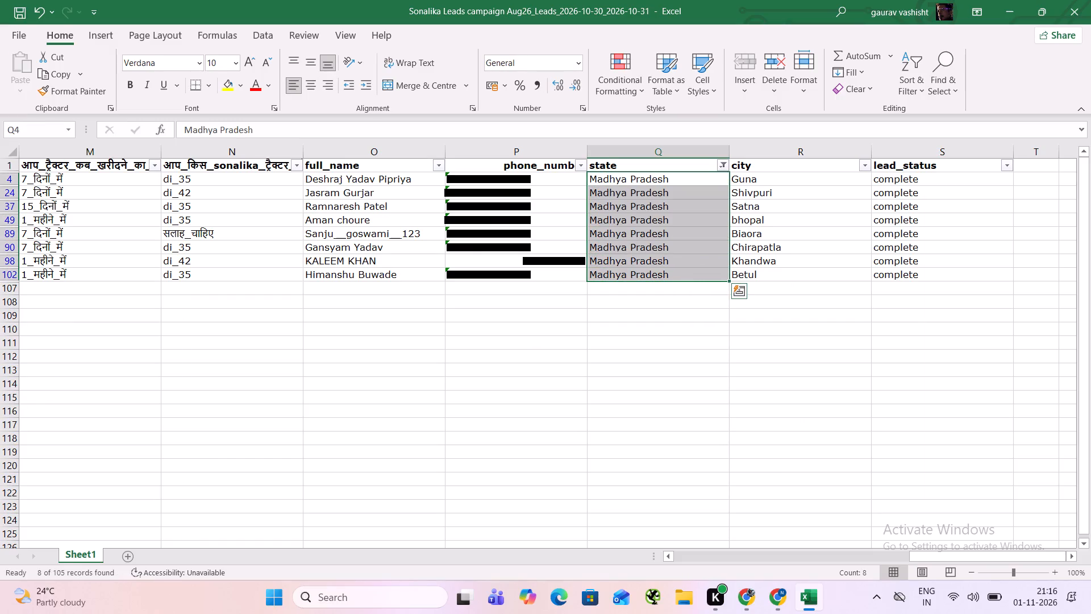
Change the state column filter to show only the mainpure and Uttar Pradesh entries.
left_click(719, 165)
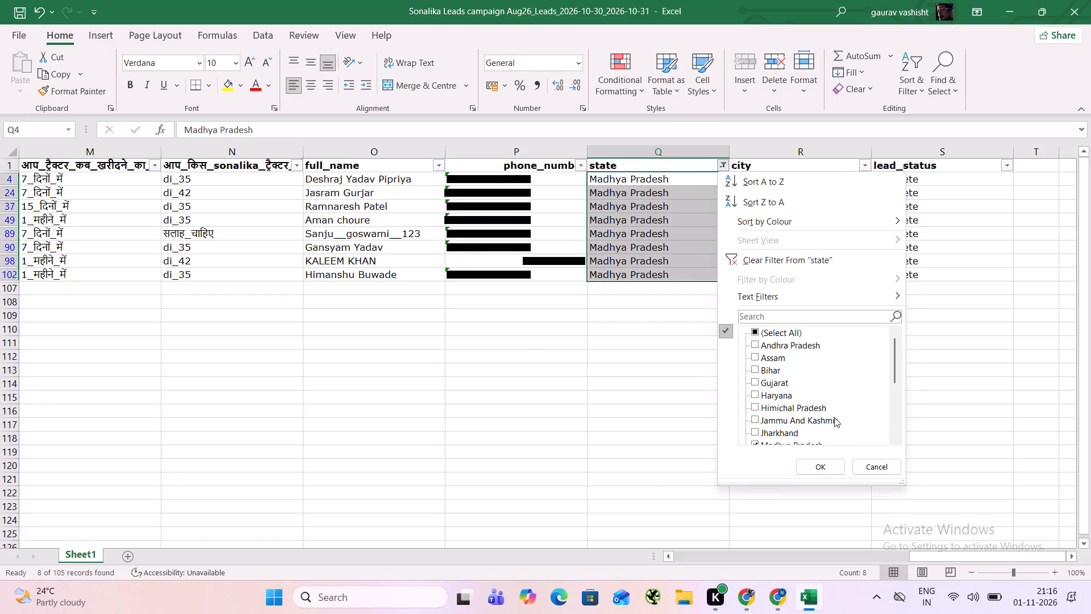
double_click(898, 409)
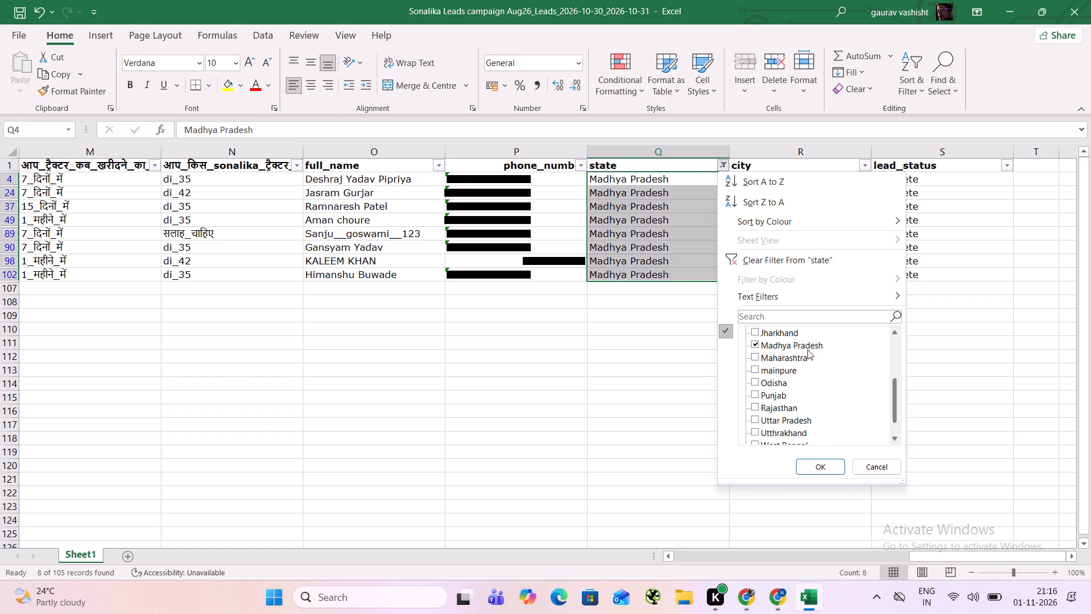
left_click(798, 345)
left_click_drag(893, 420, 894, 409)
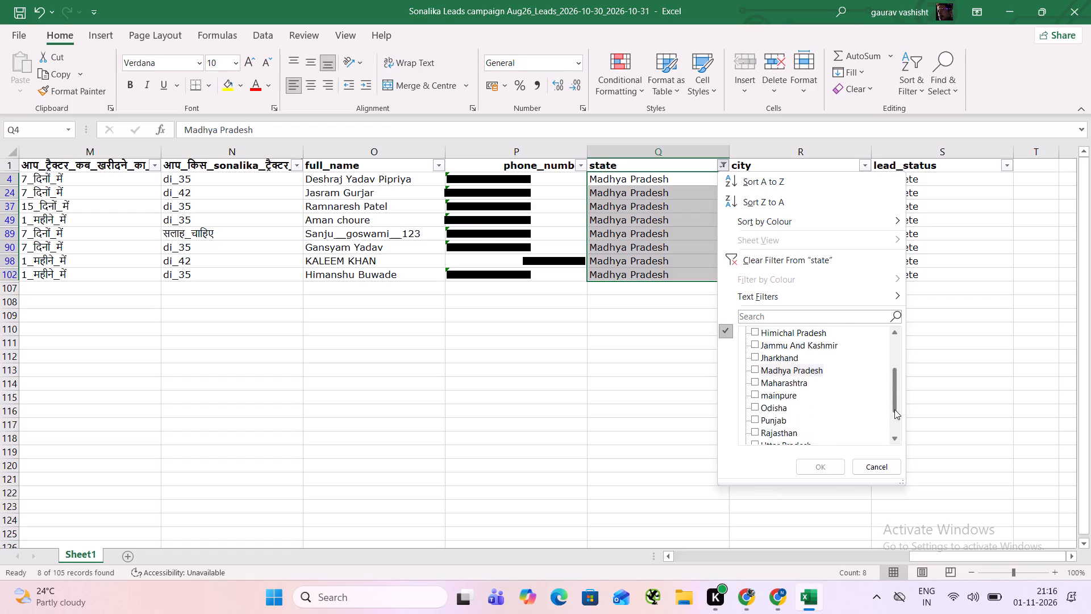
left_click_drag(894, 409, 894, 393)
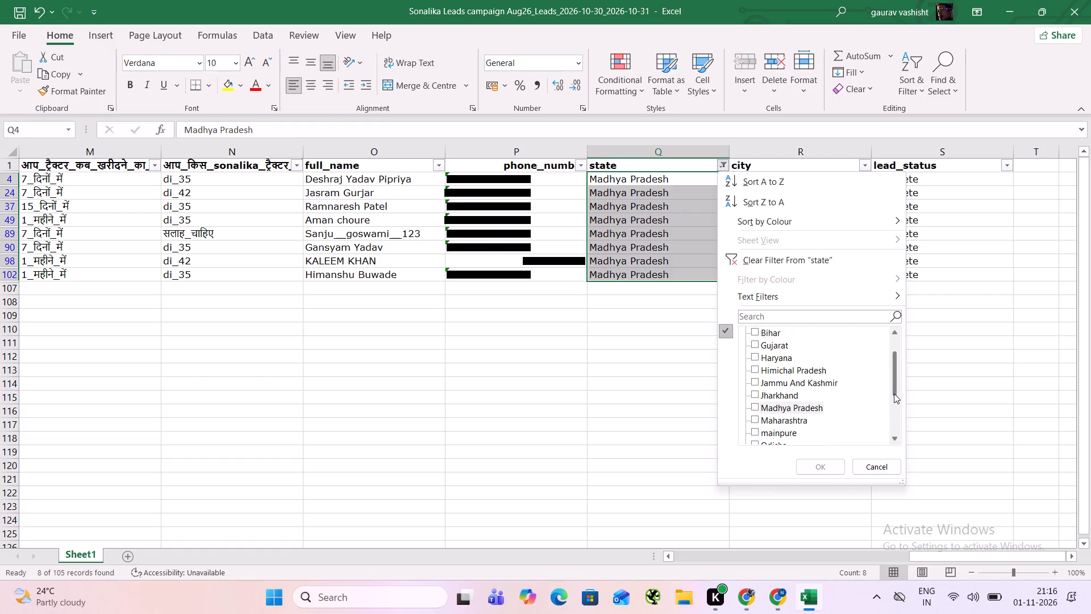
left_click_drag(894, 393, 896, 406)
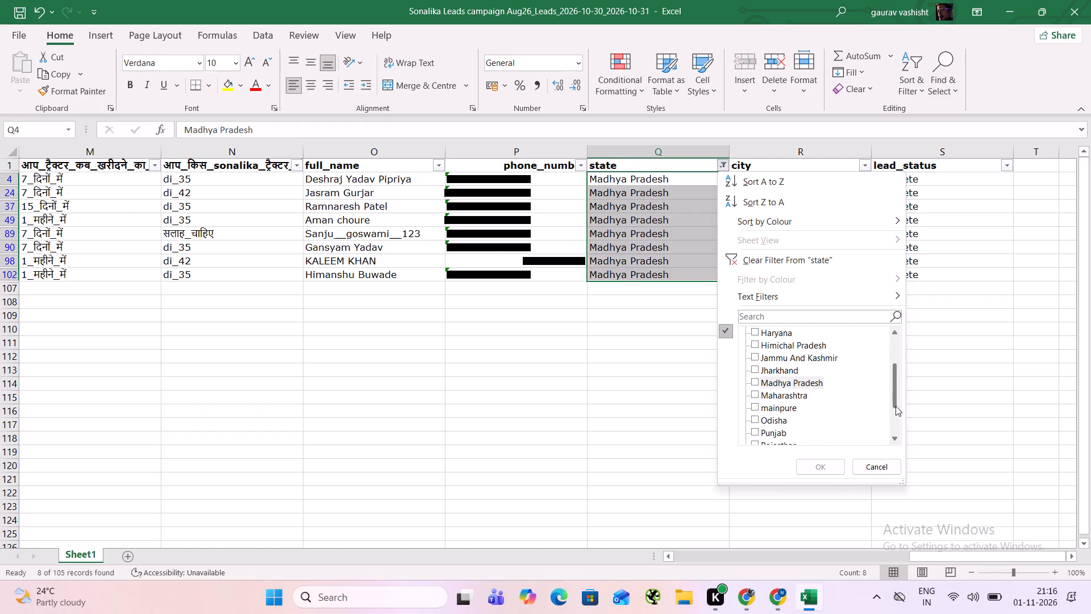
left_click_drag(896, 406, 890, 420)
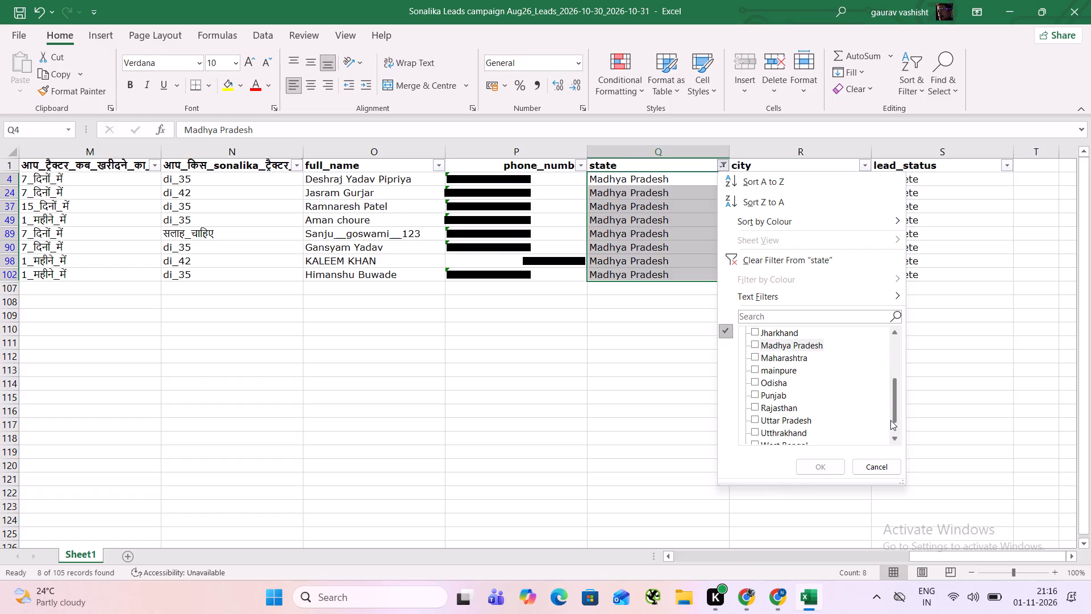
left_click_drag(890, 420, 895, 432)
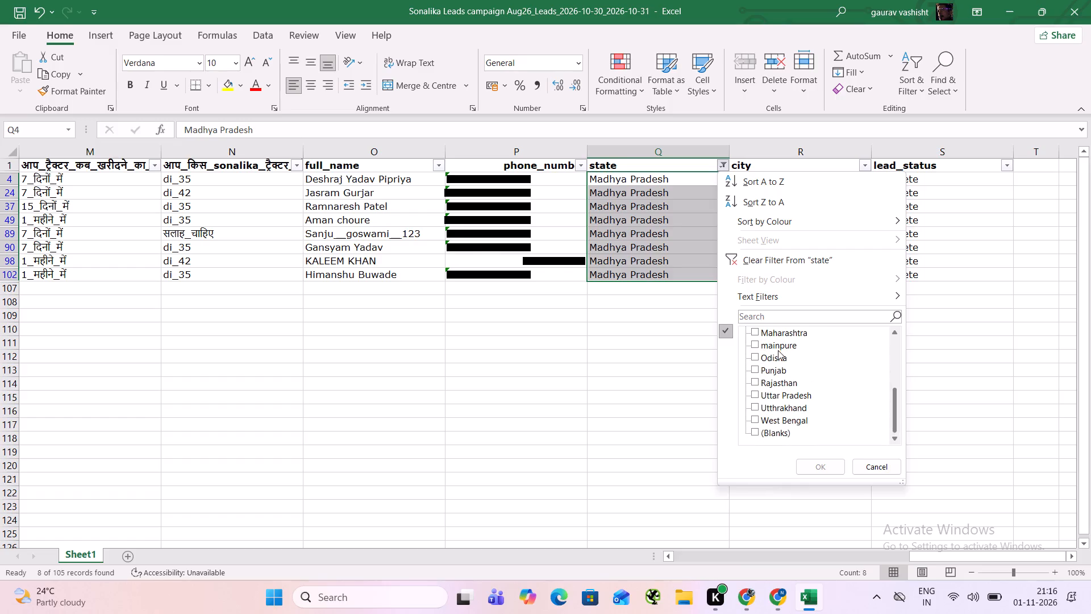
left_click(778, 350)
left_click(796, 394)
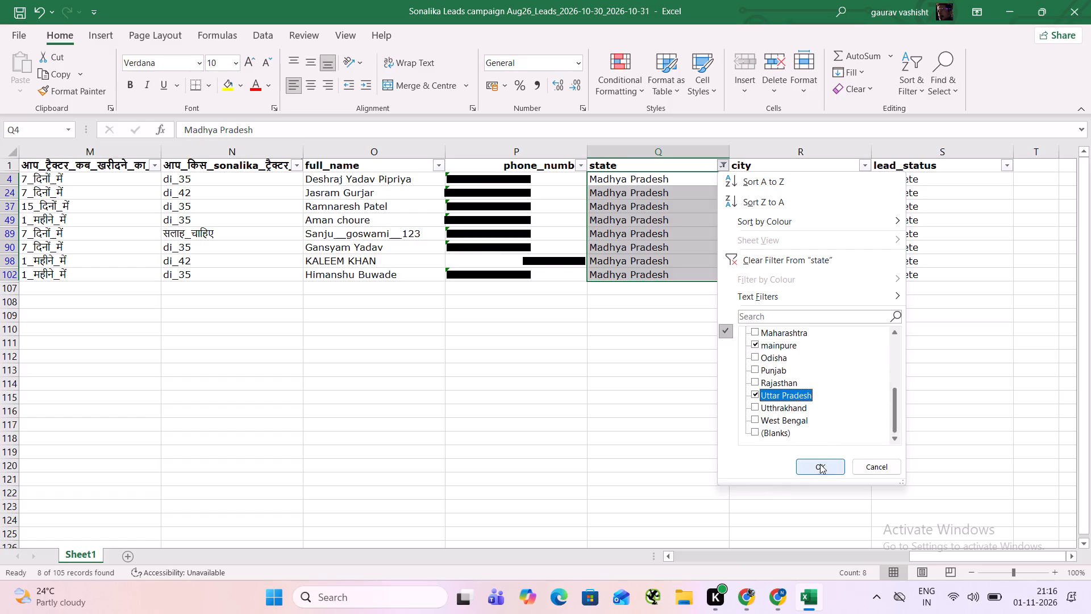
left_click(820, 466)
Fill Uttar Pradesh down the state cells of all filtered rows, from row 2 to row 106.
left_click(689, 183)
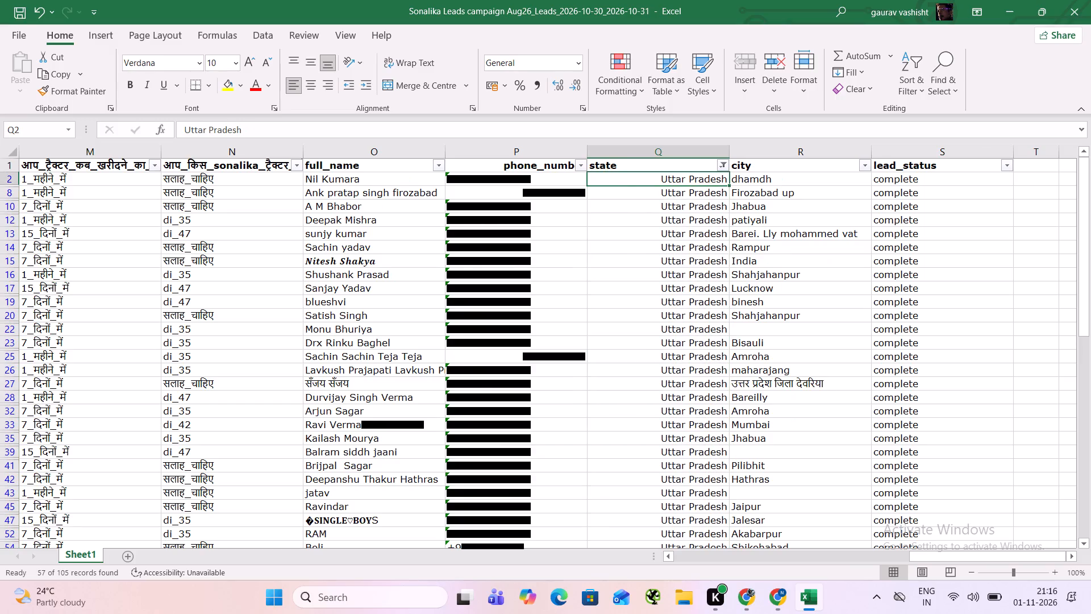
key("ctrl+shift+Down")
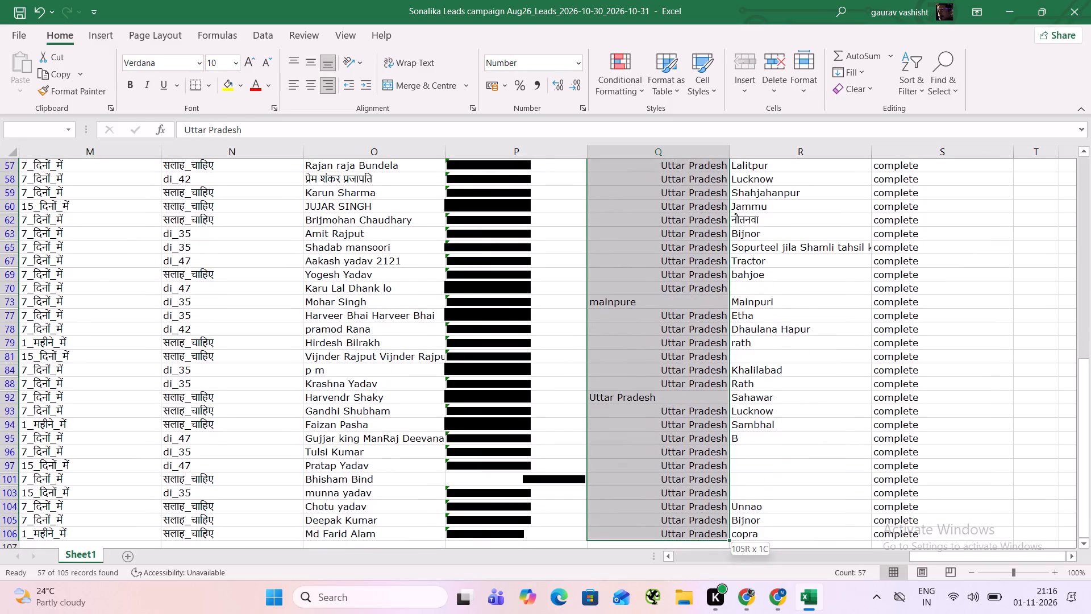
key("ctrl+d")
key("ctrl+d")
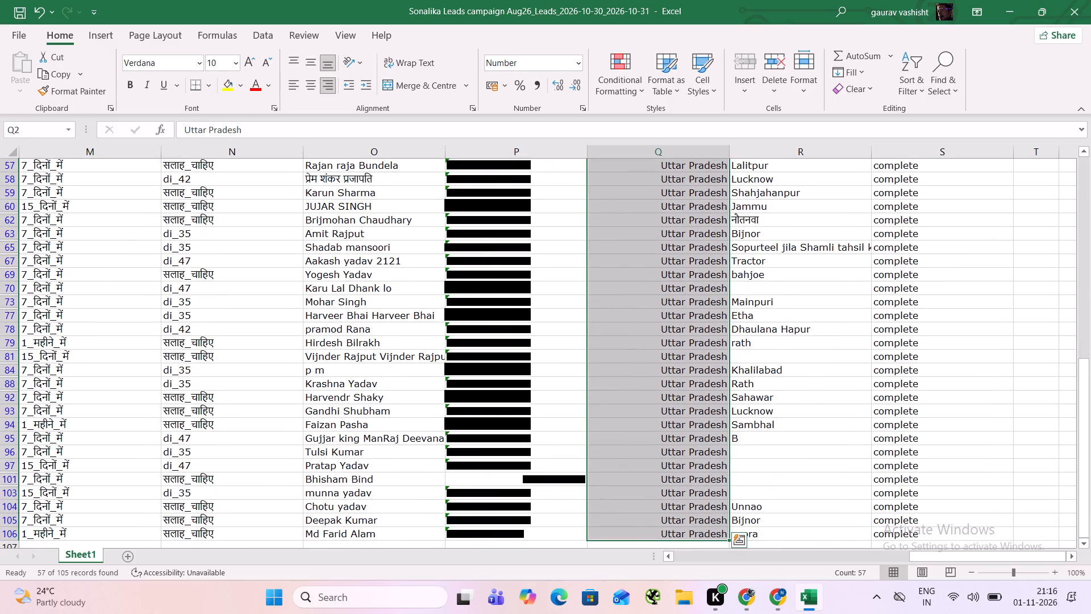
key("ctrl+d")
key("ctrl+d")
key("Up")
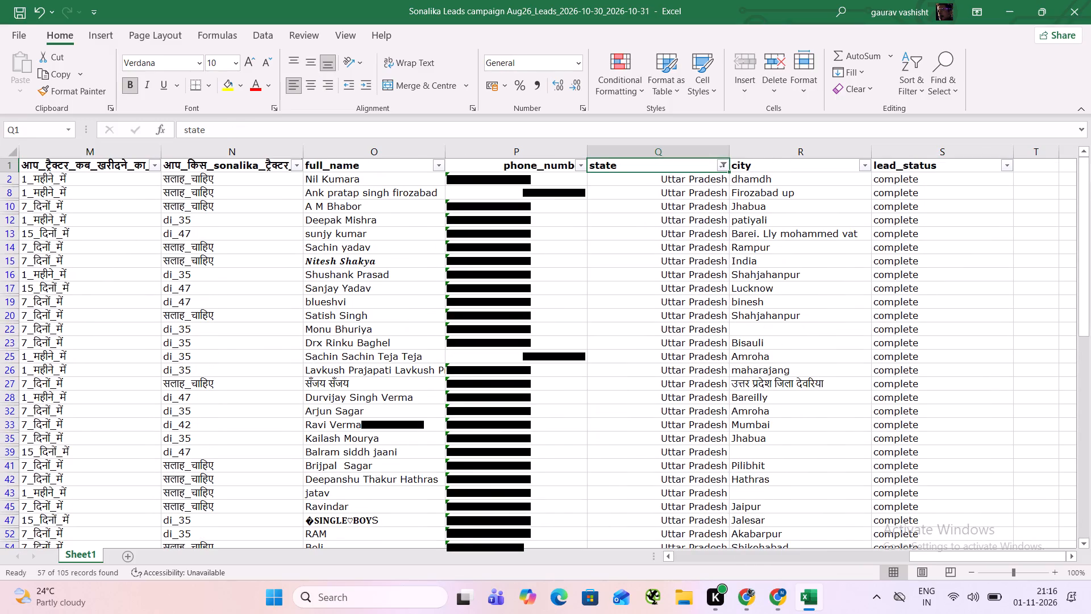
Clear the filter from the state column.
left_click(725, 163)
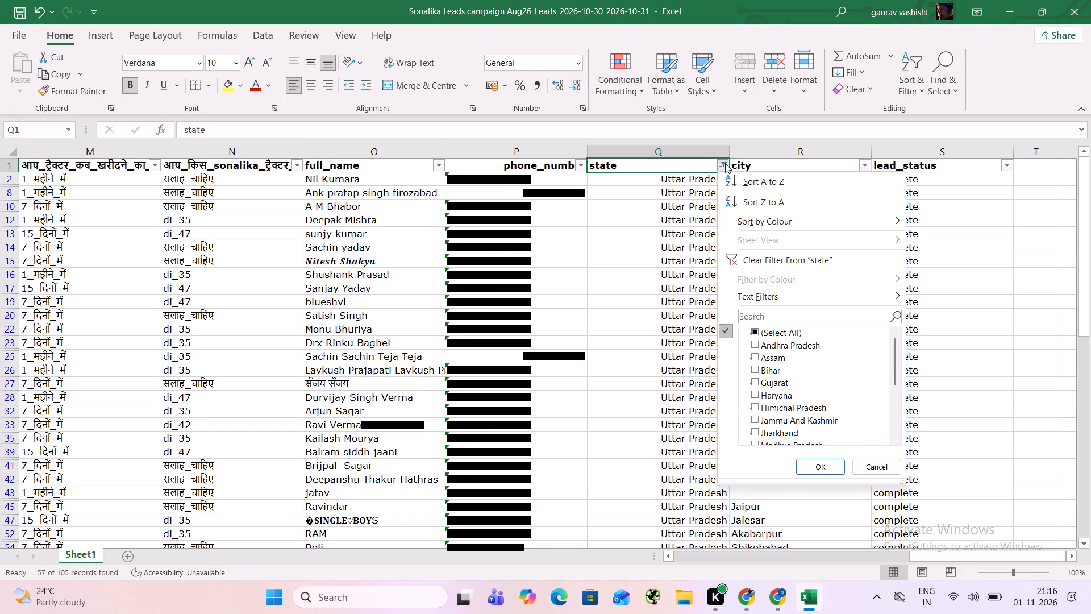
left_click(786, 260)
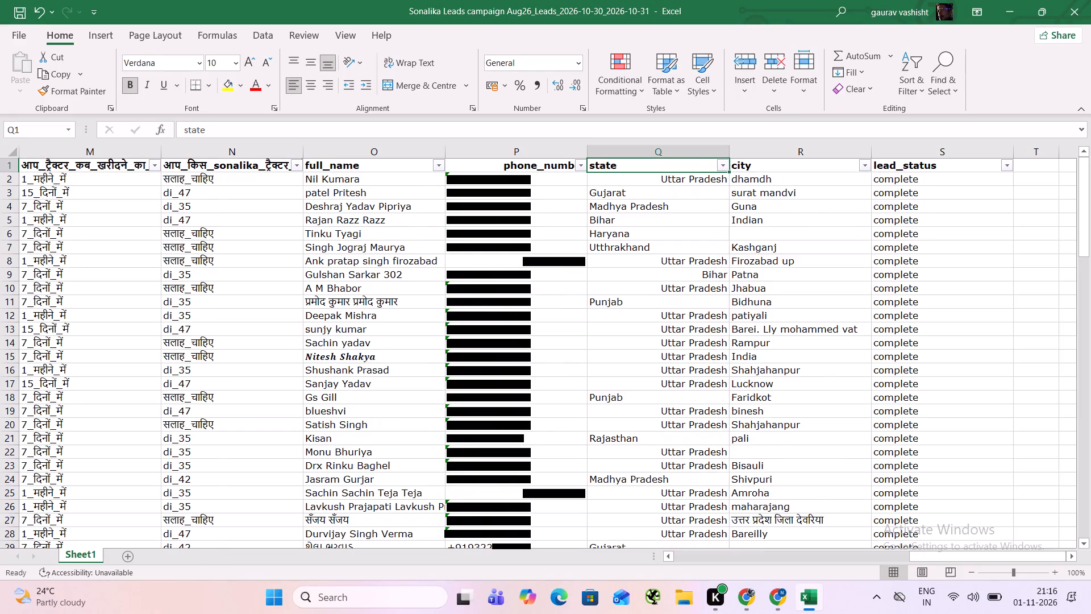
In File Explorer, copy the name of the downloaded Sonalika Leads campaign Aug26 file from Downloads, and close the window.
left_click(685, 606)
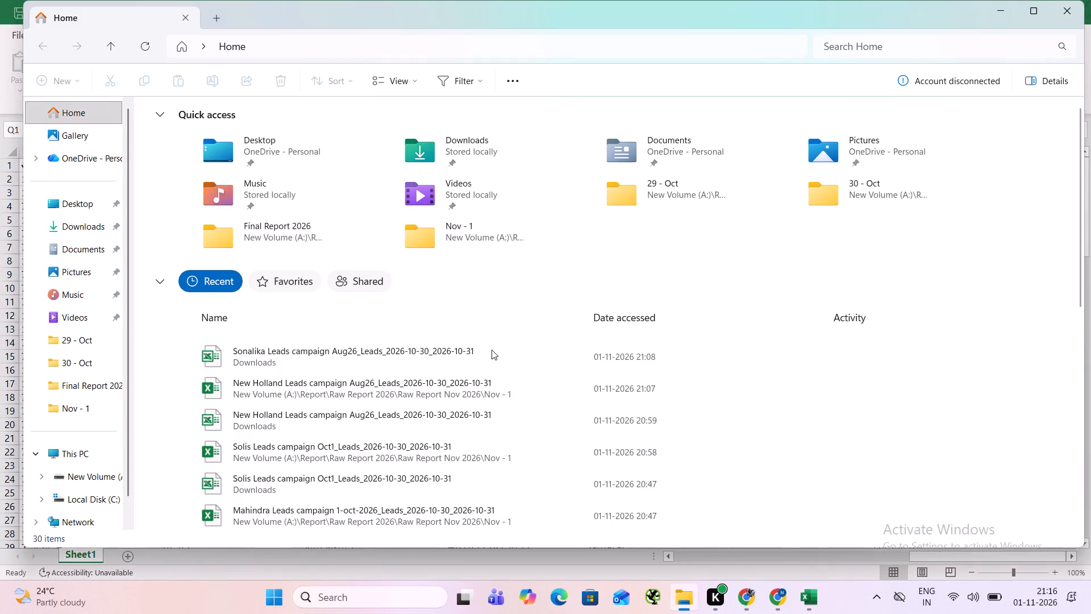
left_click(97, 222)
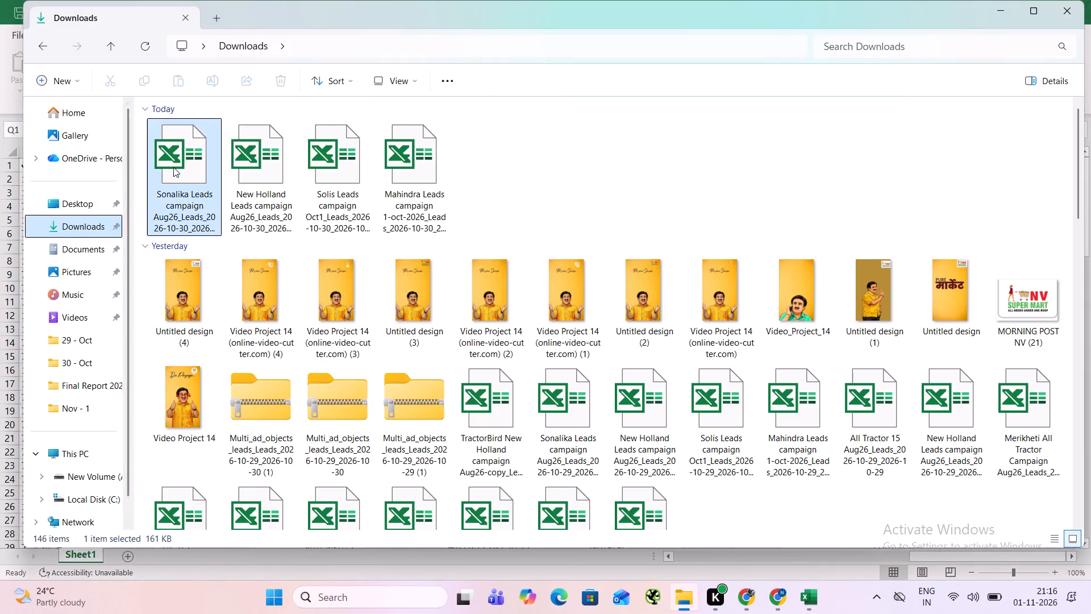
left_click(173, 167)
left_click(223, 55)
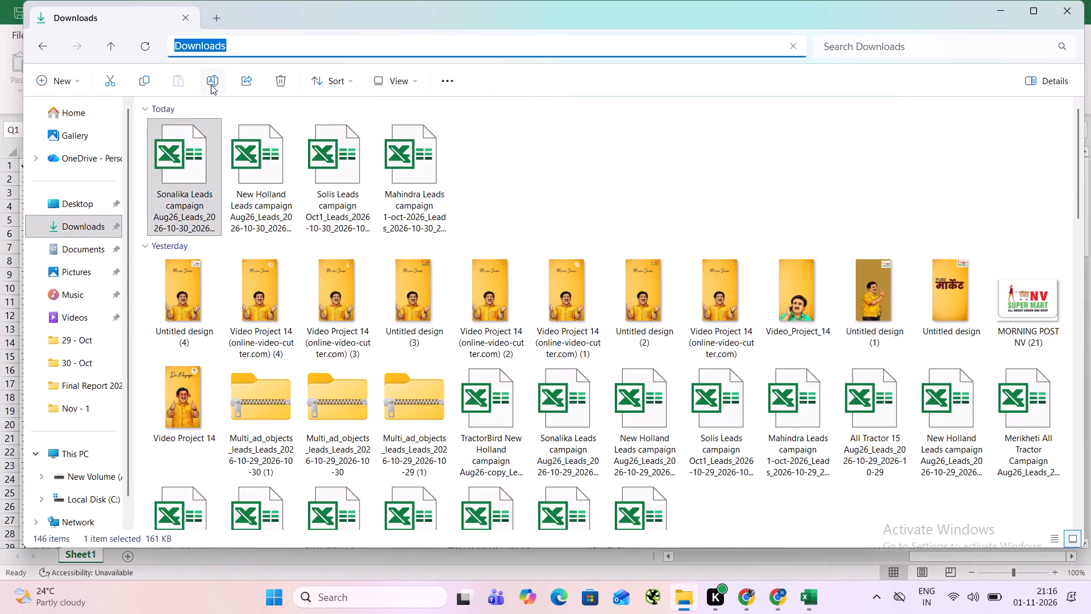
left_click(194, 164)
left_click(211, 69)
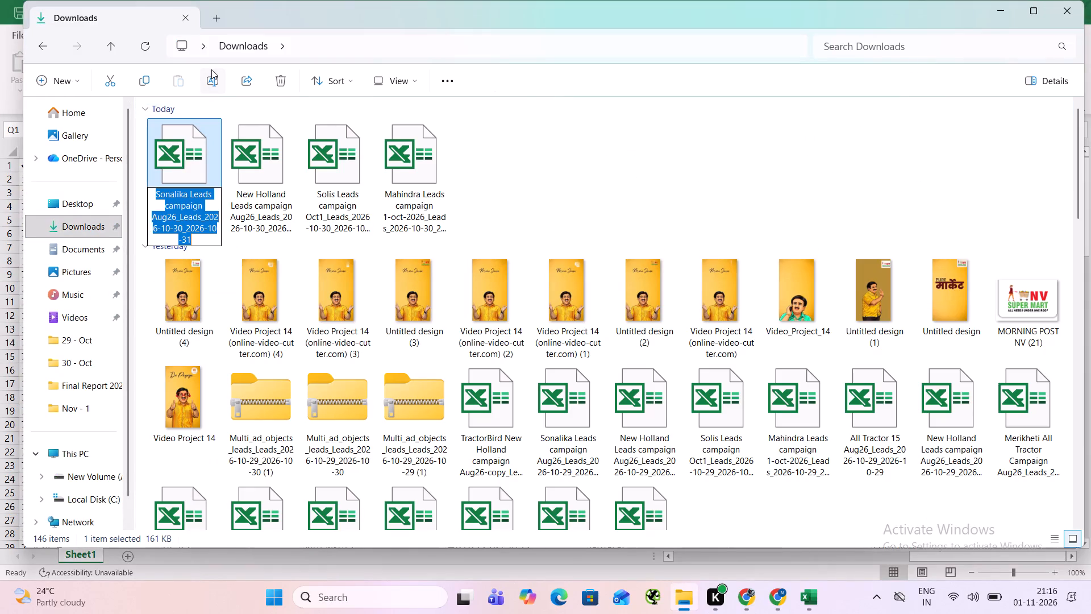
key("ctrl+c")
key("ctrl+c")
left_click(1073, 10)
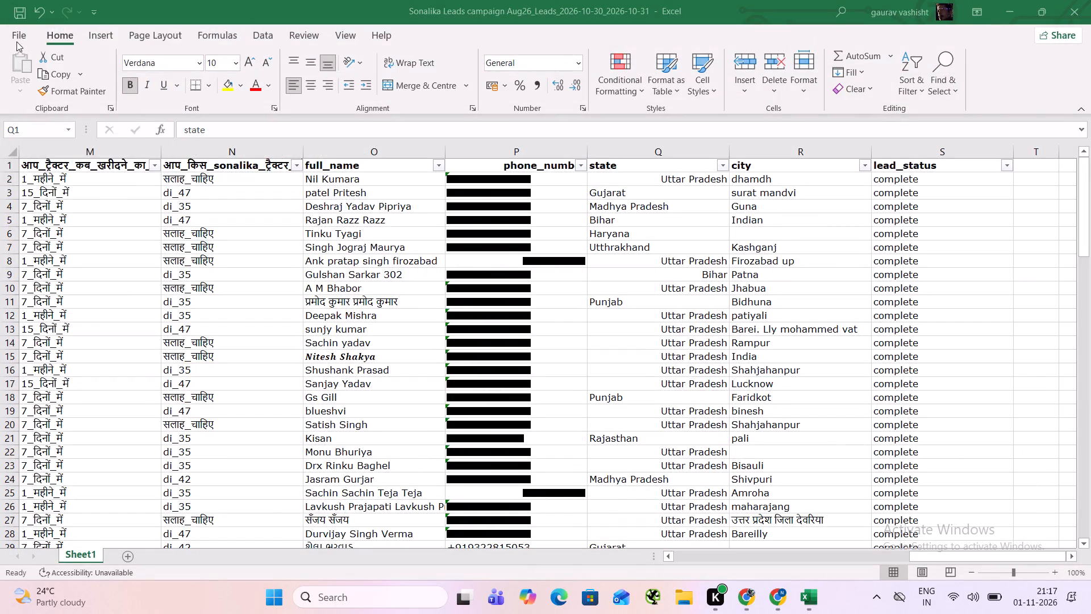
Save the workbook in Nov - 1 as an Excel Workbook named Sonalika Leads campaign Aug26_Leads_2026-10-30_2026-10-31, and close it.
left_click(16, 42)
left_click(19, 39)
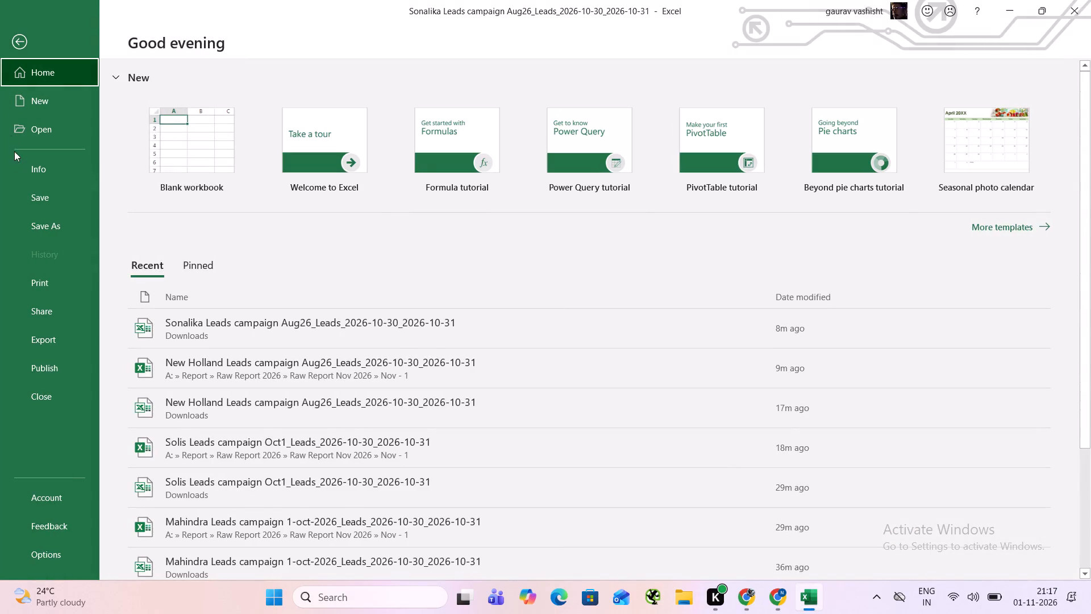
left_click(41, 224)
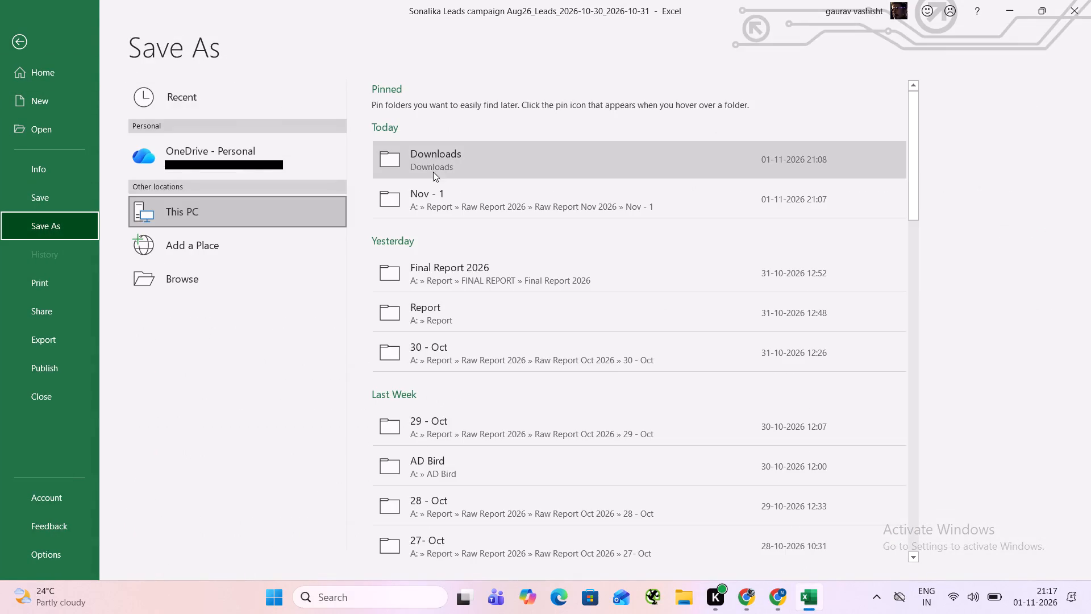
left_click(439, 188)
key("ctrl+v")
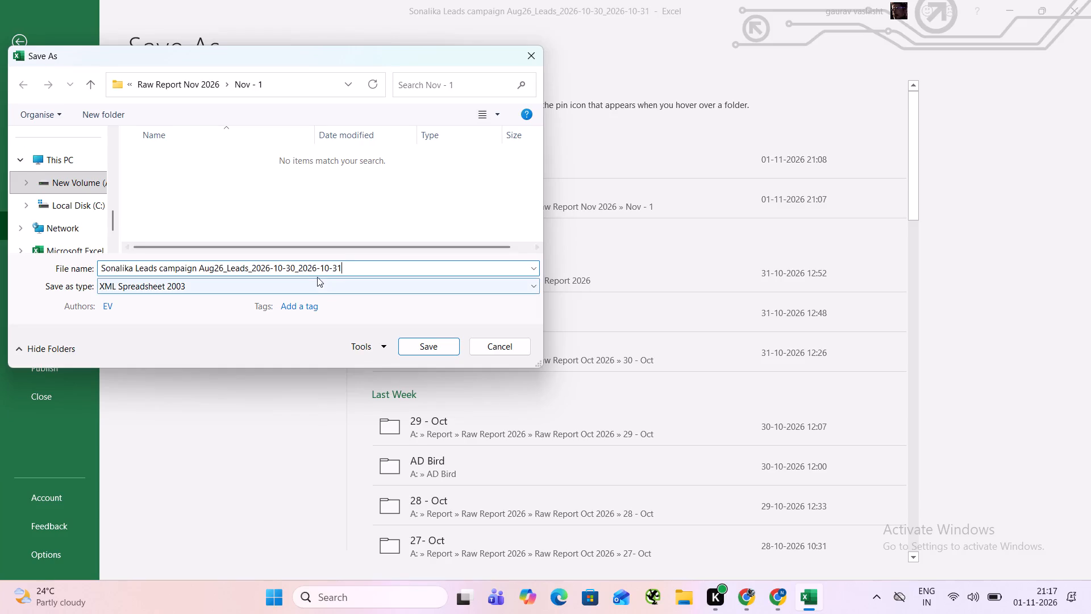
left_click(314, 285)
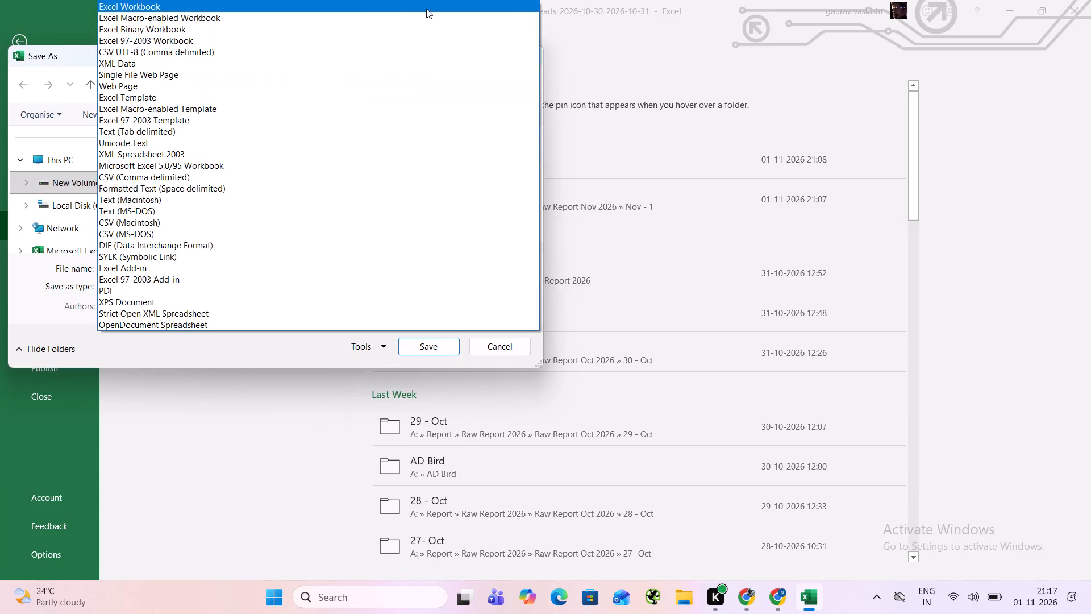
left_click(426, 6)
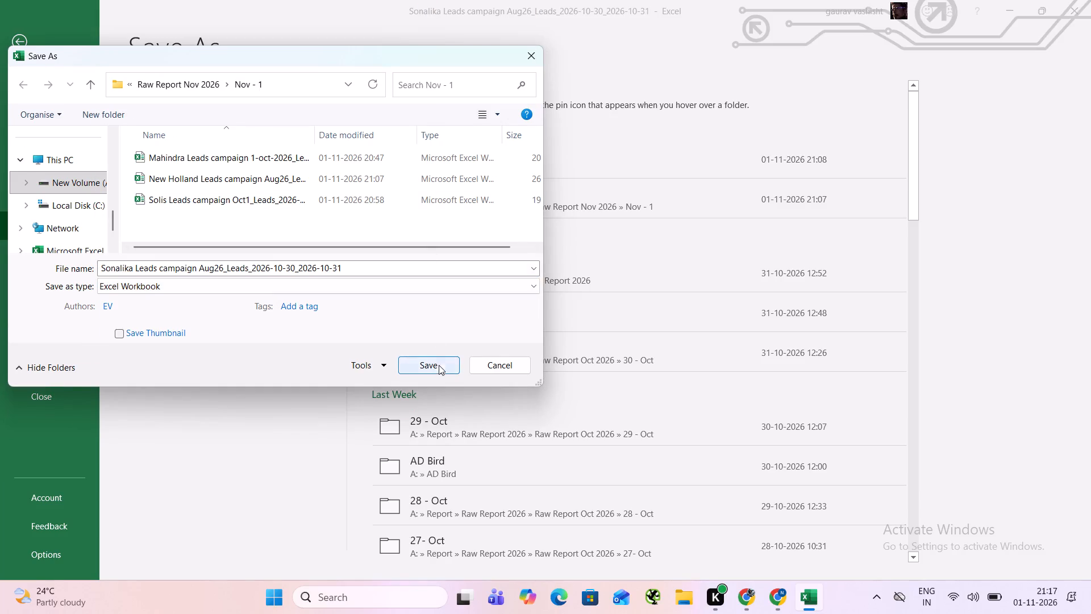
left_click(437, 360)
key("ctrl+s")
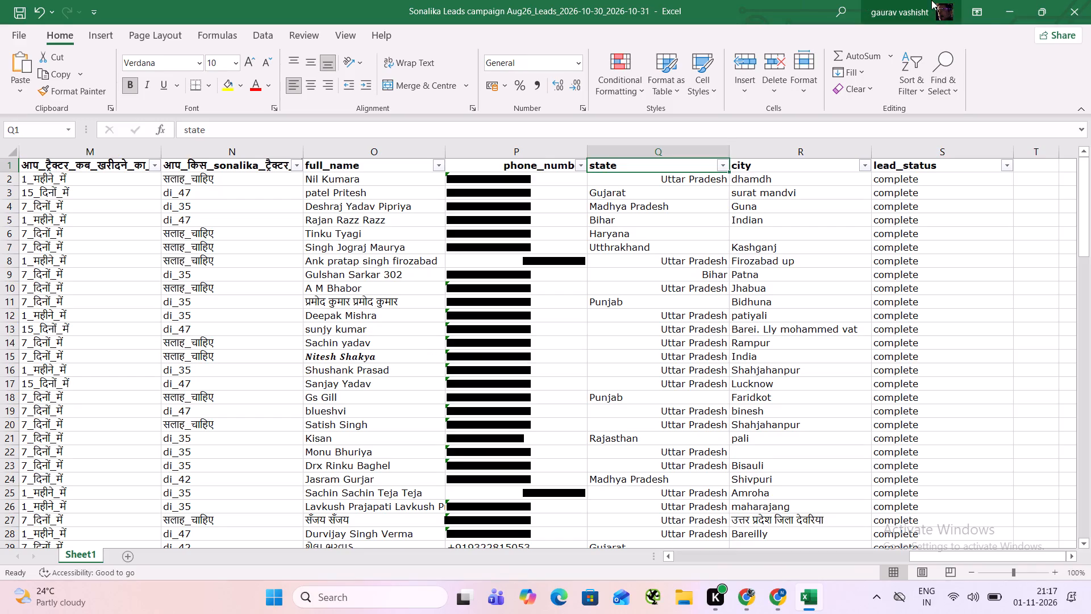
left_click(1086, 0)
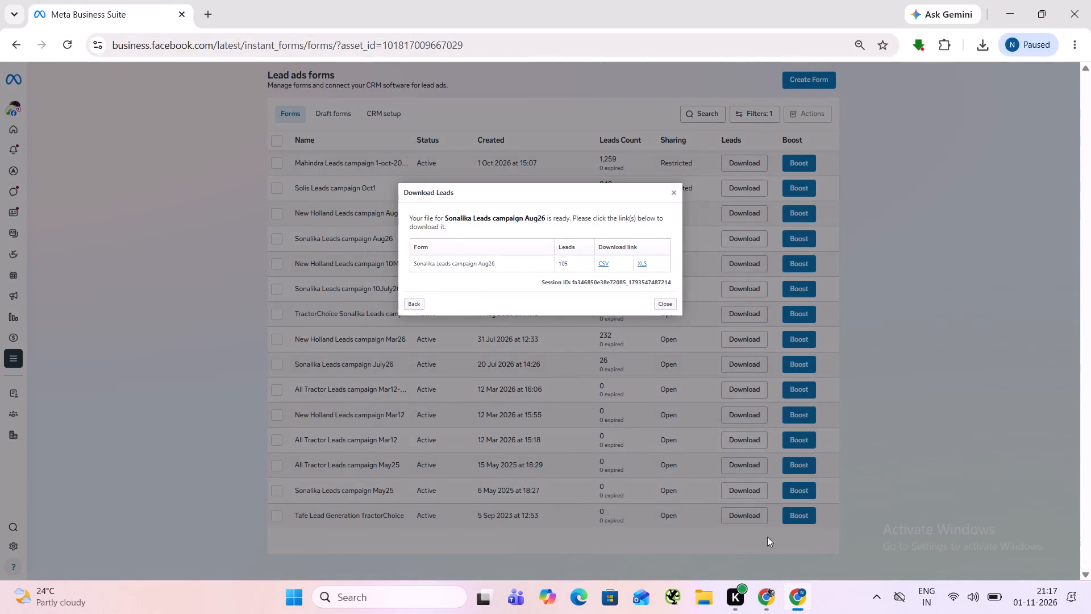
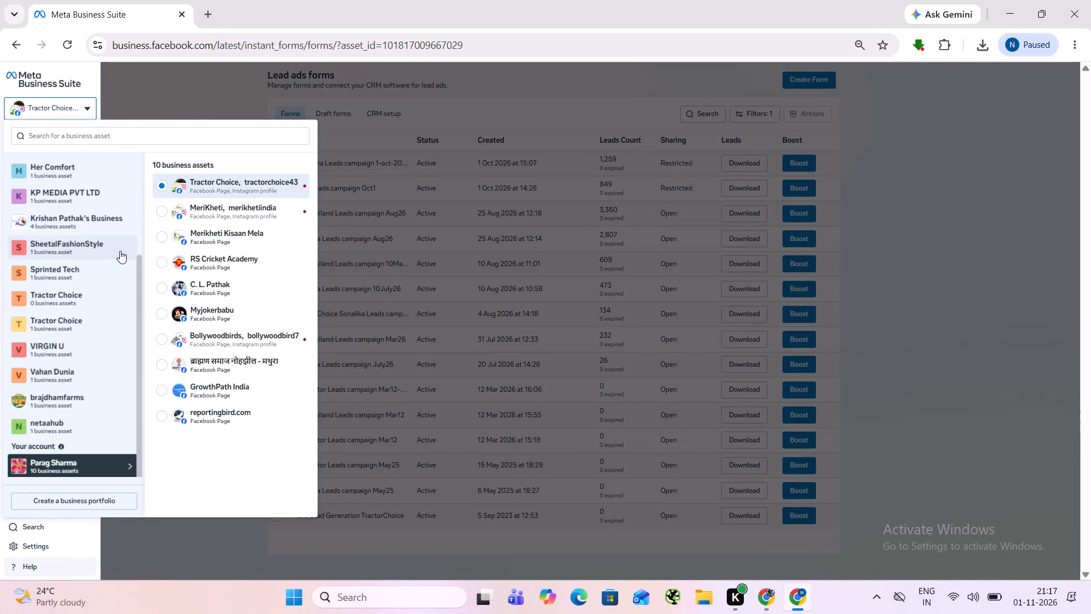
Switch to the TractorBird business asset and download the new leads of the TractorBird New Holland campaign Aug26-copy form as XLS.
left_click(131, 225)
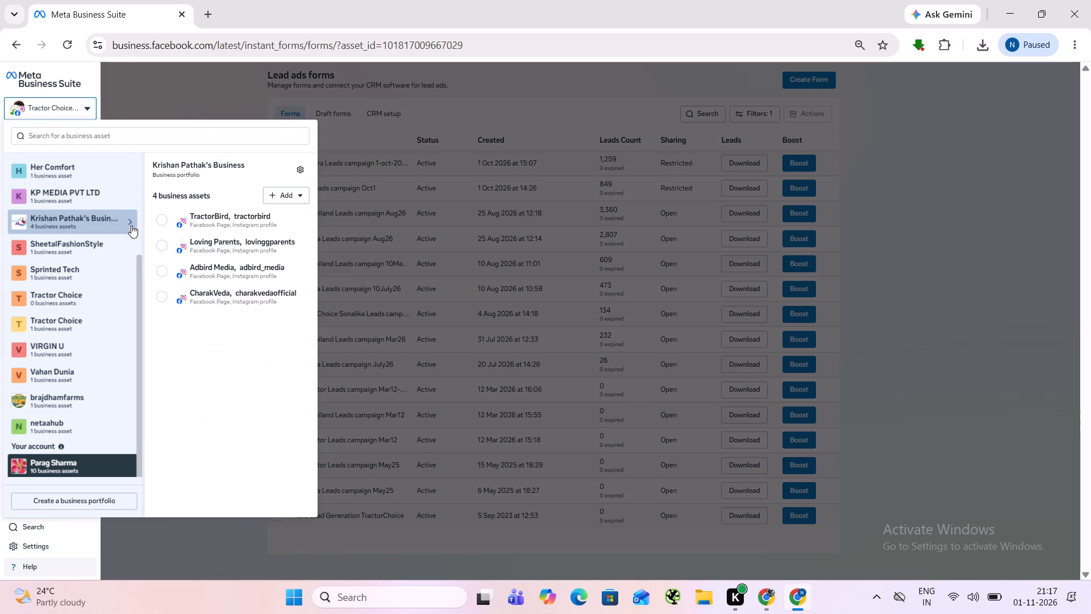
left_click(205, 214)
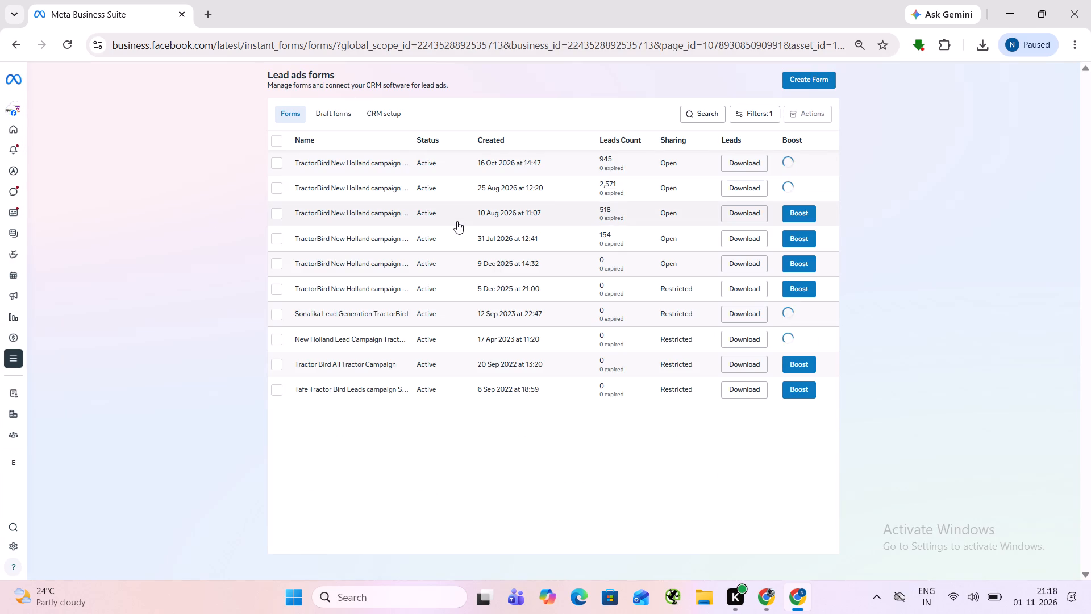
left_click(754, 161)
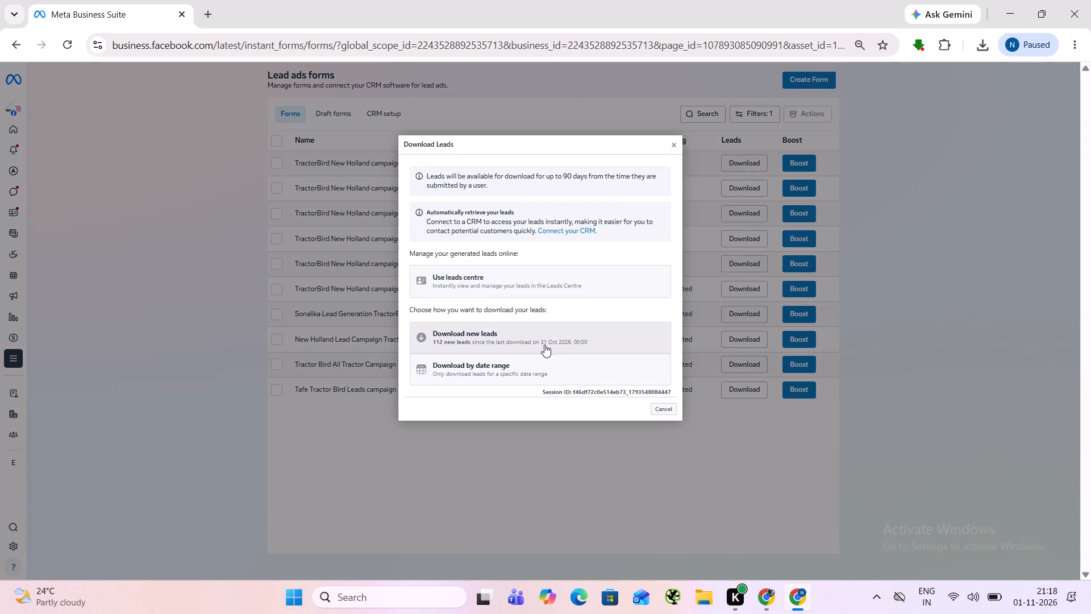
left_click(531, 333)
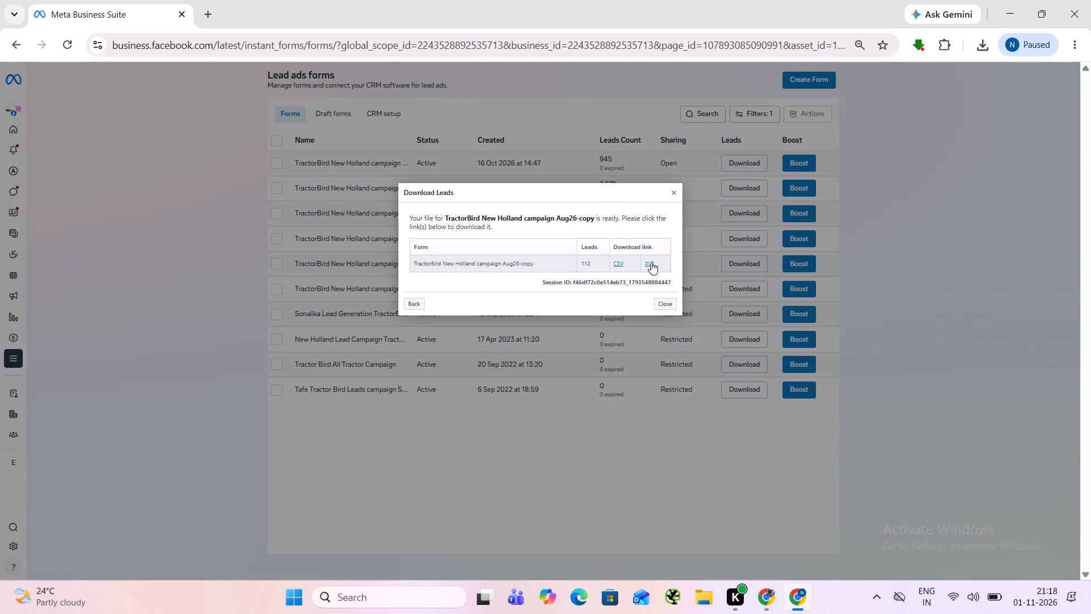
left_click(647, 262)
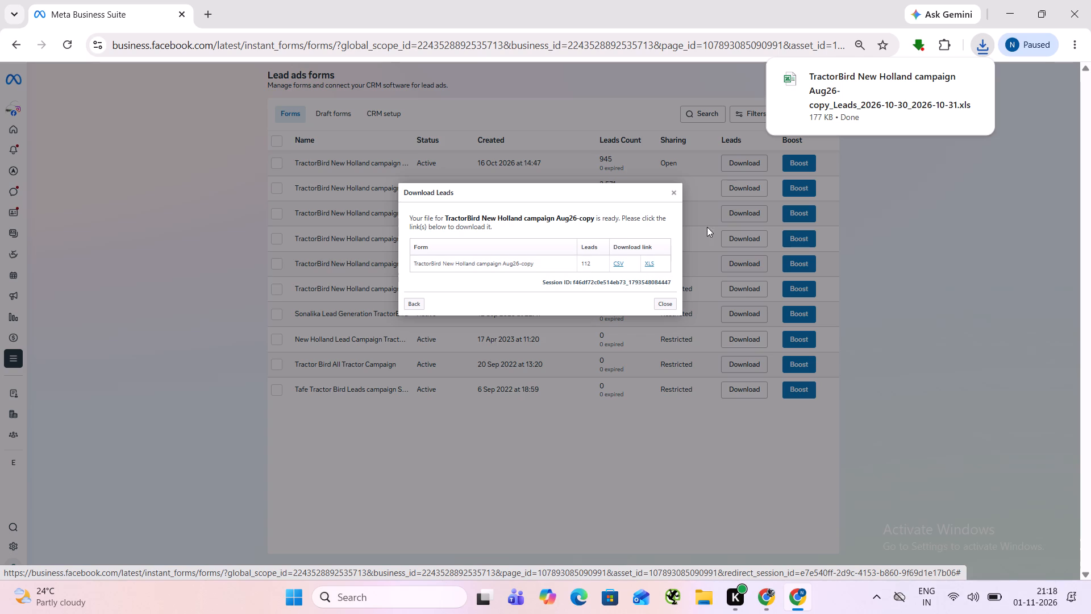
Open the downloaded TractorBird New Holland campaign Aug26-copy file in Excel, dismiss the activation notice, and enable editing.
left_click(968, 79)
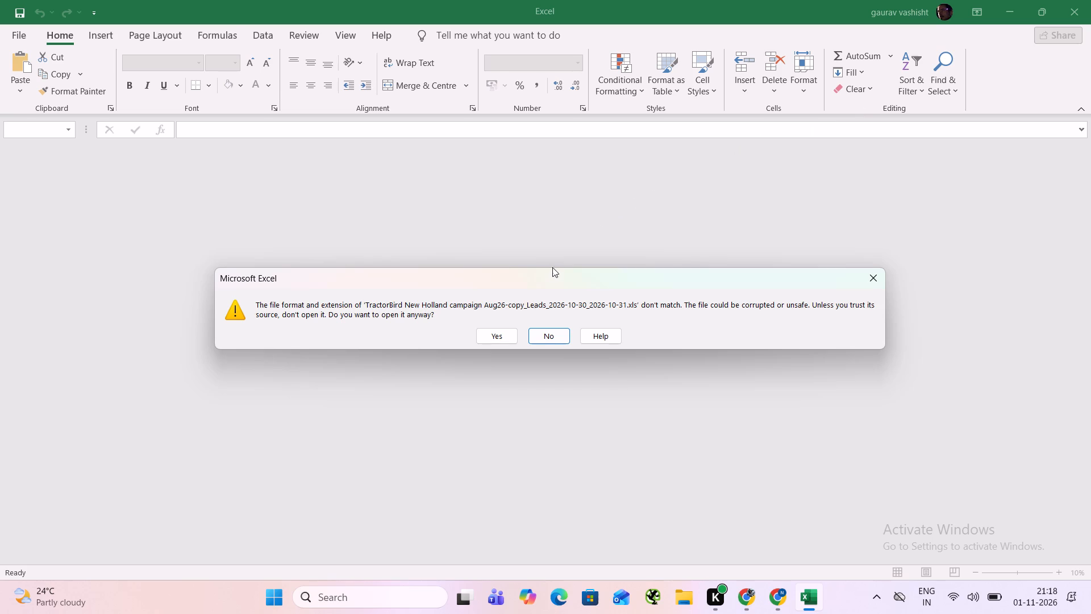
left_click(495, 338)
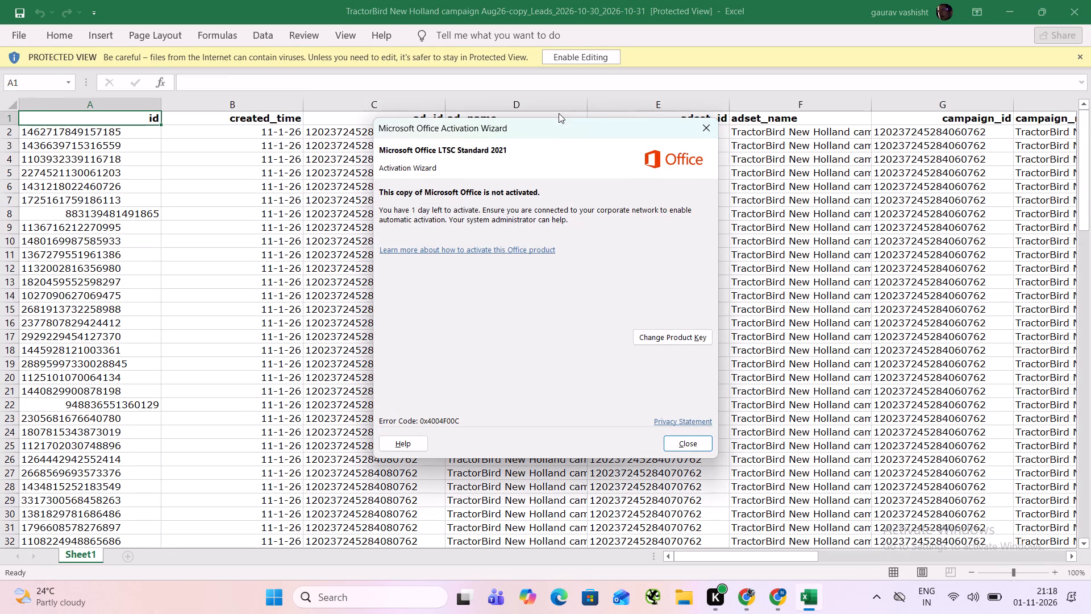
left_click(709, 117)
left_click(706, 126)
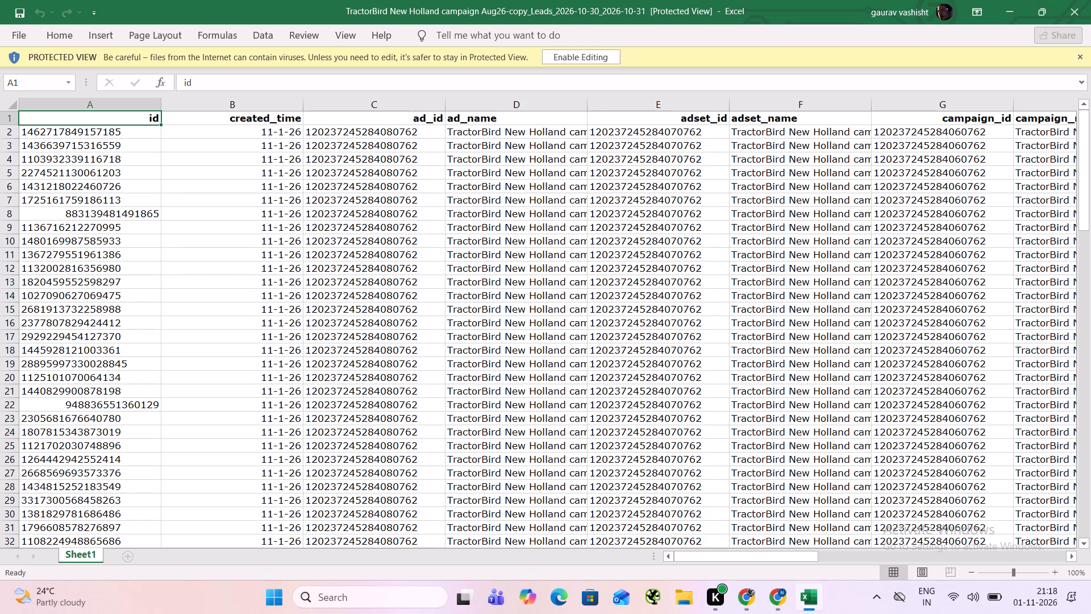
left_click(581, 53)
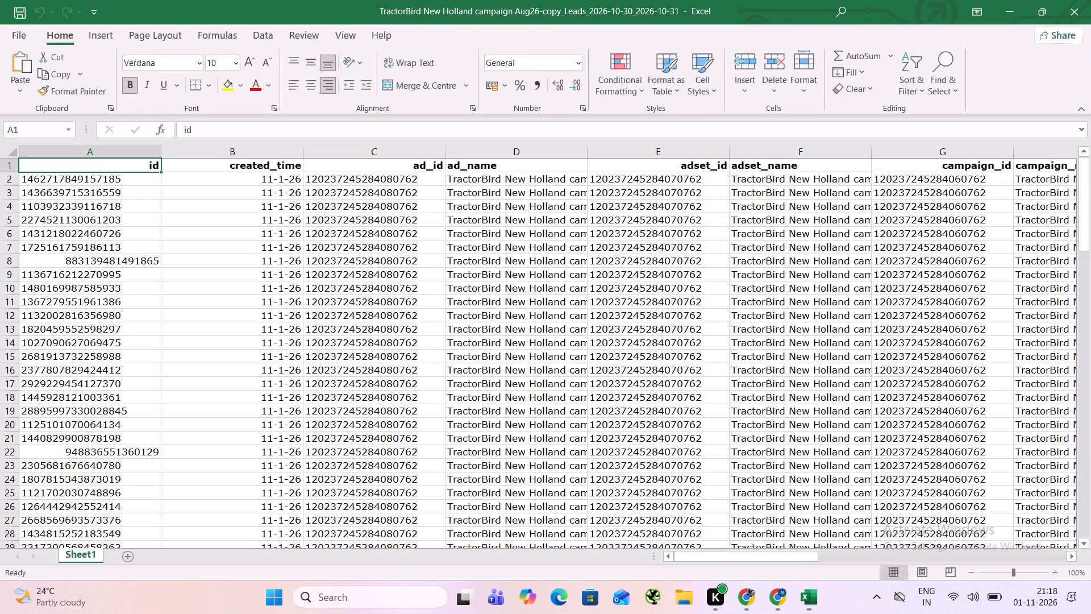
Turn on filtering for the header row by filtering the state column by the state header cell's icon.
left_click_drag(392, 214, 1090, 248)
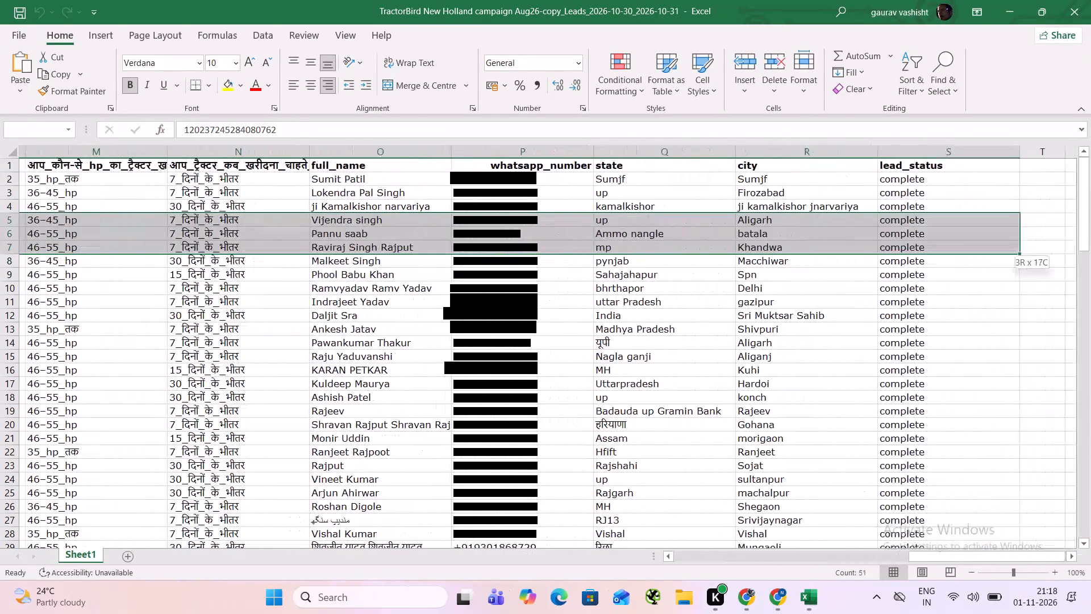
left_click_drag(1090, 248, 963, 265)
left_click(727, 338)
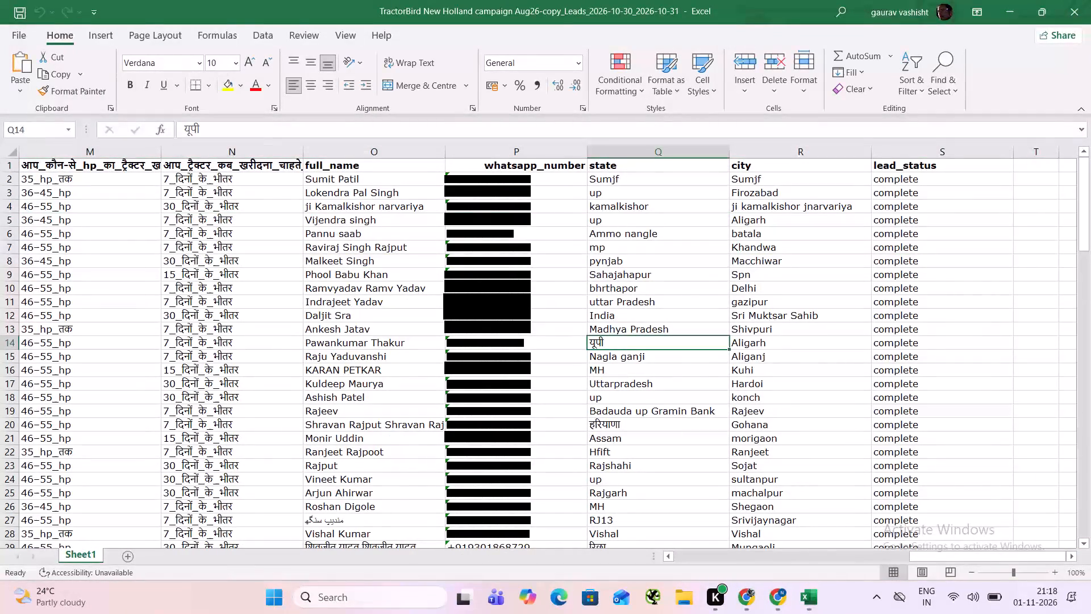
left_click(655, 153)
left_click(653, 160)
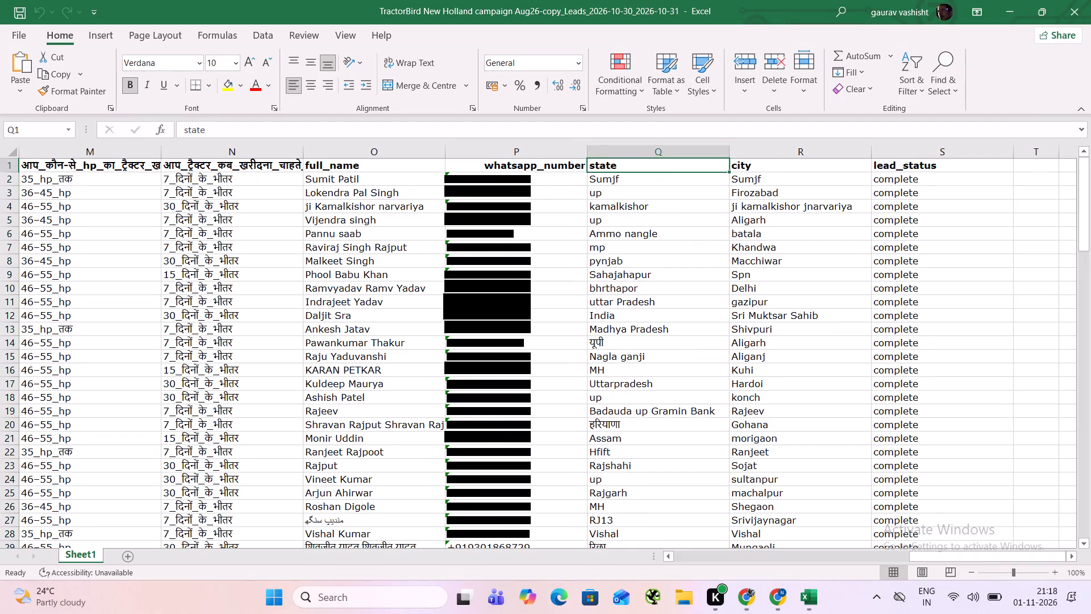
right_click(650, 167)
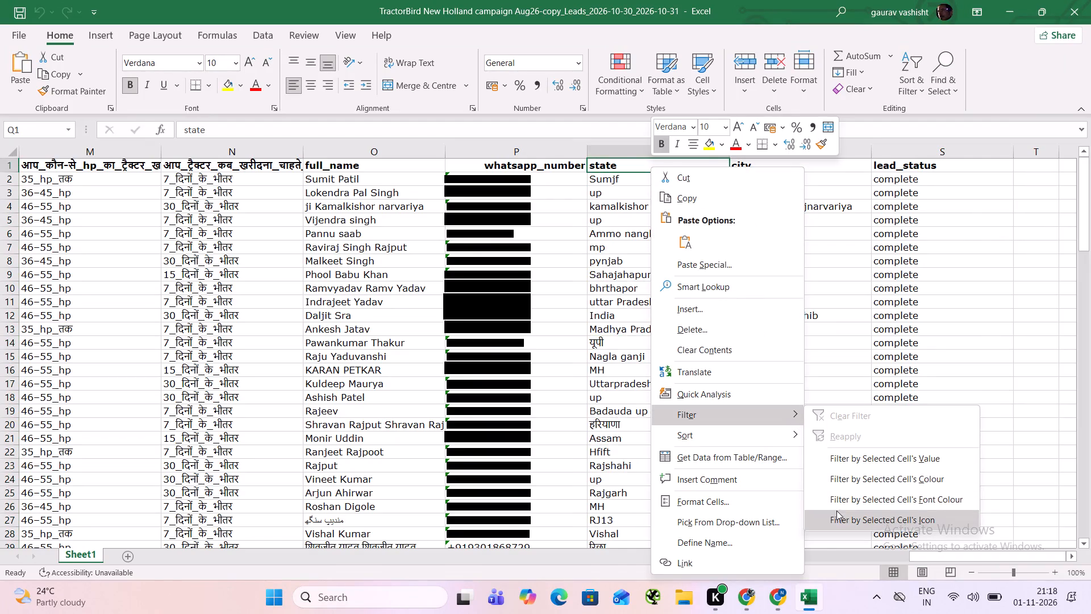
left_click(836, 512)
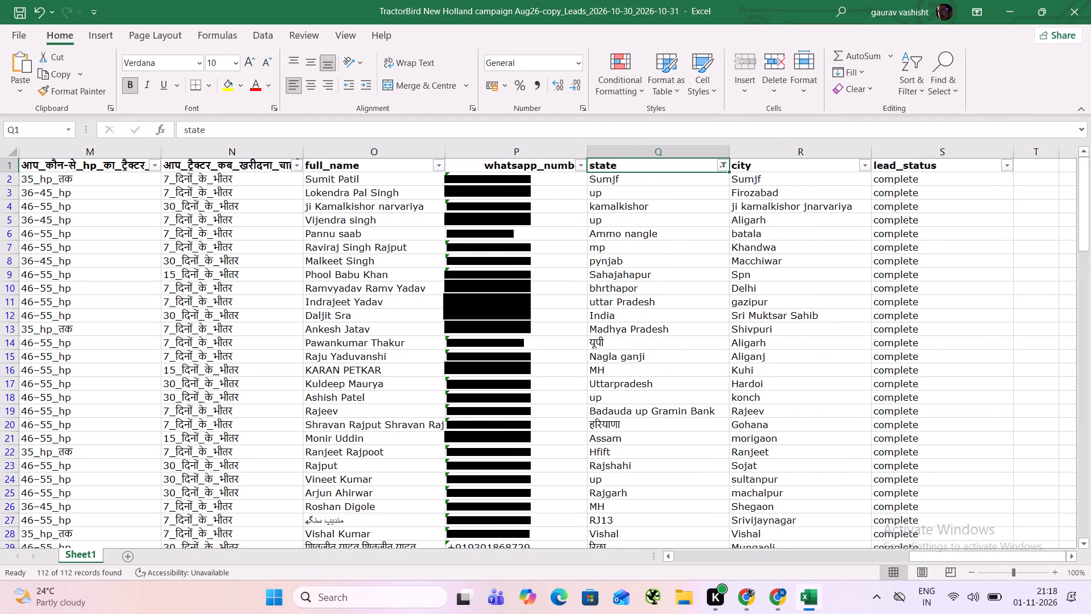
In the state column's filter, include the values 65 HP Ka lenah, Abdasa, amarha, Ammo nangle and Annu.
left_click(718, 167)
left_click(790, 346)
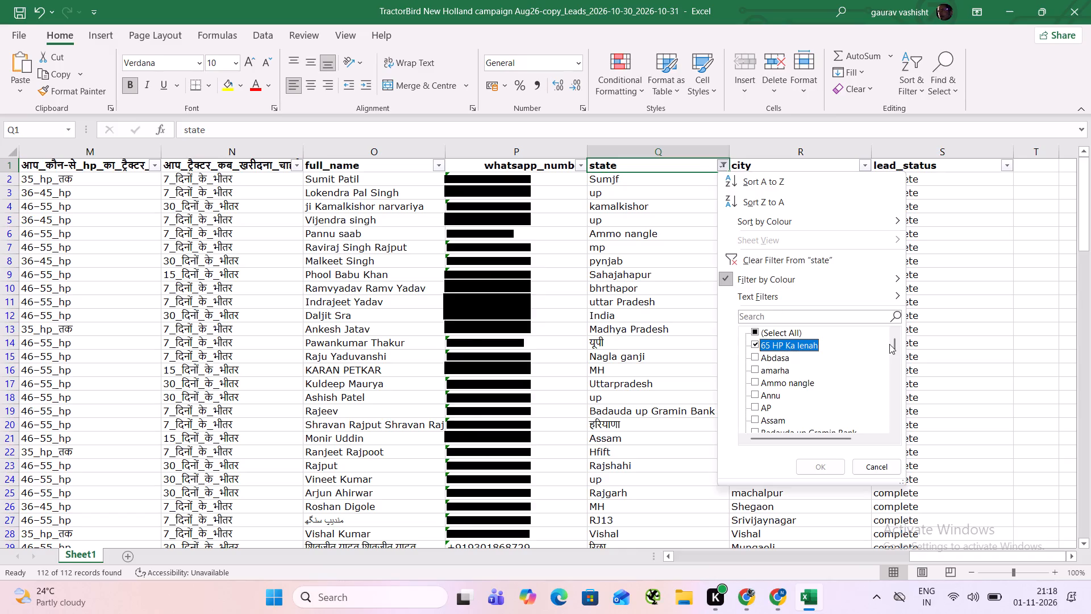
left_click(773, 360)
left_click(774, 364)
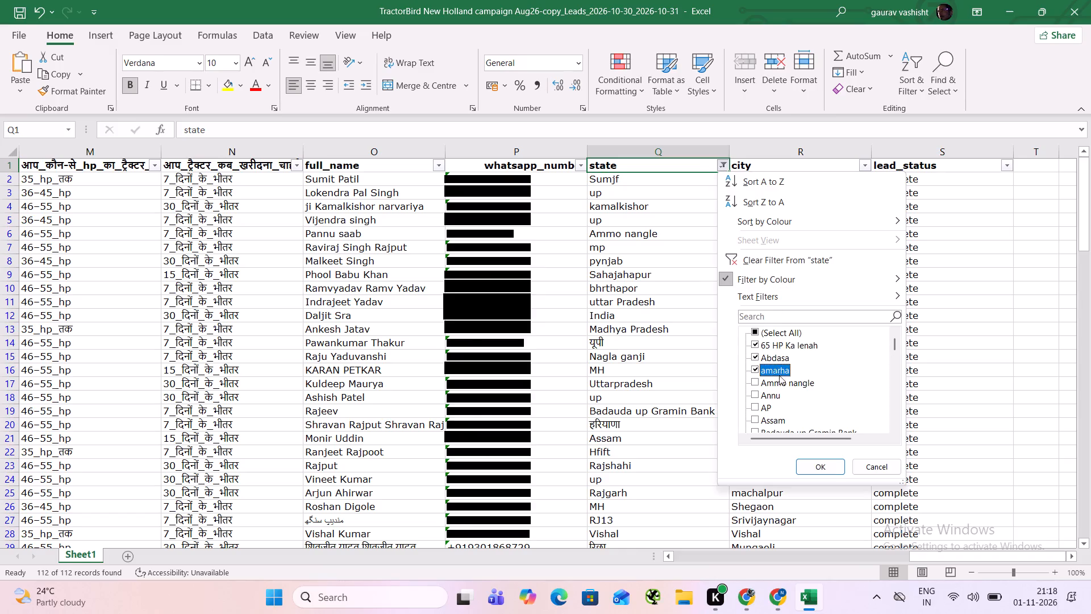
left_click(781, 381)
left_click(772, 403)
left_click(774, 395)
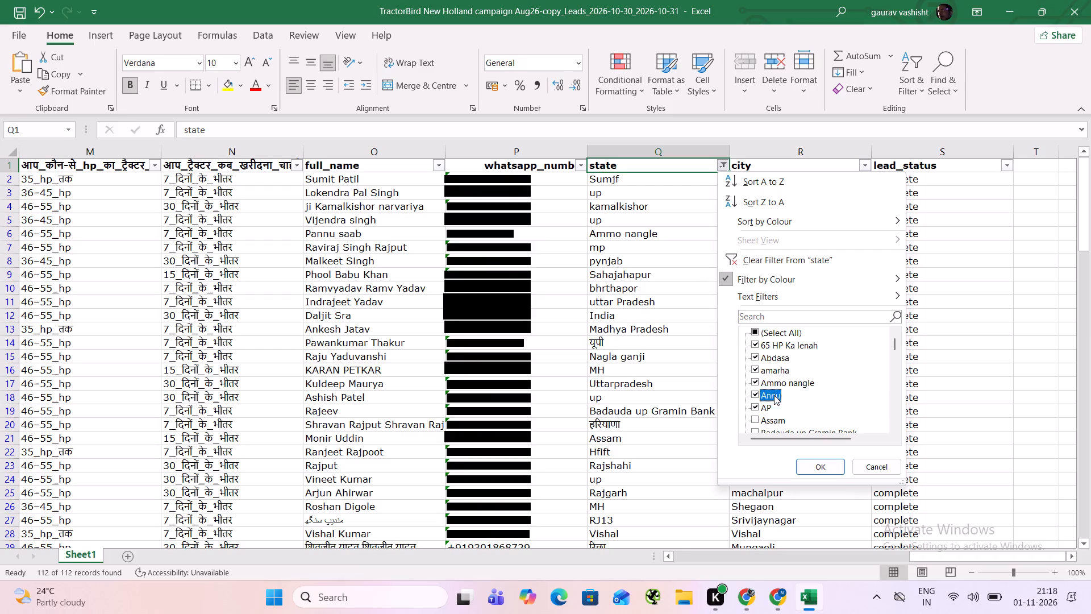
left_click(768, 405)
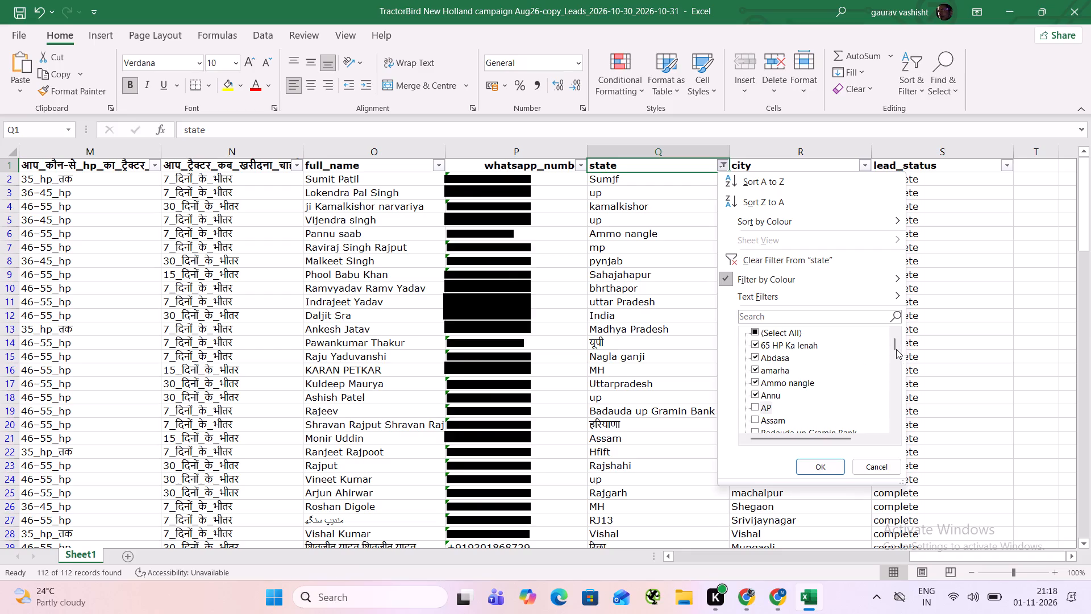
Add ગુજરાત, सीतापुर, रिछा, राज्य चुनेंHaryana, यूपी, मध्य प्रदेश and महाराष्ट्र to the values included in the state filter.
left_click_drag(896, 341, 902, 470)
left_click_drag(902, 470, 909, 448)
left_click(766, 414)
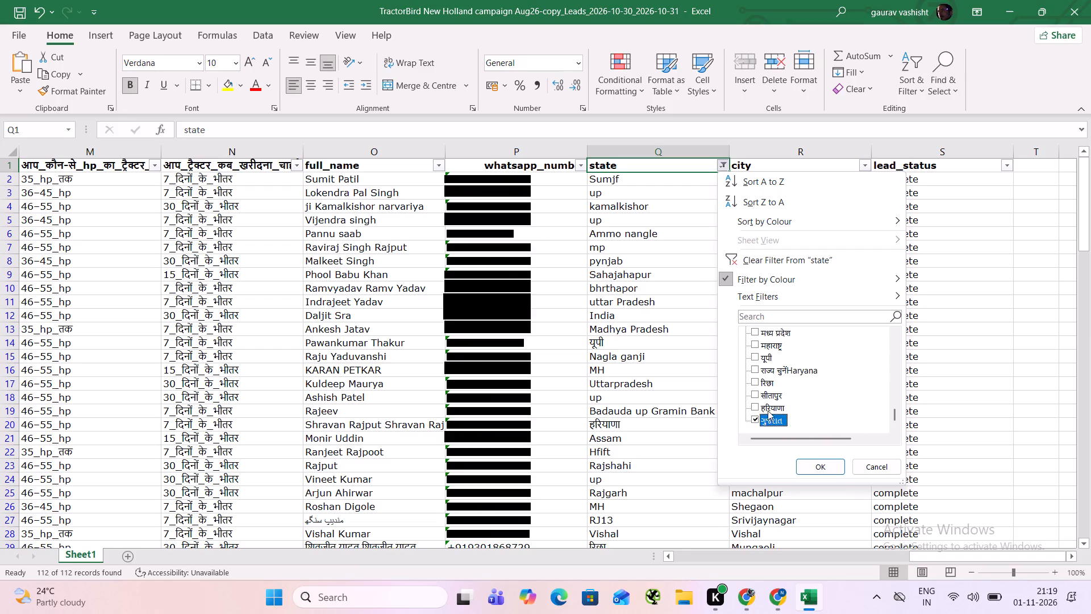
left_click(771, 401)
left_click(766, 384)
left_click(778, 365)
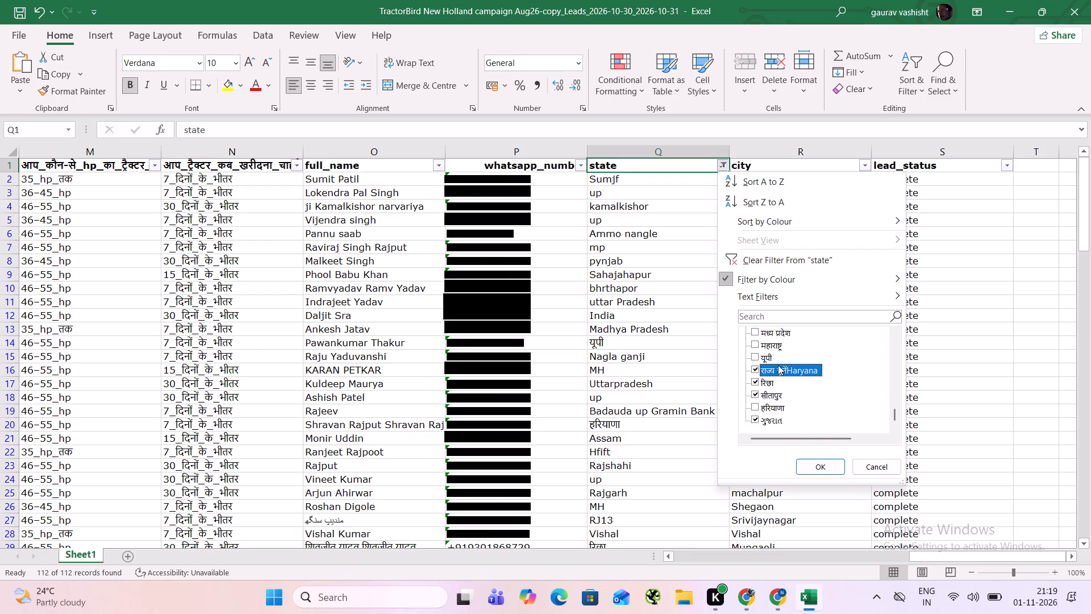
left_click(768, 354)
left_click(769, 345)
left_click(777, 331)
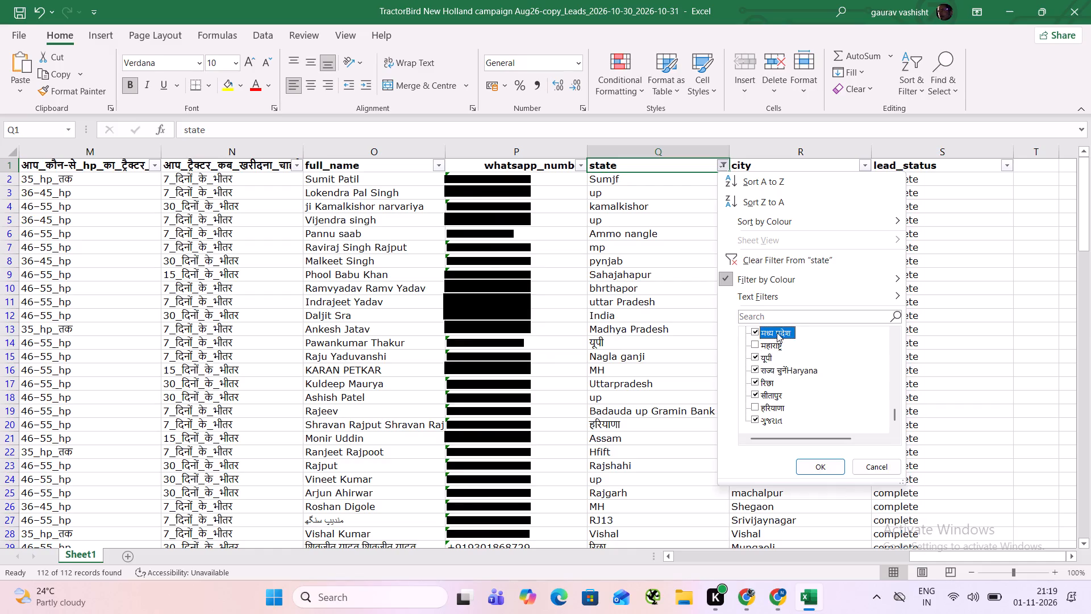
left_click(774, 342)
Add x4d, Vishal, Veeranamurr and the entry starting with Vinod to the state filter, and apply it.
double_click(892, 330)
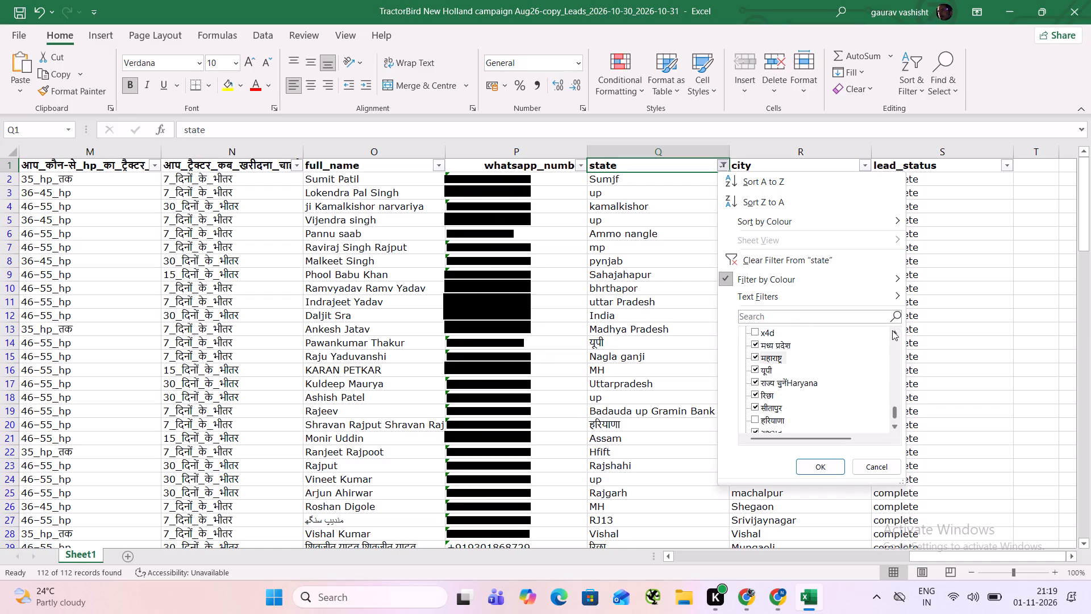
left_click(768, 381)
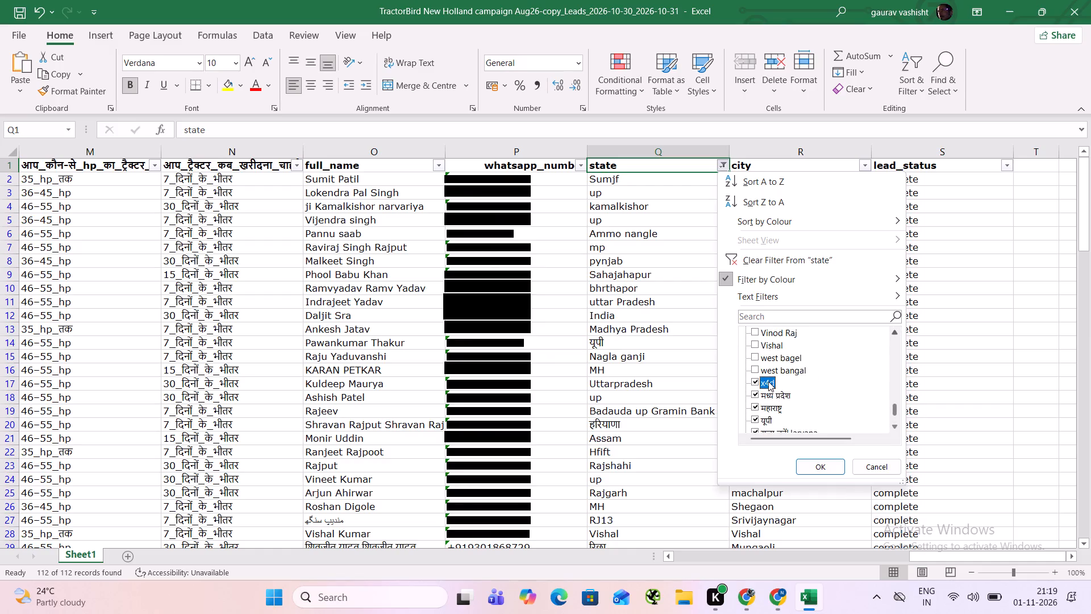
left_click(774, 345)
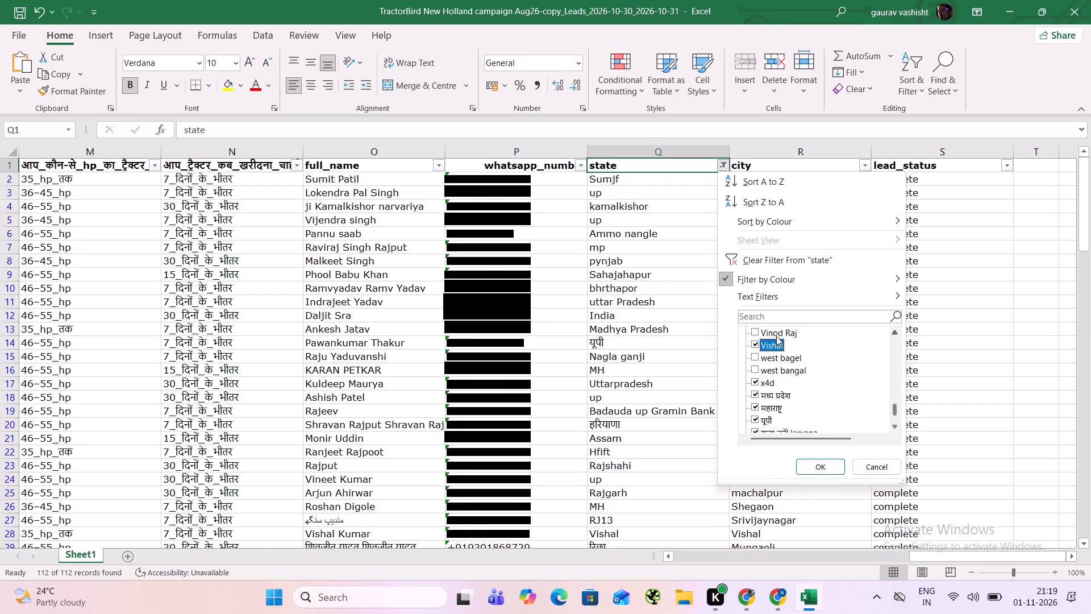
left_click(776, 336)
left_click(890, 330)
left_click(890, 330)
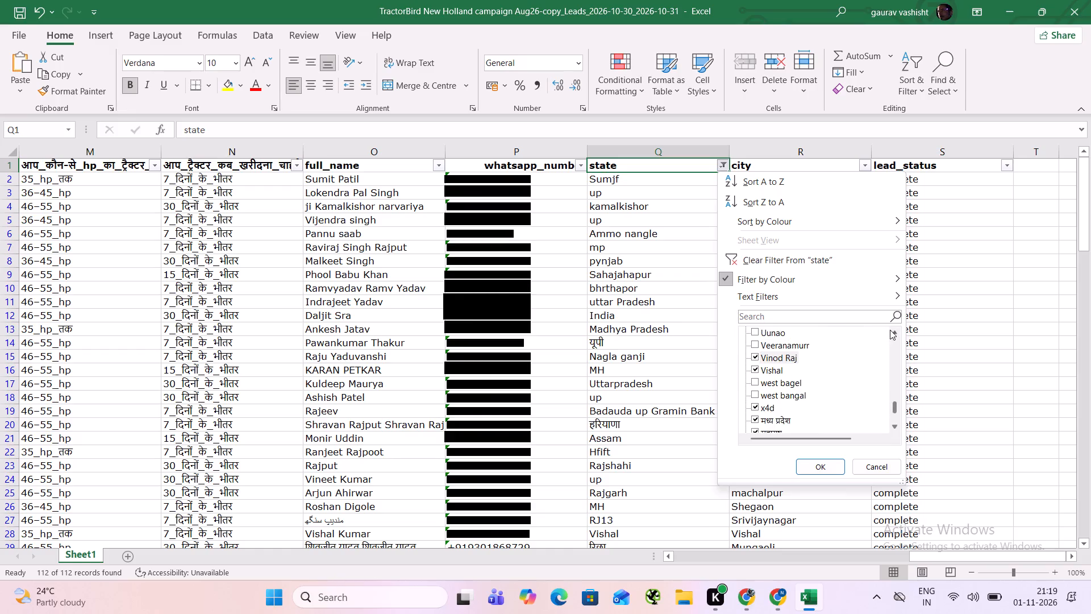
left_click(796, 370)
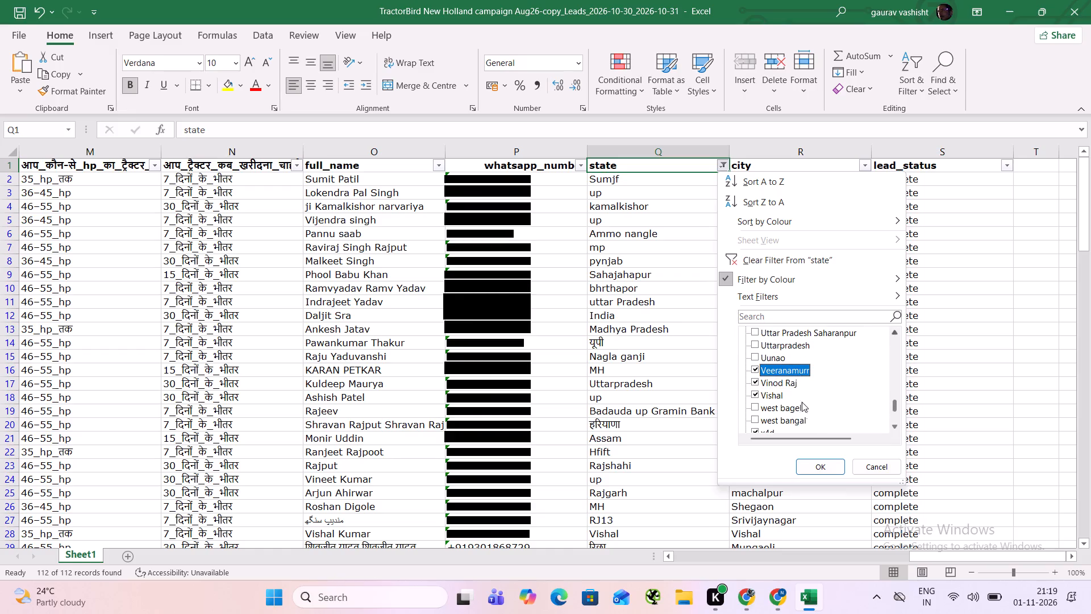
left_click(813, 466)
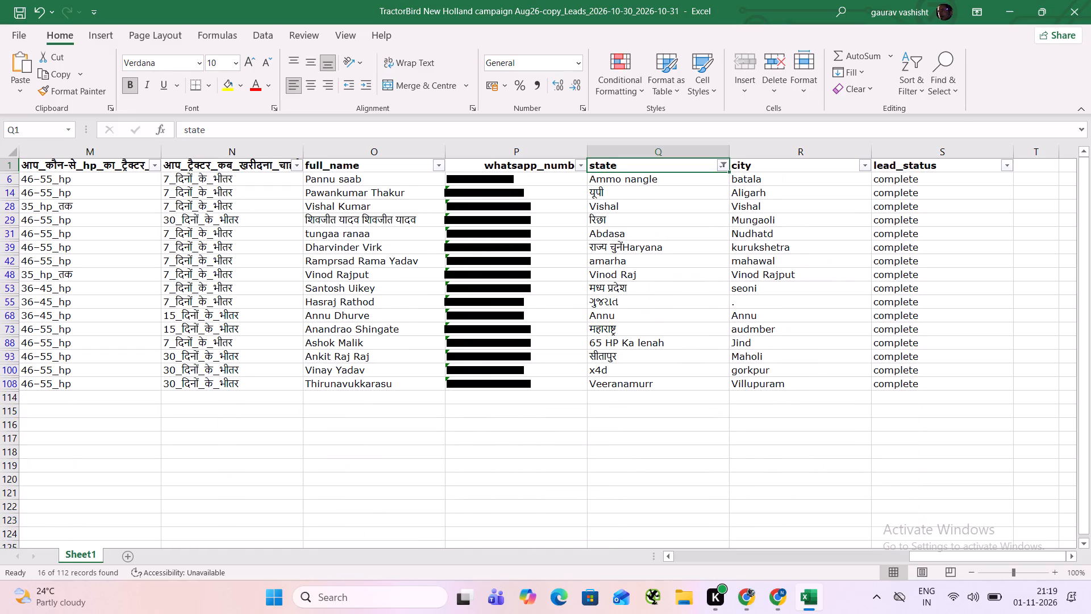
Clear the state and city cells in row 6.
left_click(636, 177)
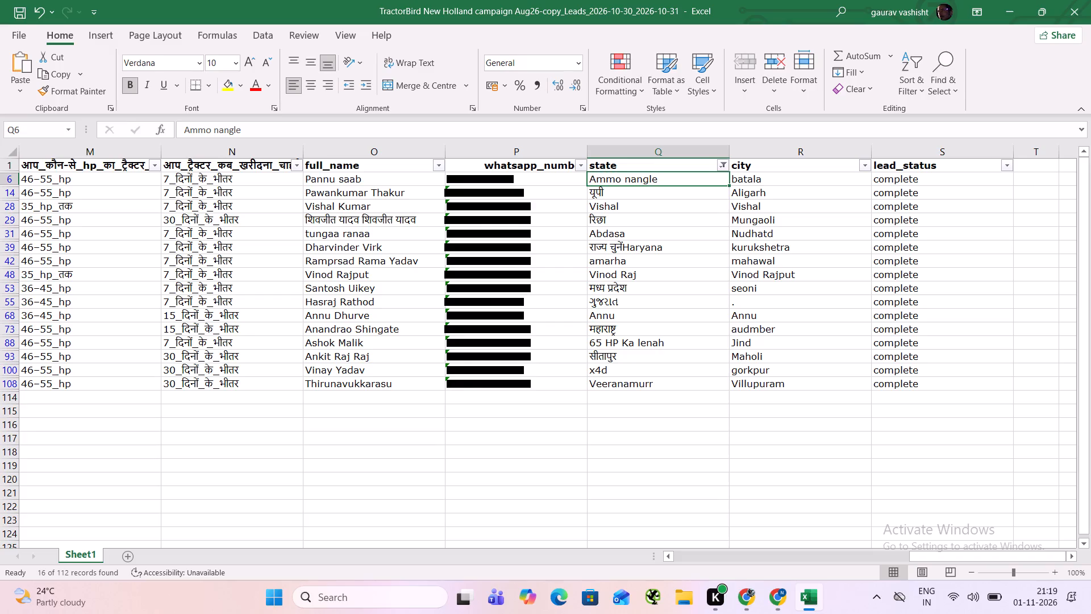
key("BackSpace")
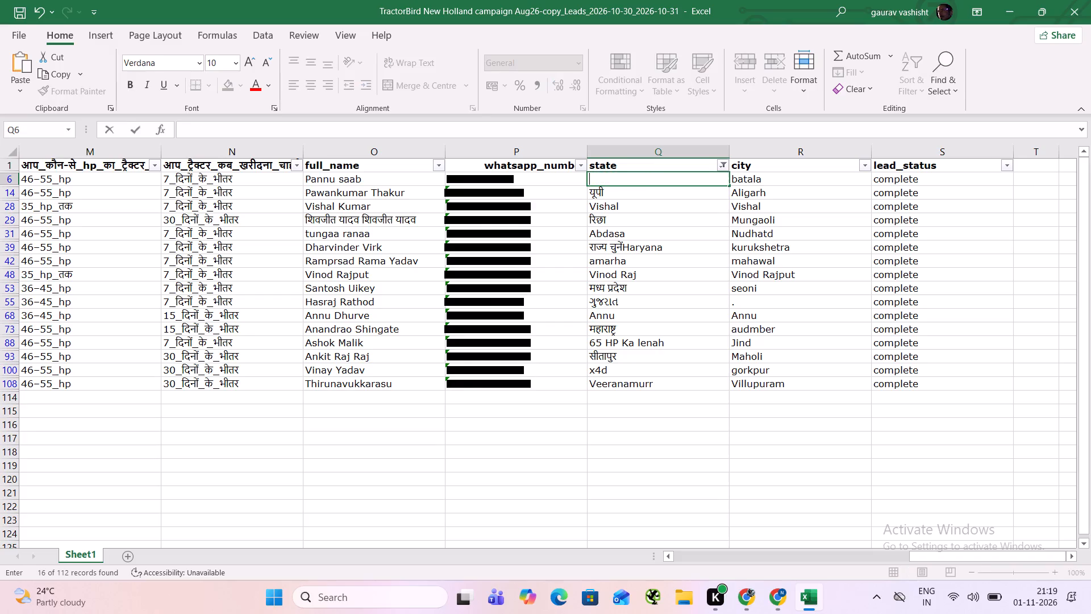
key("Right")
key("BackSpace")
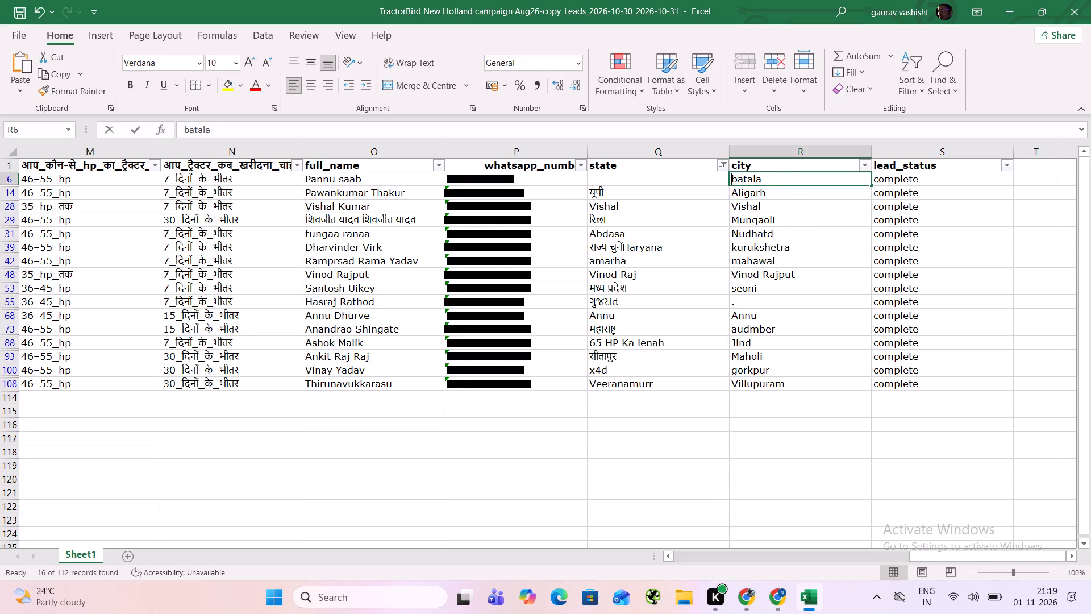
key("Down")
Enter Uttar Pradesh as the state in row 14.
key("Left")
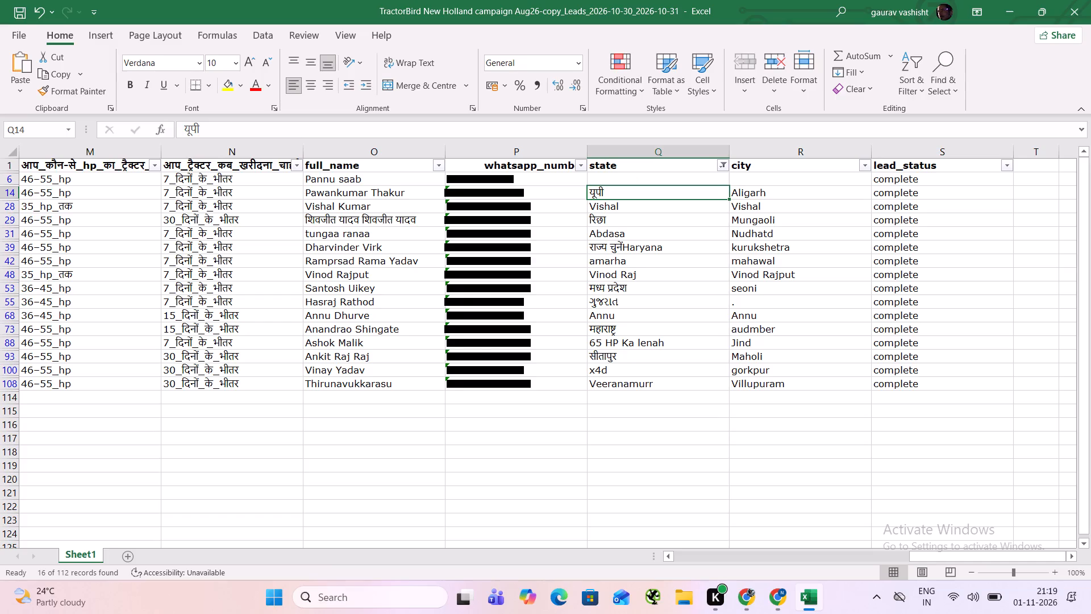
type("Utt")
type("ar")
key("space")
type("Pradesh")
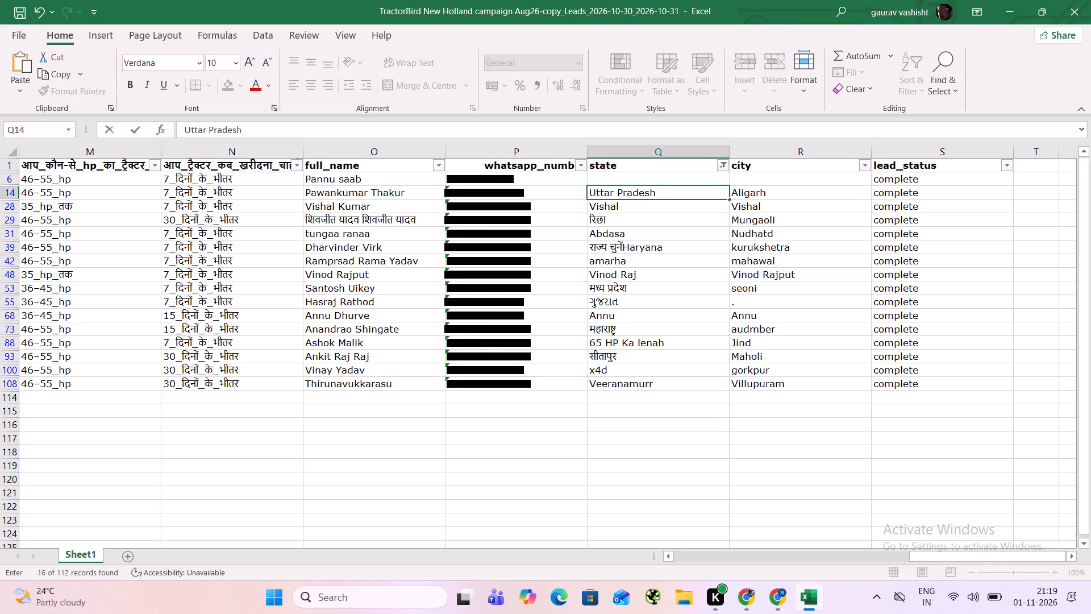
key("Right")
Clear the city and state cells in row 28.
key("Down")
key("BackSpace")
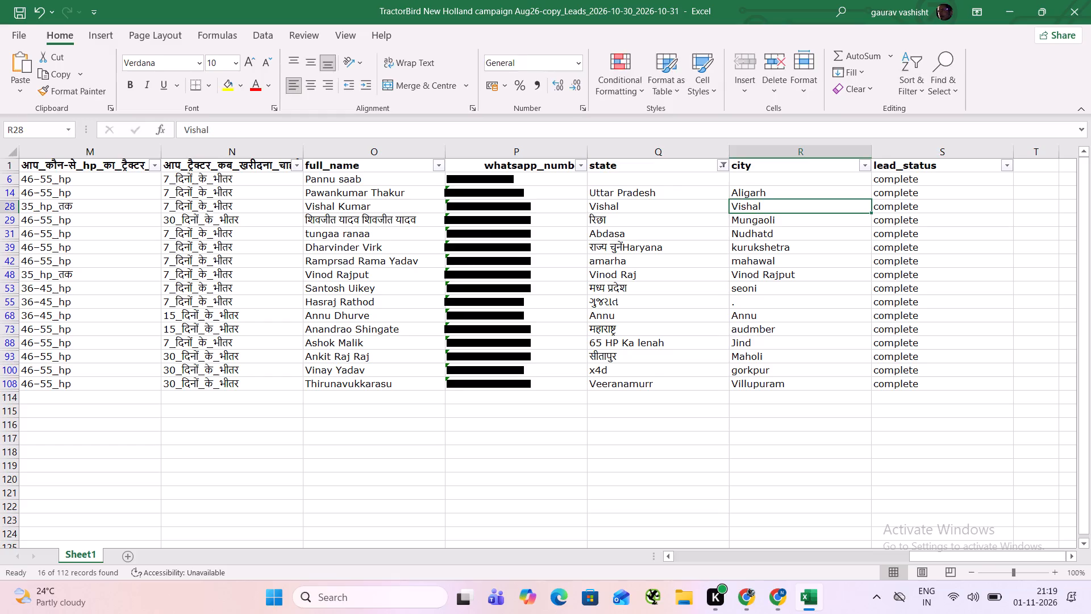
key("Left")
key("BackSpace")
Copy Uttar Pradesh from row 14 into the state cells of rows 29 and 31, and clear row 31's city.
key("Up")
key("ctrl+c")
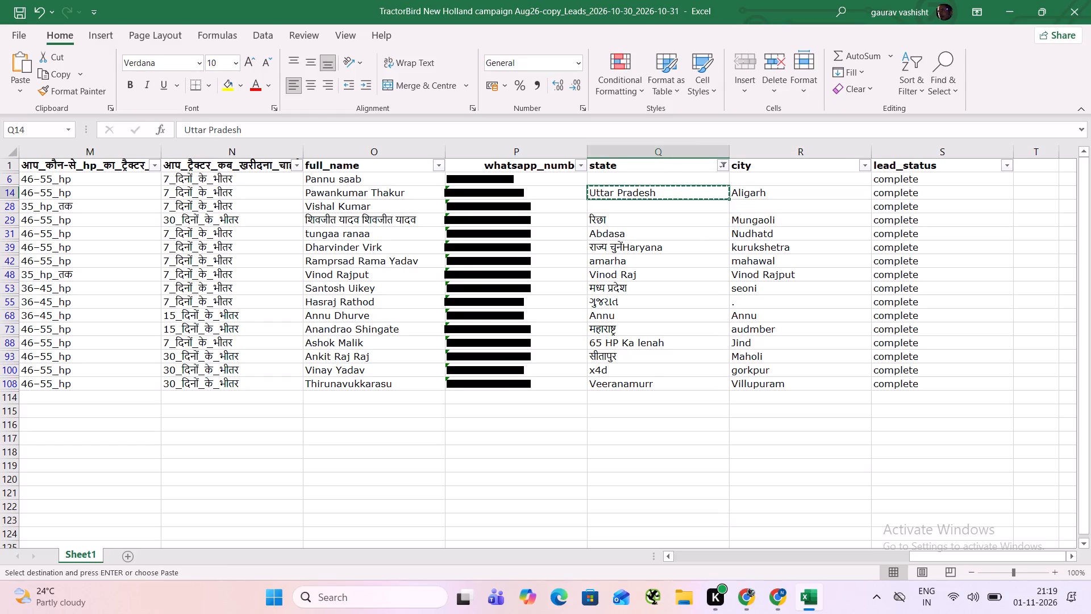
key("Down")
key("Down")
key("ctrl+v")
key("Down")
key("ctrl+v")
key("Right")
key("BackSpace")
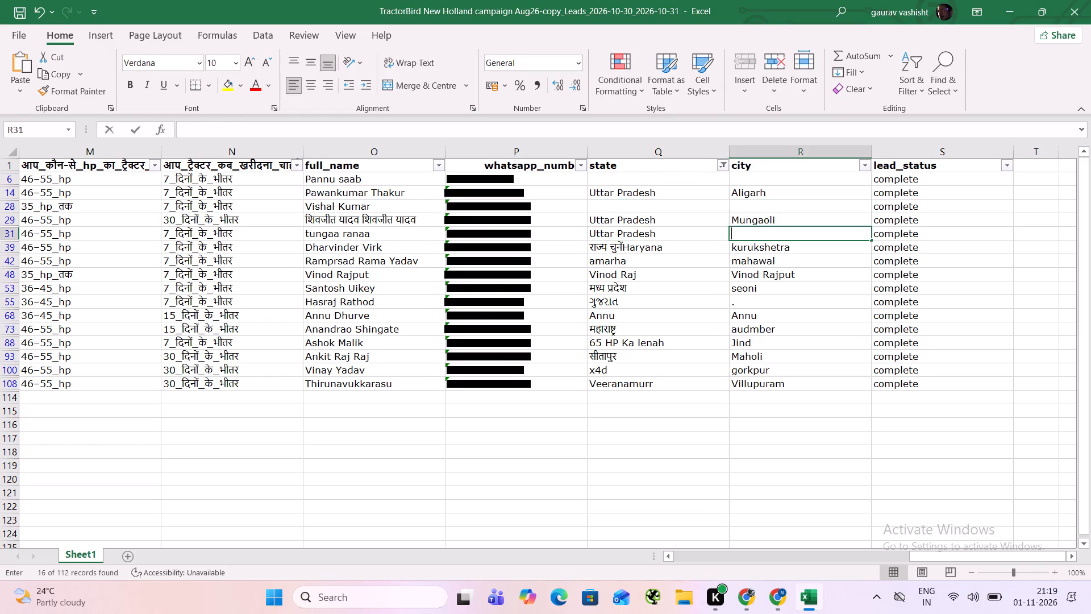
Enter Haryana as the state and Kurukshetra as the city in row 39.
key("Down")
key("Left")
type("Haryana")
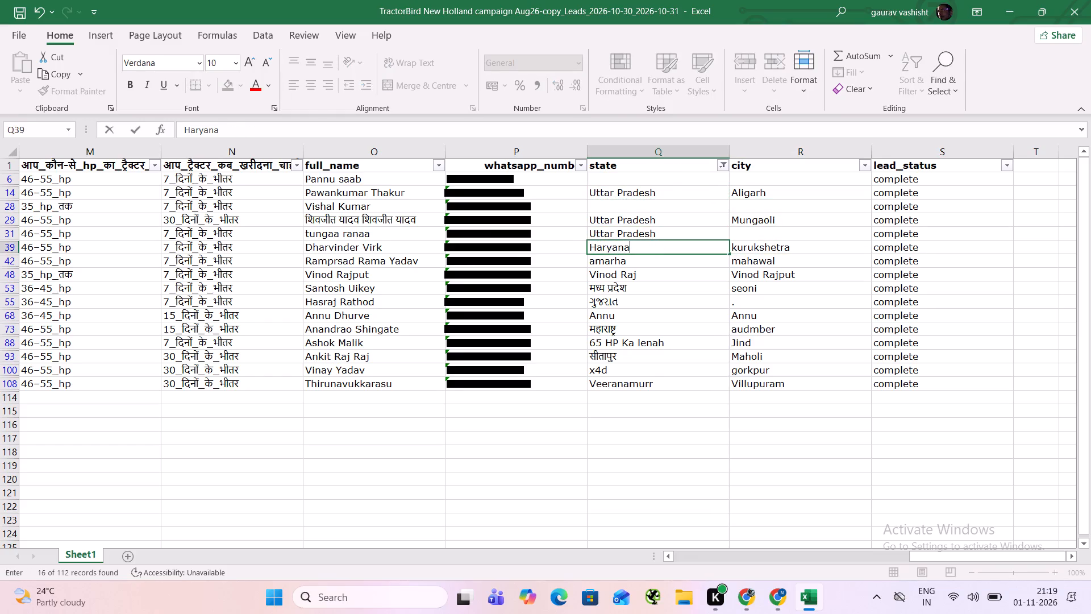
key("Right")
key("shift+k")
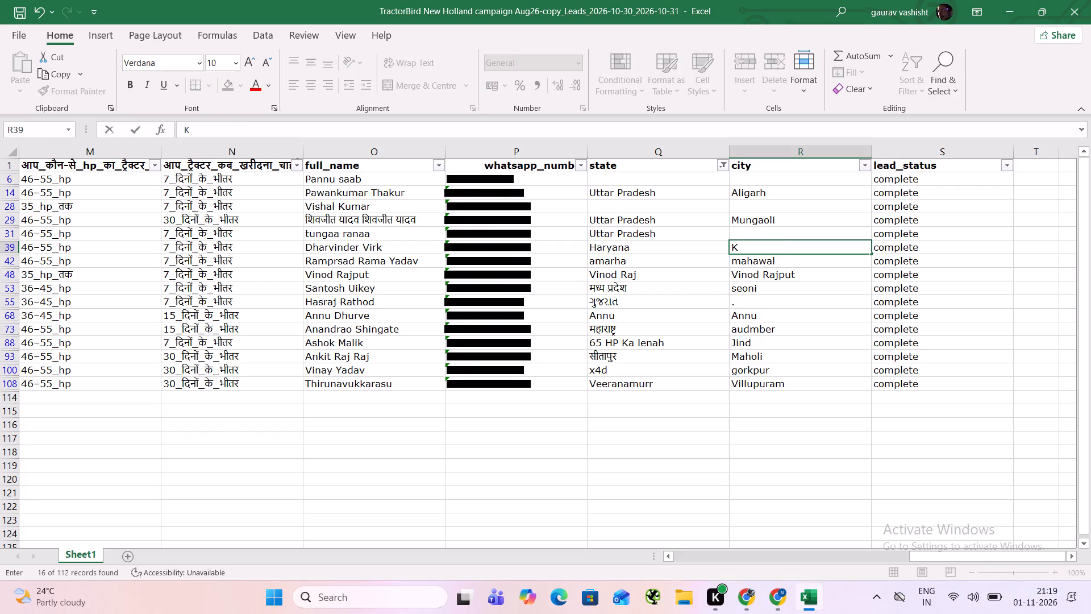
type("uru")
type("ks")
key("h")
type("etra")
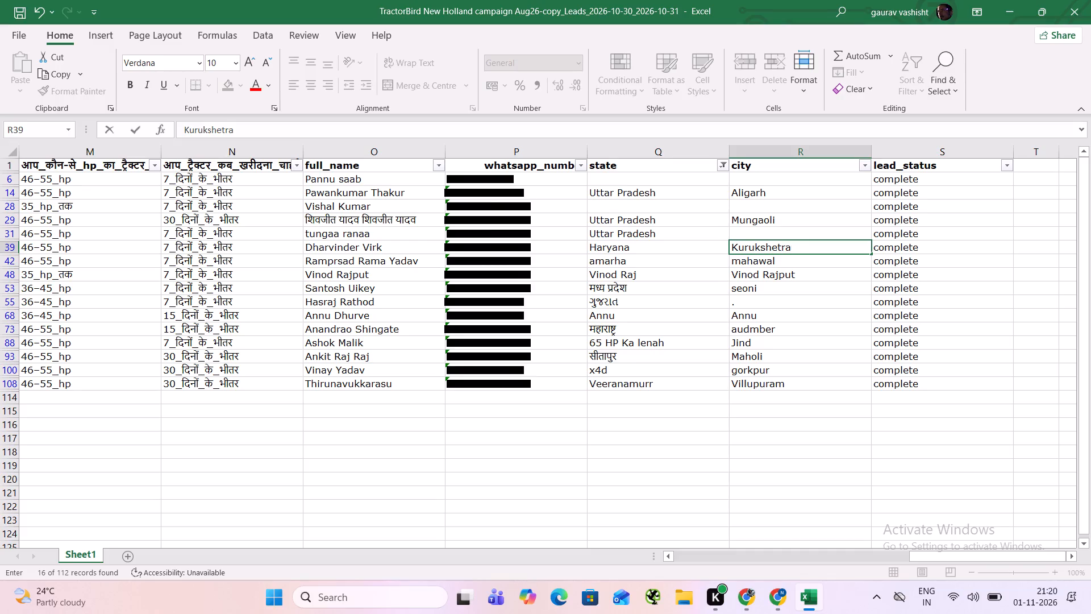
Copy Uttar Pradesh into the state cells of rows 42 and 48, and clear the city in both rows.
left_click(647, 225)
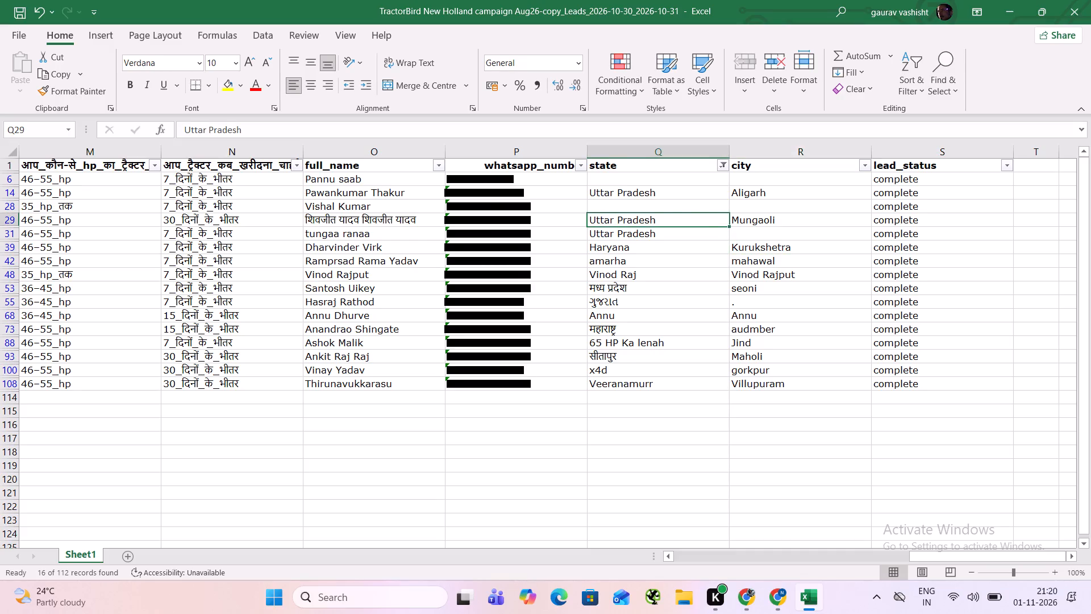
key("ctrl+c")
left_click(642, 260)
key("ctrl+v")
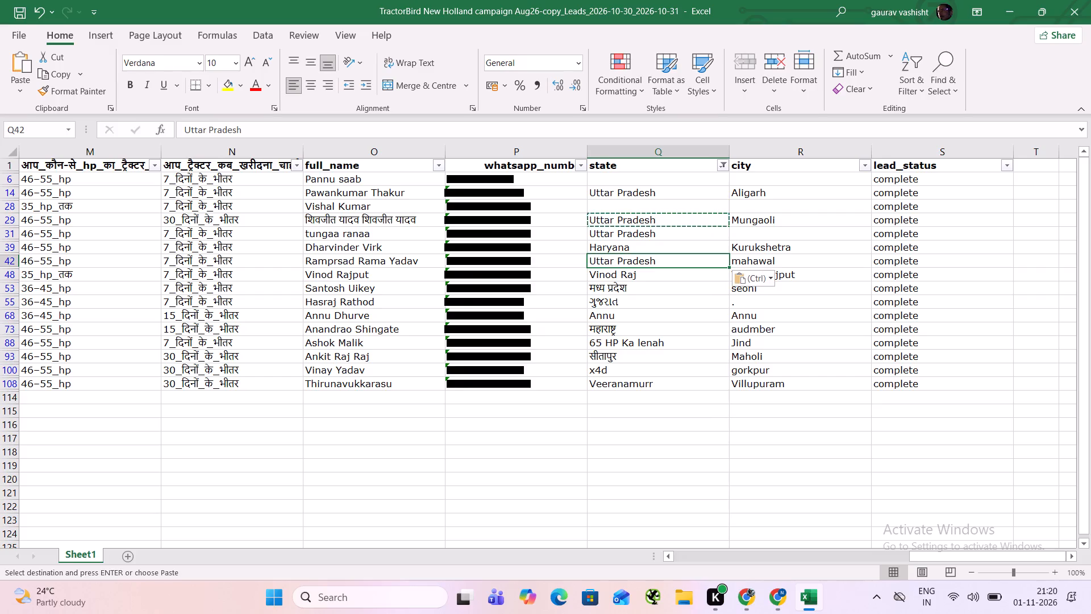
key("Right")
key("BackSpace")
key("Down")
key("BackSpace")
key("Left")
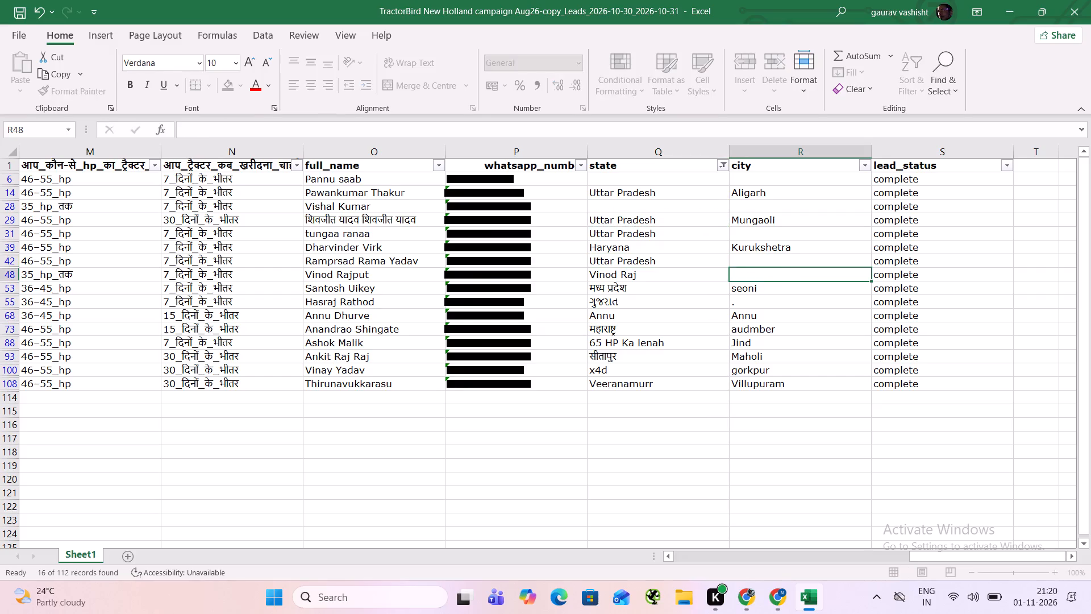
key("Up")
key("ctrl+c")
key("Down")
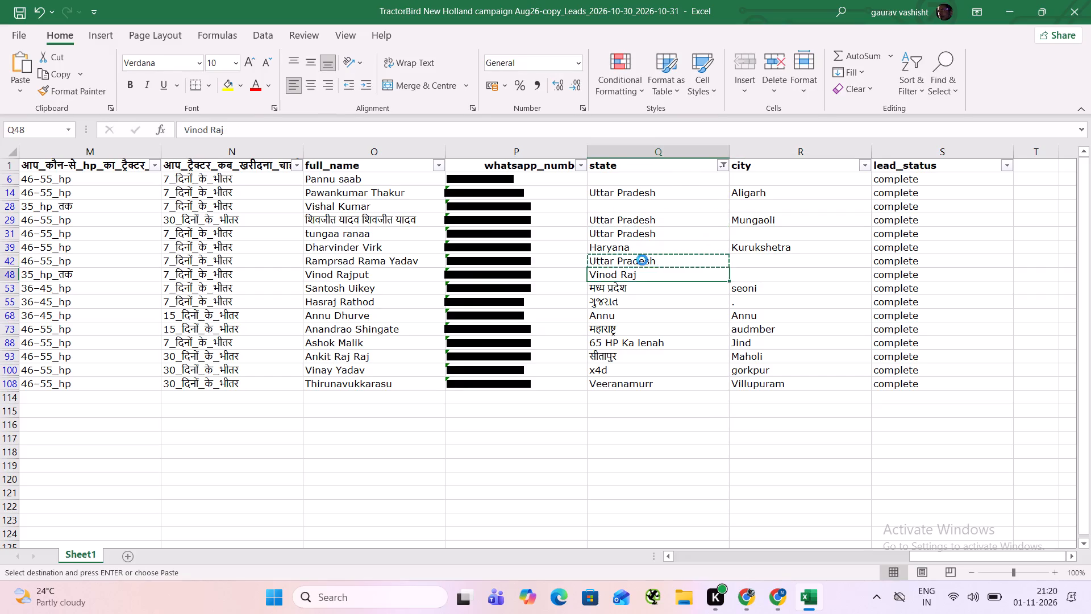
key("ctrl+v")
Enter Madhya Pradesh as the state in row 53 and clear its city.
key("Down")
type("Madhya")
key("space")
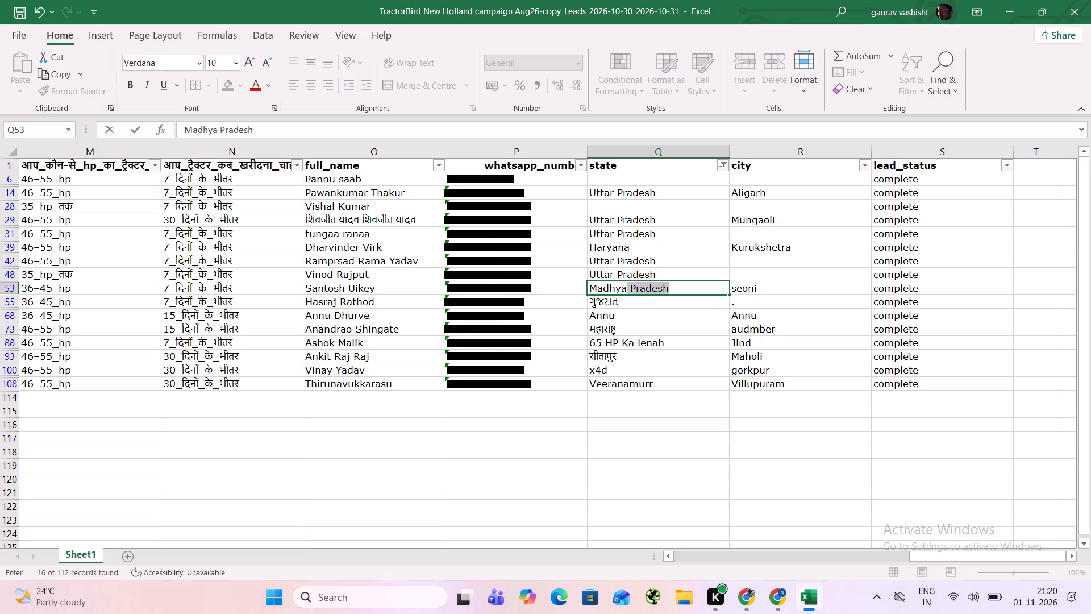
key("Return")
key("Right")
key("Up")
key("BackSpace")
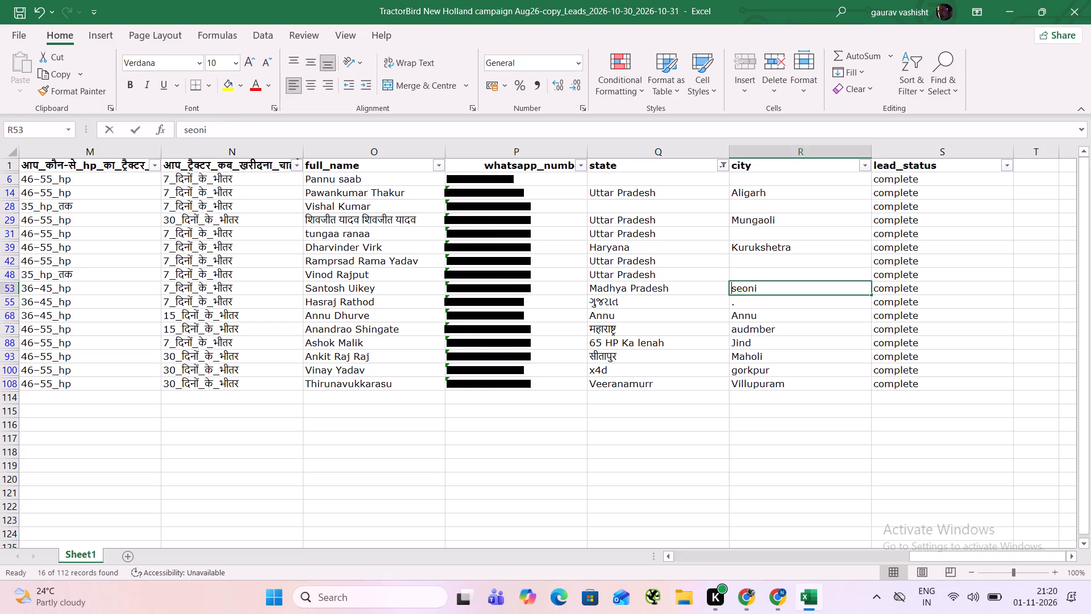
Clear the city in row 55 and enter Gujarat as its state.
key("Down")
key("BackSpace")
key("Left")
type("Gujarat")
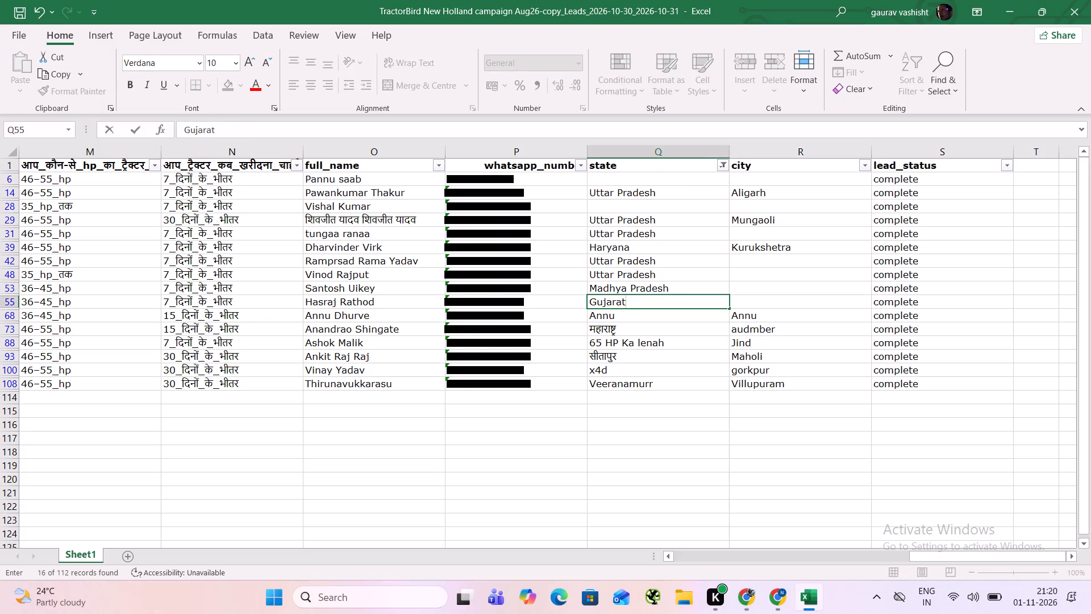
Clear the state and city cells in row 68.
key("Down")
key("BackSpace")
key("Right")
key("BackSpace")
key("Left")
key("Up")
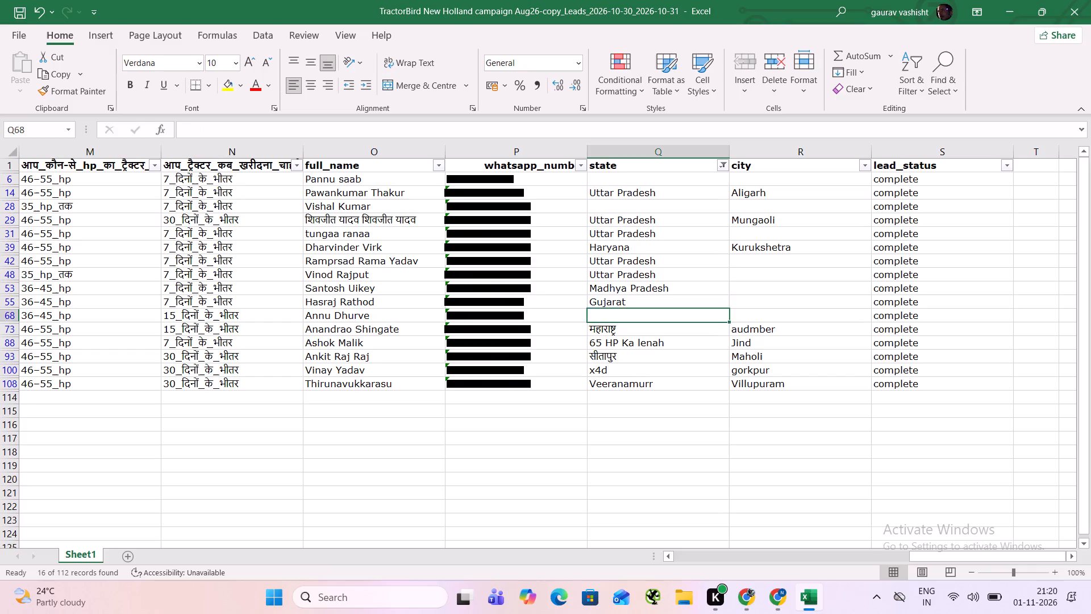
Enter Maharashtra as the state in row 73 and clear its city.
key("Down")
key("Down")
type("Maharashtr")
key("a")
key("Right")
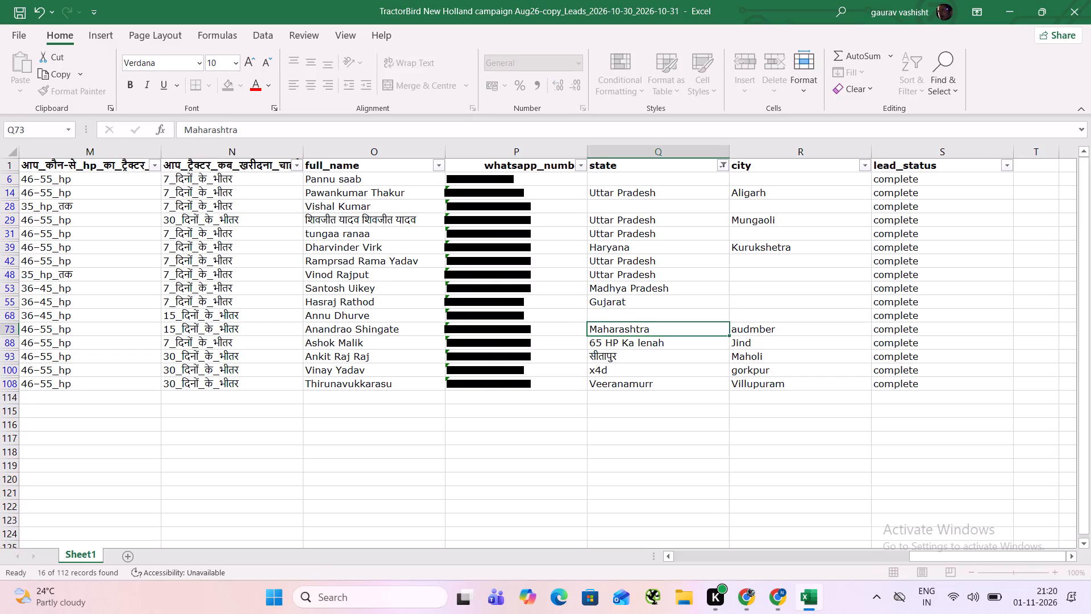
key("BackSpace")
Copy Uttar Pradesh from row 48 into the state cells of rows 88, 93, 100 and 108.
key("Down")
key("Left")
key("Up")
key("Up")
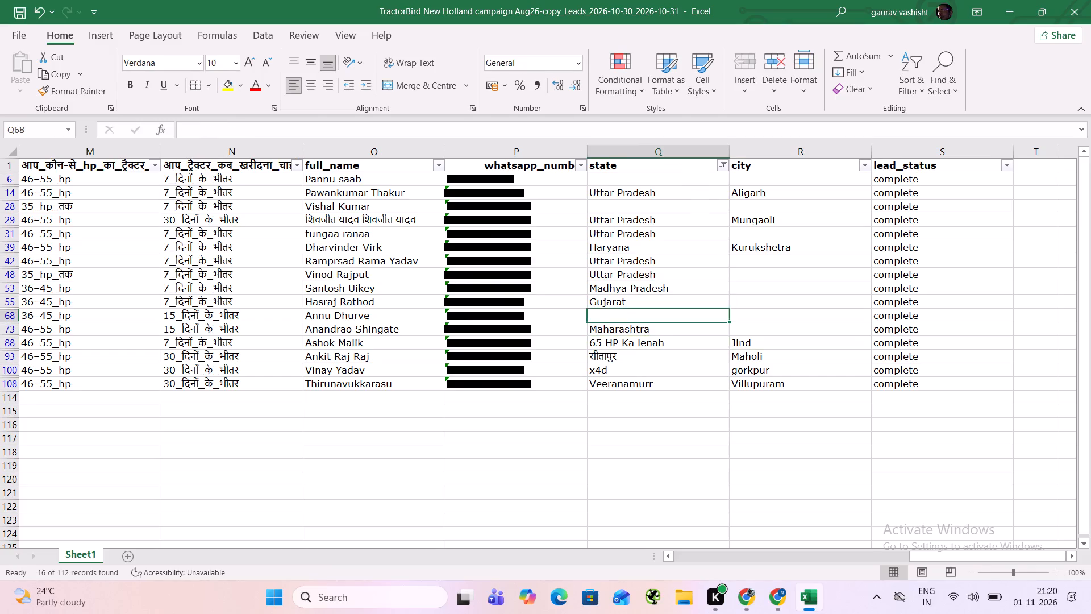
key("Up")
key("Up")
key("Up")
key("ctrl+c")
key("Down")
key("Down")
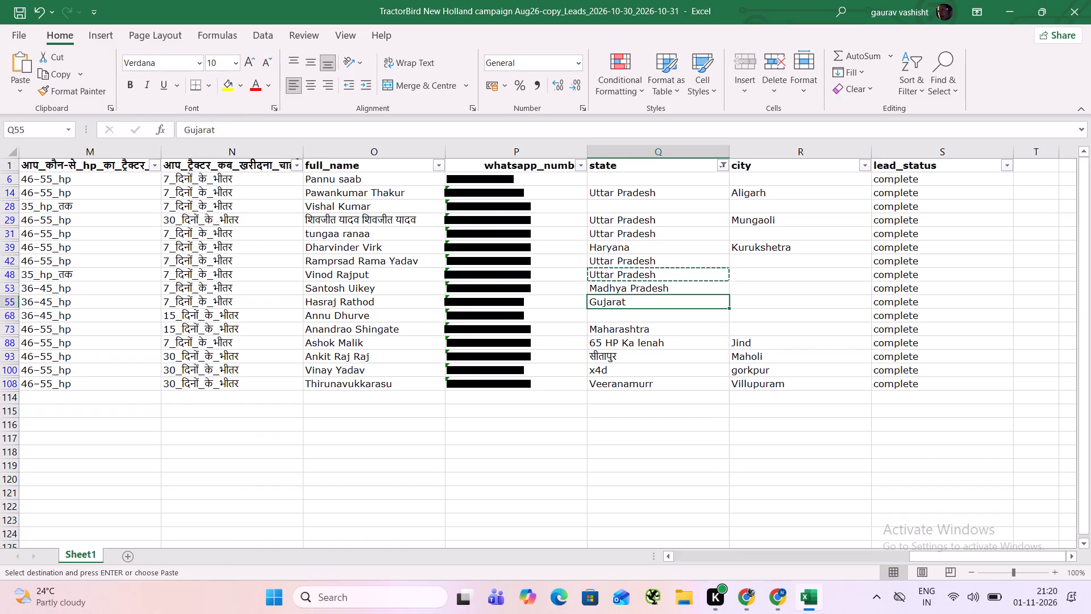
key("Down")
key("Down")
key("Down")
key("ctrl+v")
key("Down")
key("ctrl+v")
key("Down")
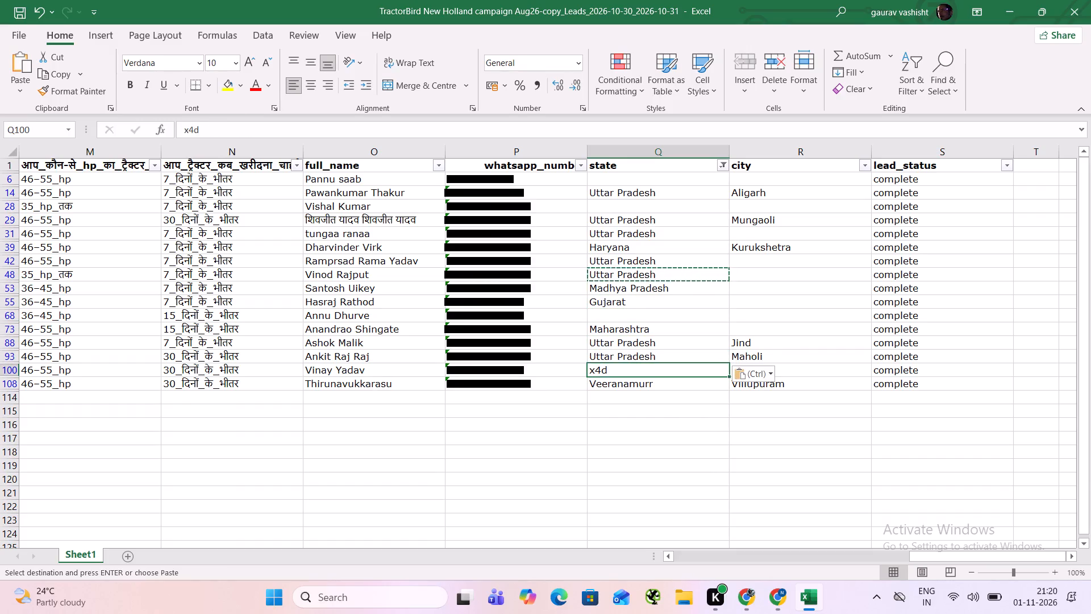
key("ctrl+v")
key("Down")
key("ctrl+v")
Clear the city cells in rows 100 and 93.
key("Right")
key("Up")
key("BackSpace")
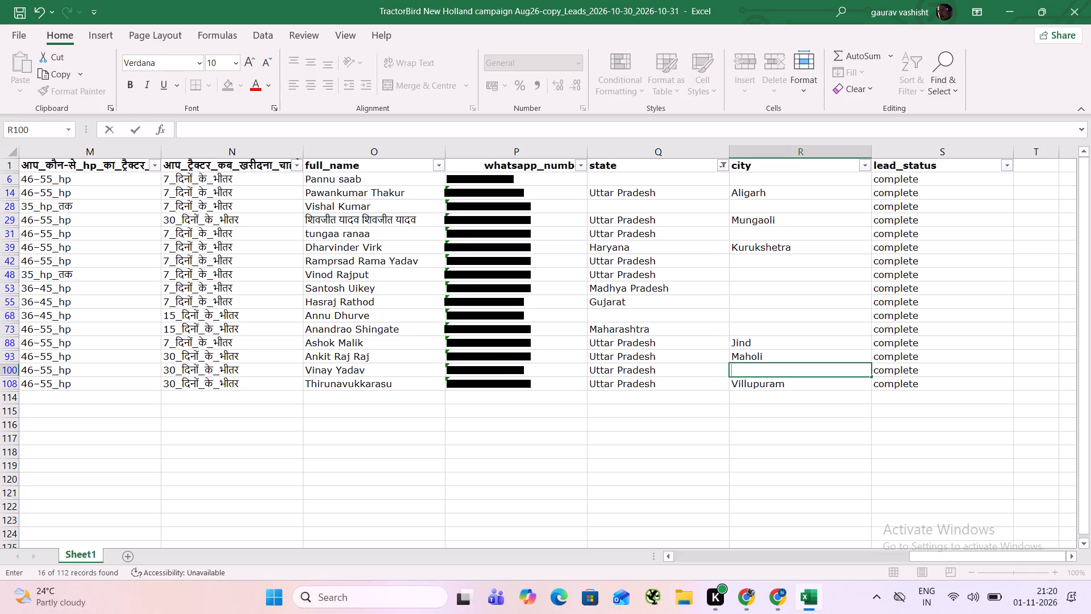
key("Up")
key("Left")
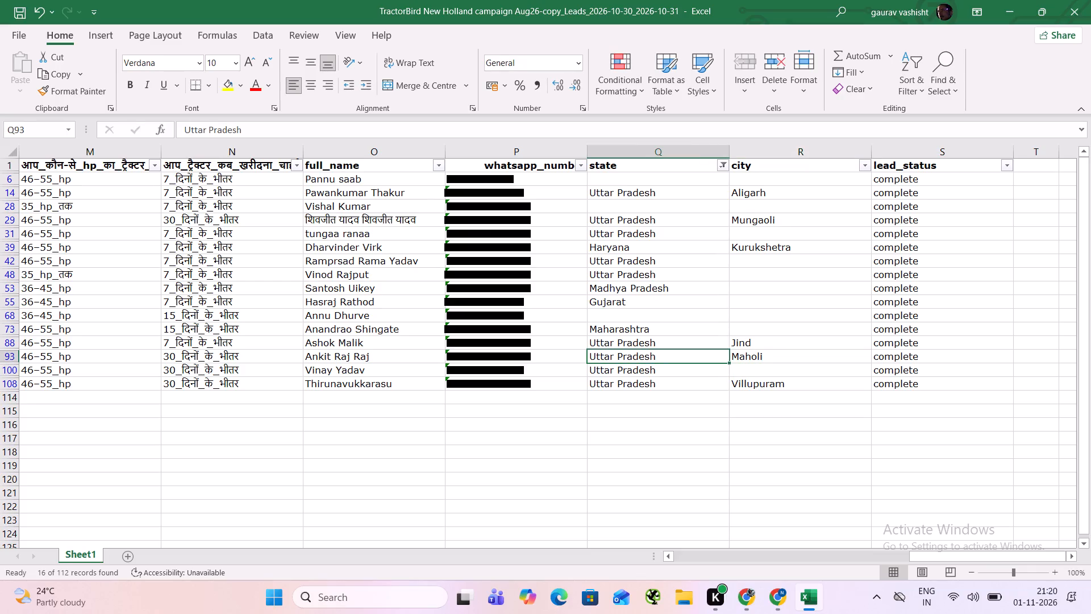
key("Right")
key("BackSpace")
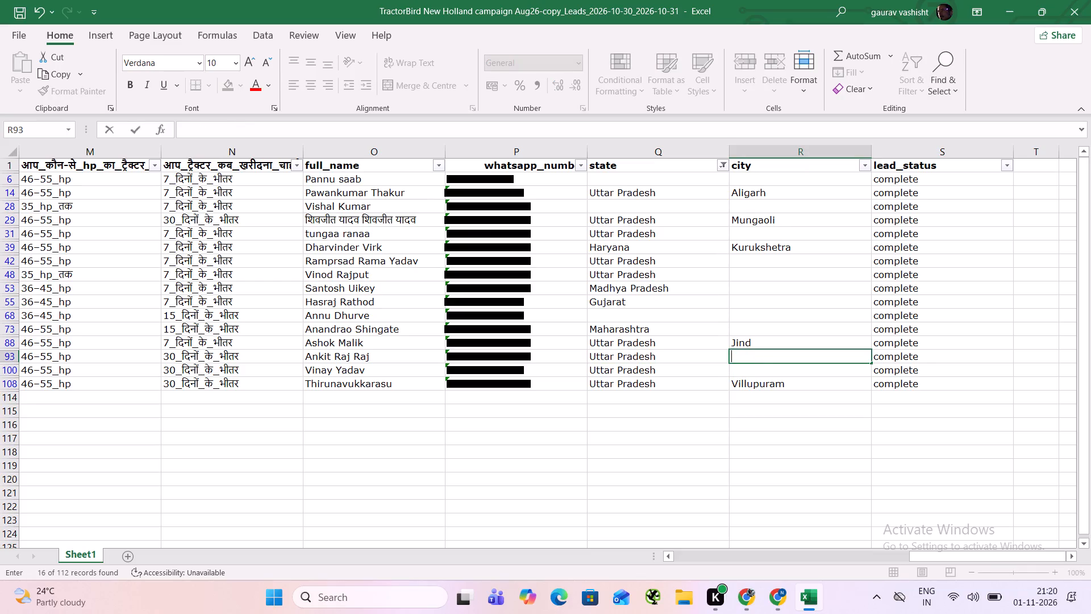
left_click(678, 247)
In the state filter, tick AP, Badauda up Gramin Bank, bhrthapor, cg, Dee pak, the e-mail address entry and the entry starting with gav khai kheda.
left_click(725, 163)
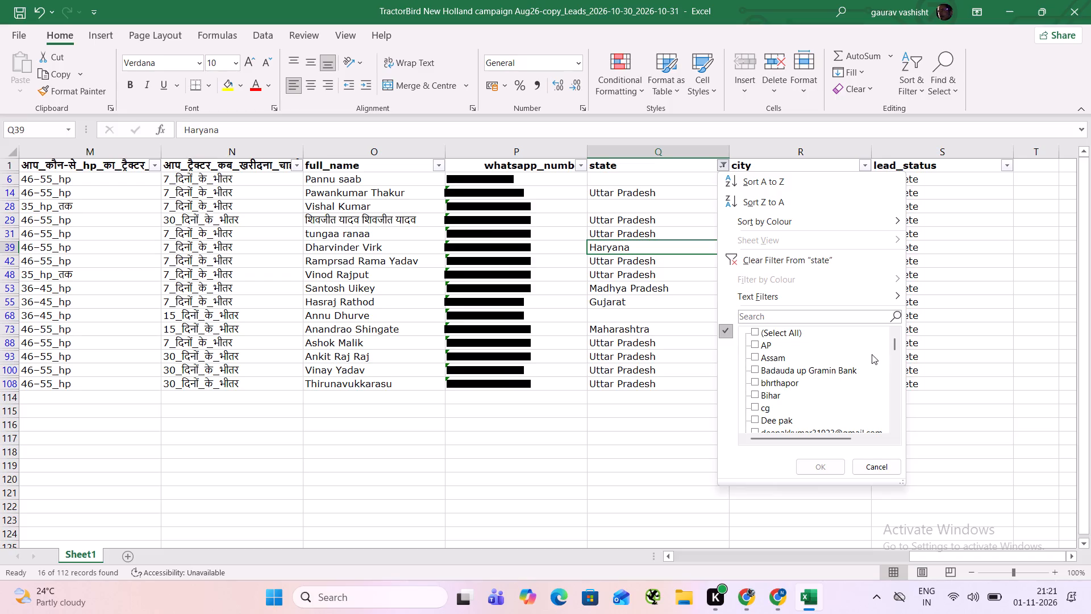
left_click(760, 347)
left_click(782, 373)
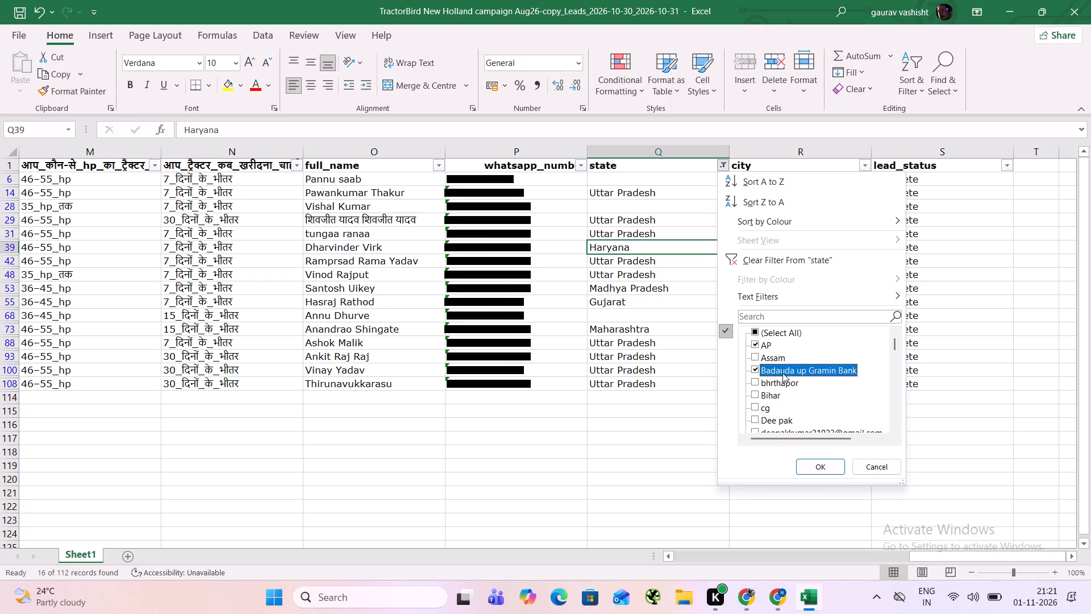
left_click(778, 381)
left_click(768, 416)
left_click(765, 404)
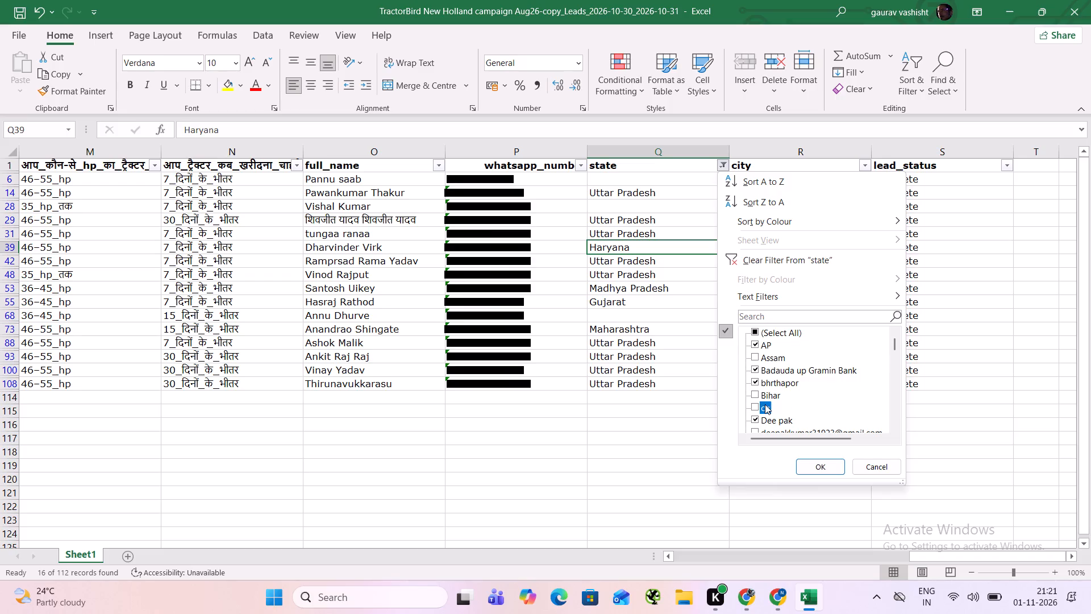
triple_click(894, 425)
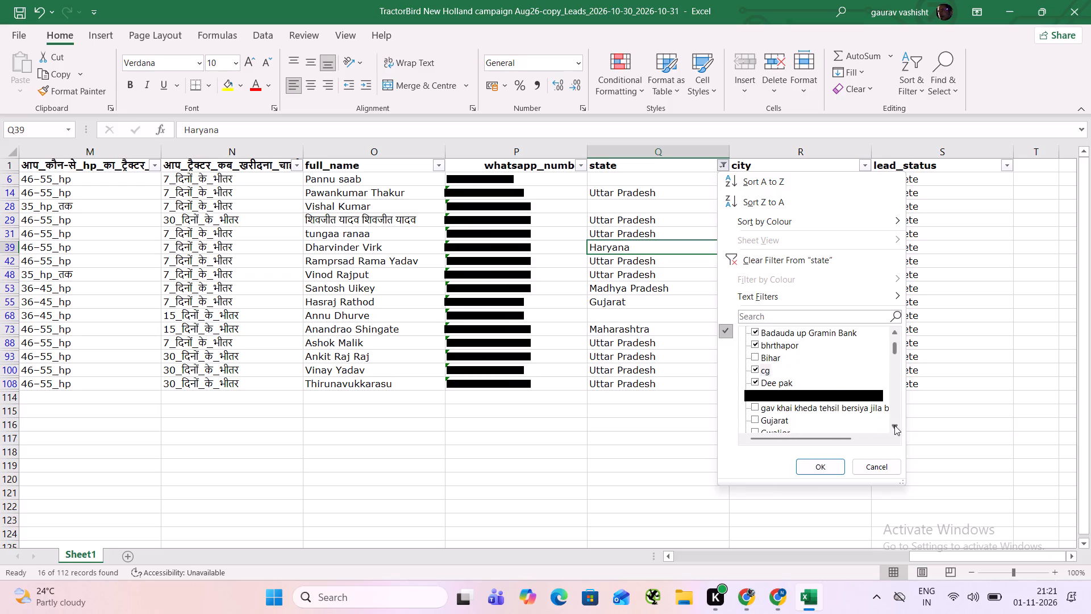
left_click(894, 425)
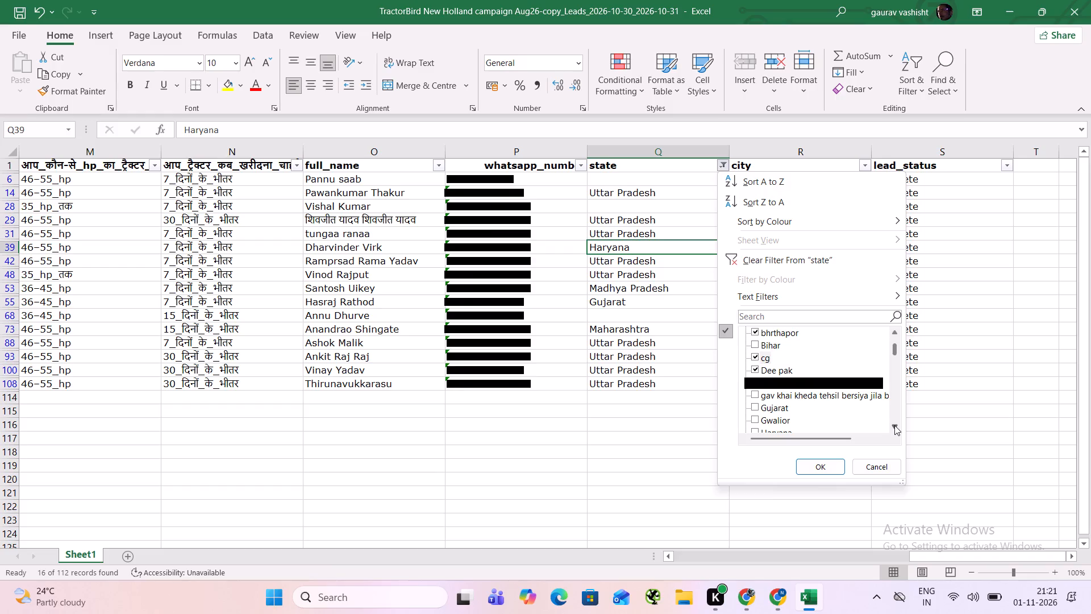
left_click(861, 393)
left_click(831, 383)
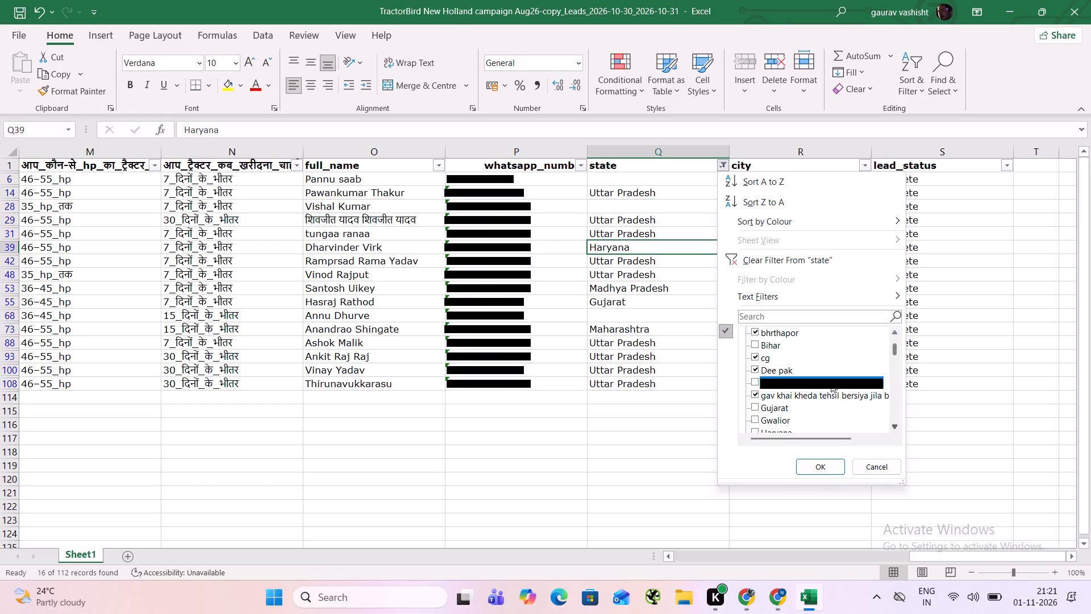
In the state filter, tick Gwalior, Hfift, Hhh, India, Jamalpur, Jh01, kadar kuda nagalaseesam, kamalkishor and karanataka.
left_click(892, 425)
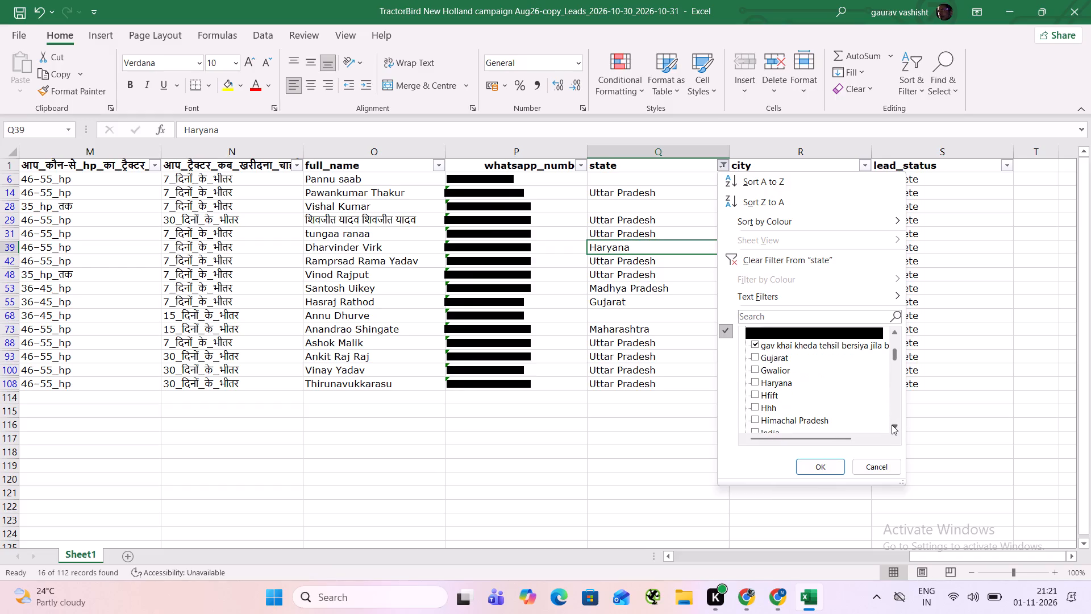
left_click(785, 370)
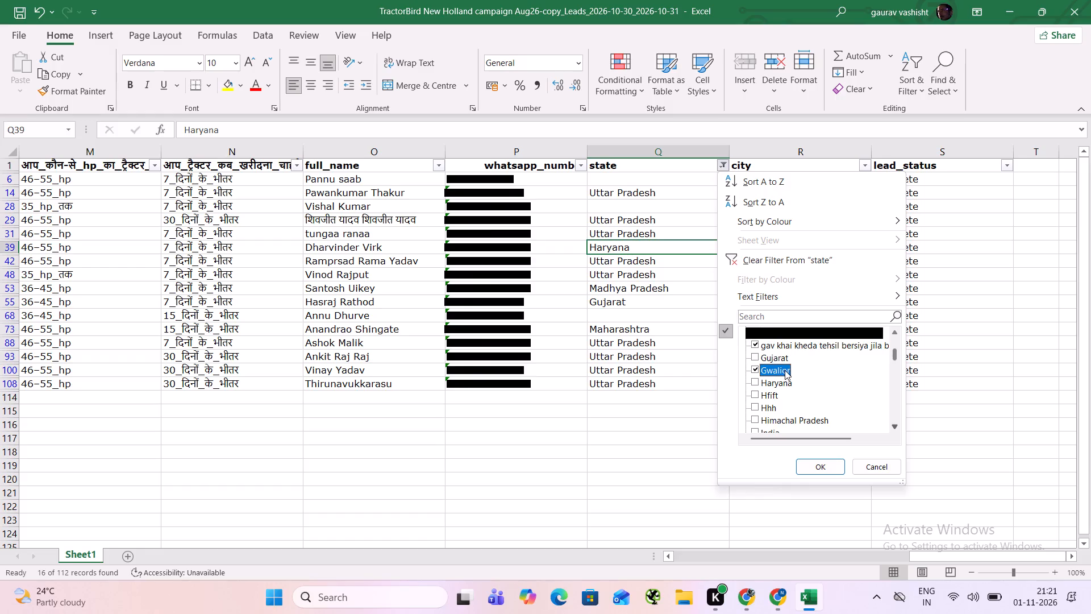
left_click(768, 395)
left_click(769, 407)
left_click(892, 426)
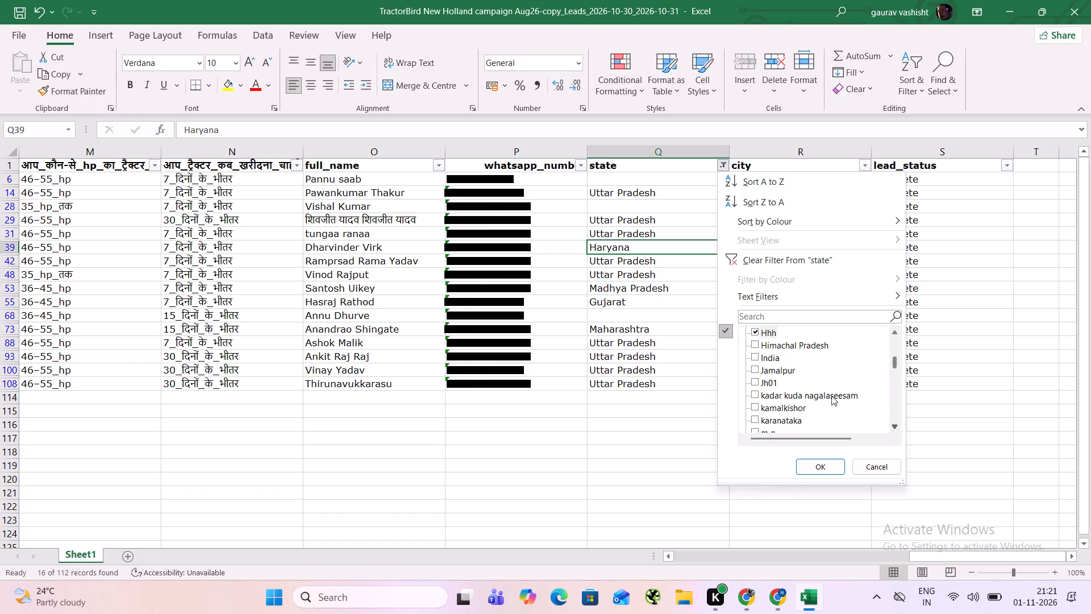
left_click(760, 360)
left_click(767, 367)
left_click(767, 384)
left_click(802, 389)
left_click(803, 409)
left_click(796, 415)
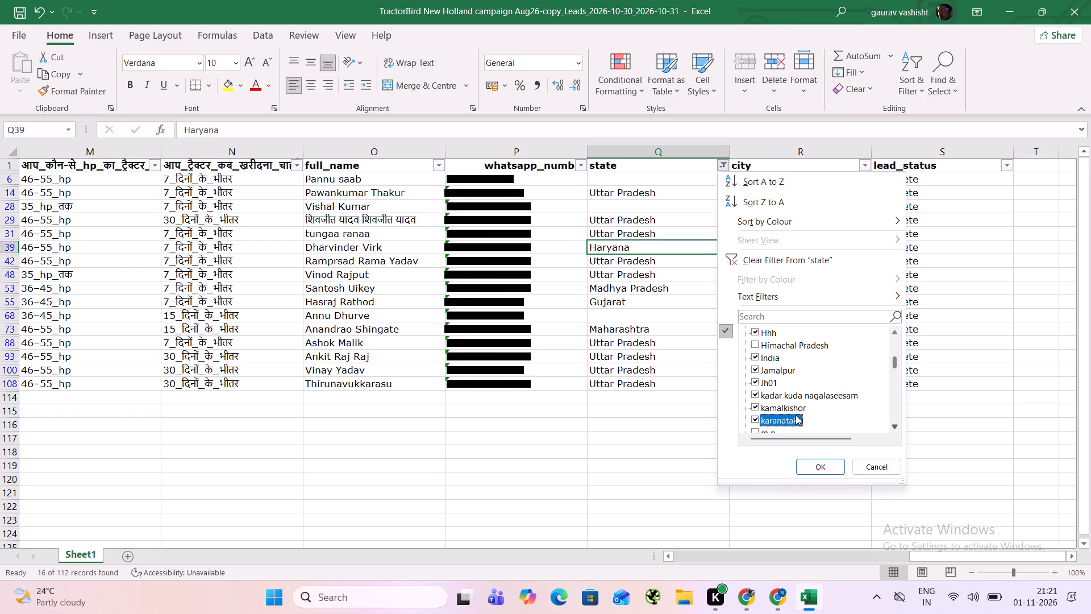
In the state filter, also tick mujaidkha, Nagla ganji, narsinghpur, odisha, palanadu and pynjab.
left_click(896, 426)
left_click(896, 426)
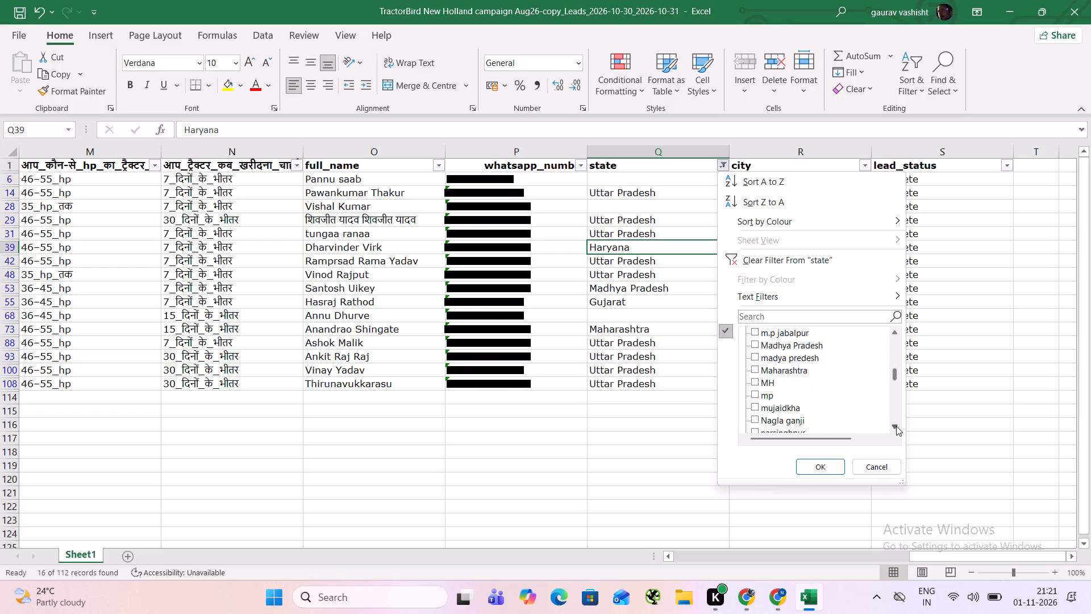
left_click(896, 426)
triple_click(896, 426)
left_click(896, 426)
left_click(896, 426)
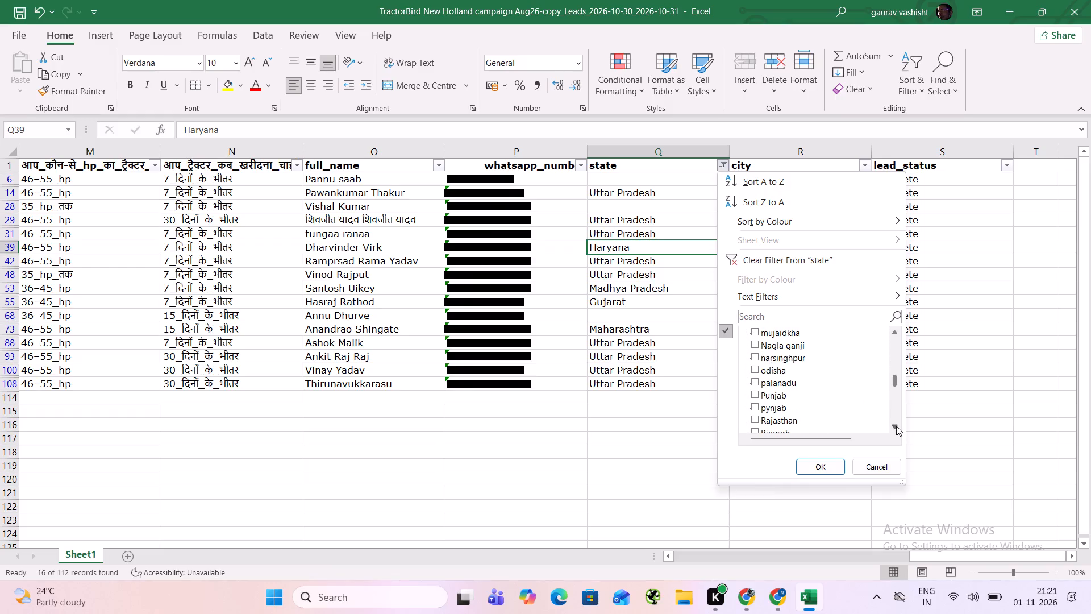
left_click(776, 325)
left_click(777, 335)
left_click(780, 343)
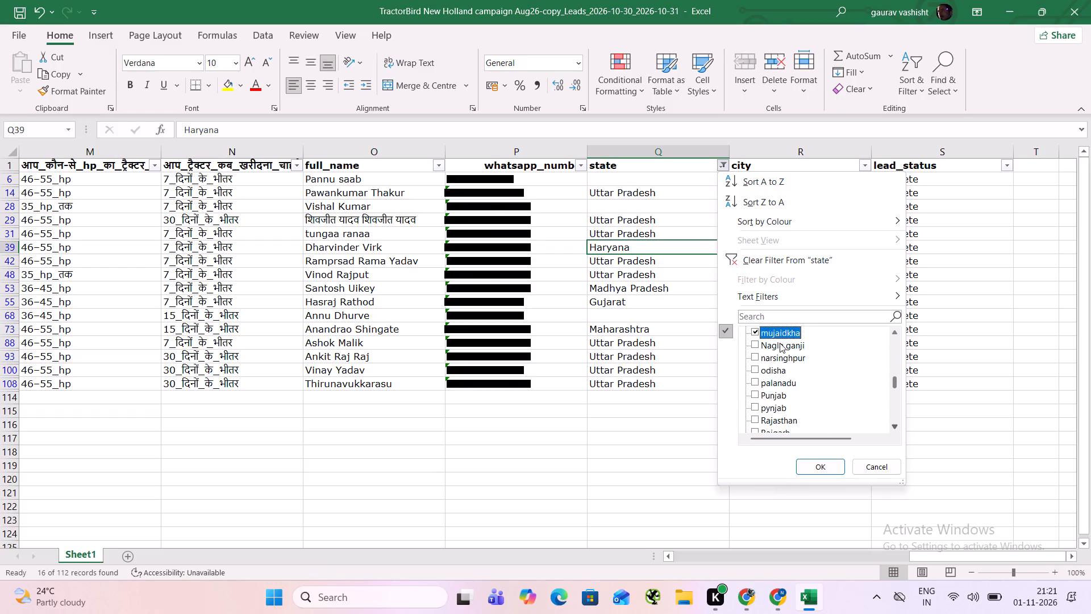
left_click(781, 350)
left_click(782, 350)
left_click(780, 359)
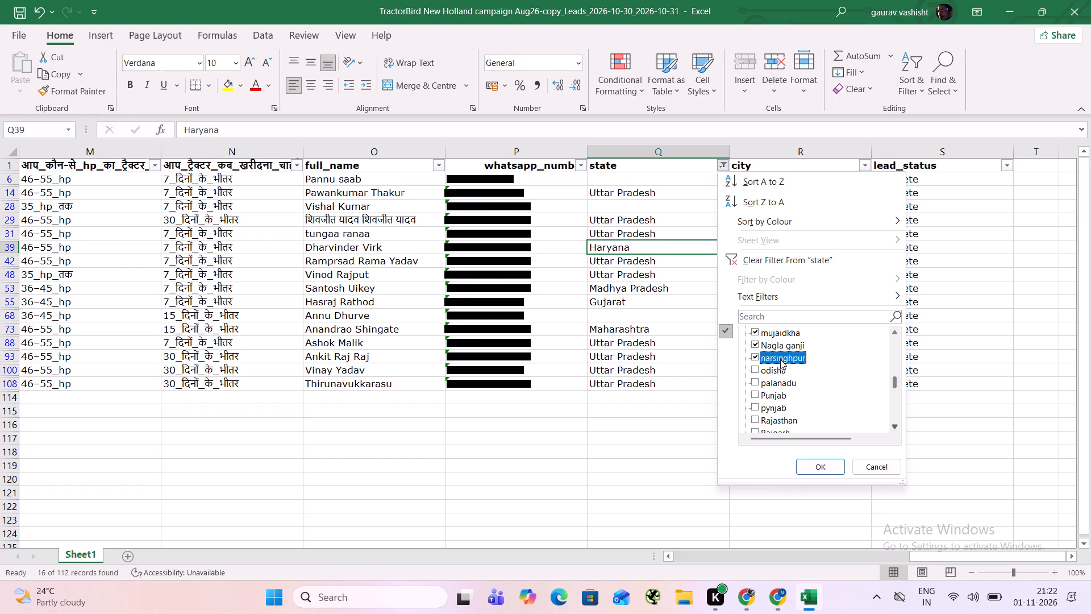
left_click(778, 369)
left_click(780, 380)
left_click(778, 405)
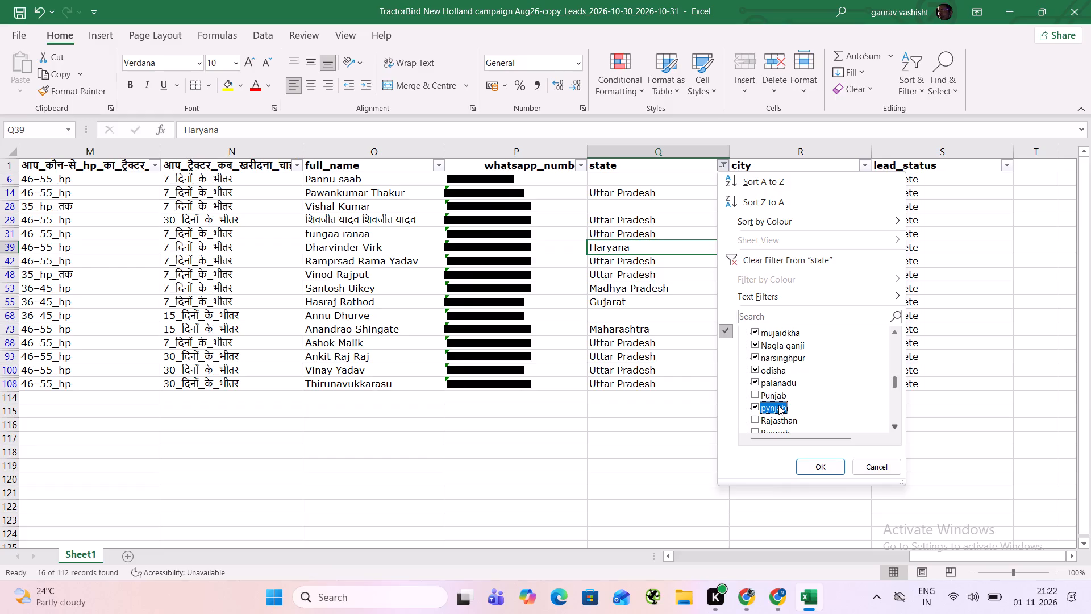
Add Rajgarh, Rajshahi, Ramnagar, ratlam and Samchana to the ticked state filter entries.
left_click(896, 425)
left_click(896, 425)
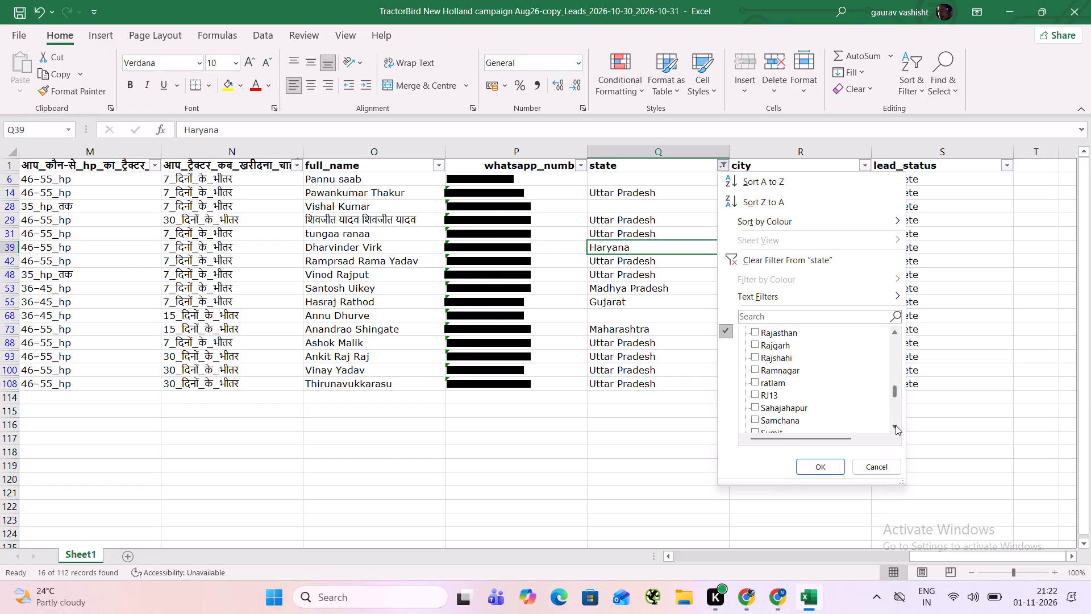
left_click(896, 425)
left_click(781, 338)
left_click(778, 346)
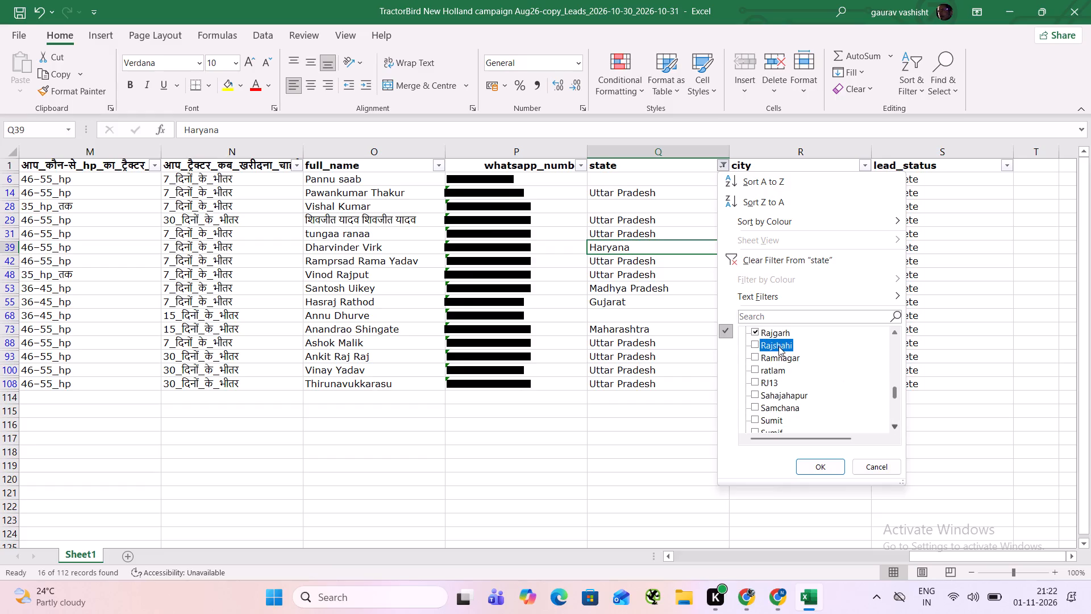
left_click(780, 363)
left_click(776, 365)
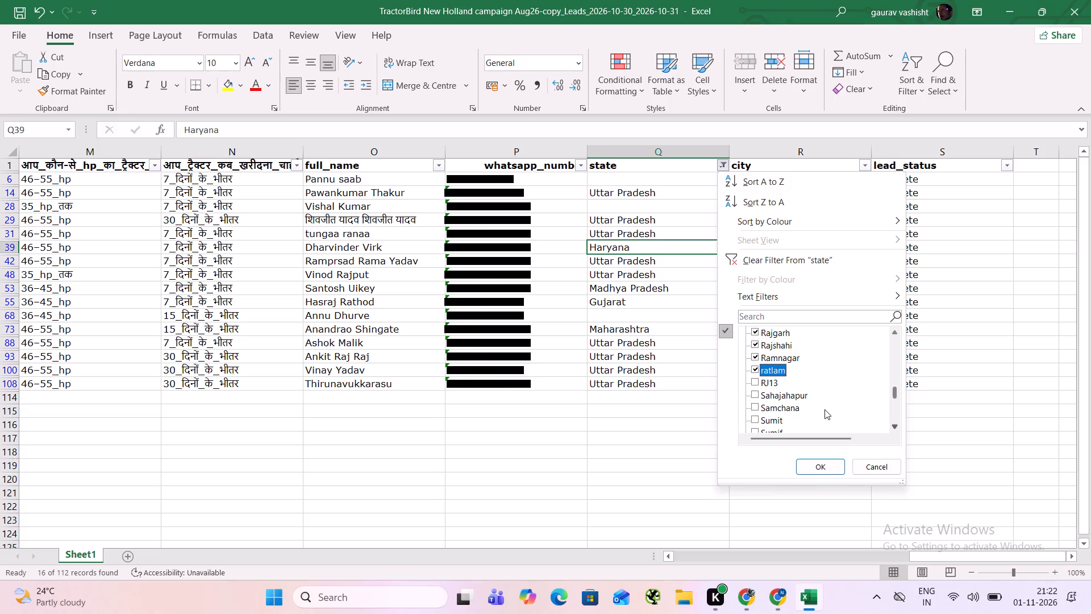
left_click(774, 408)
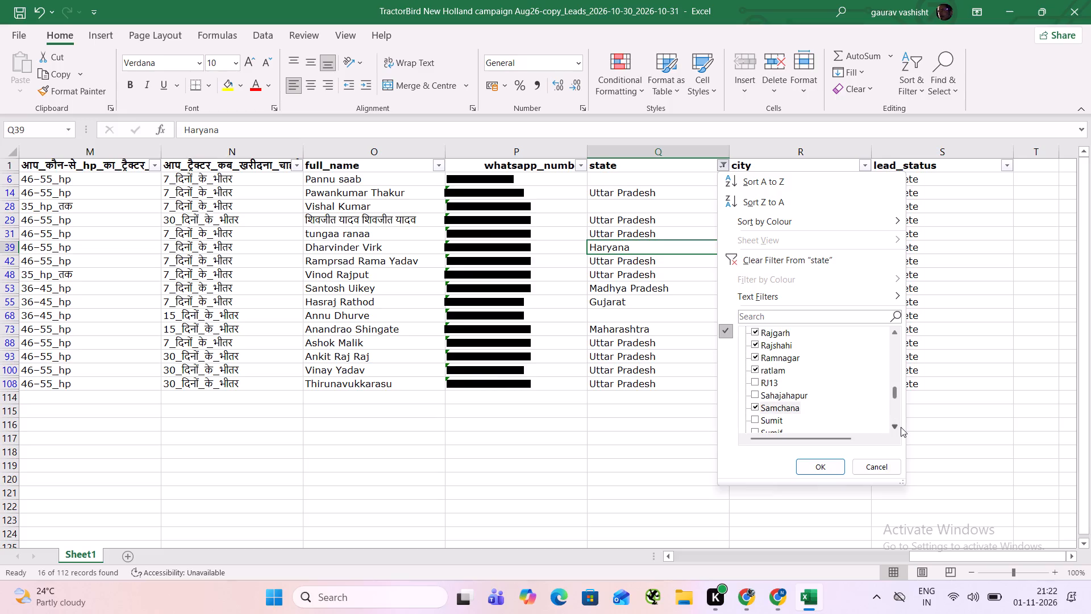
Tick Sumit, Sumjf, Tera baap and titron in the state filter and apply the filter.
left_click(901, 427)
left_click(898, 428)
triple_click(898, 428)
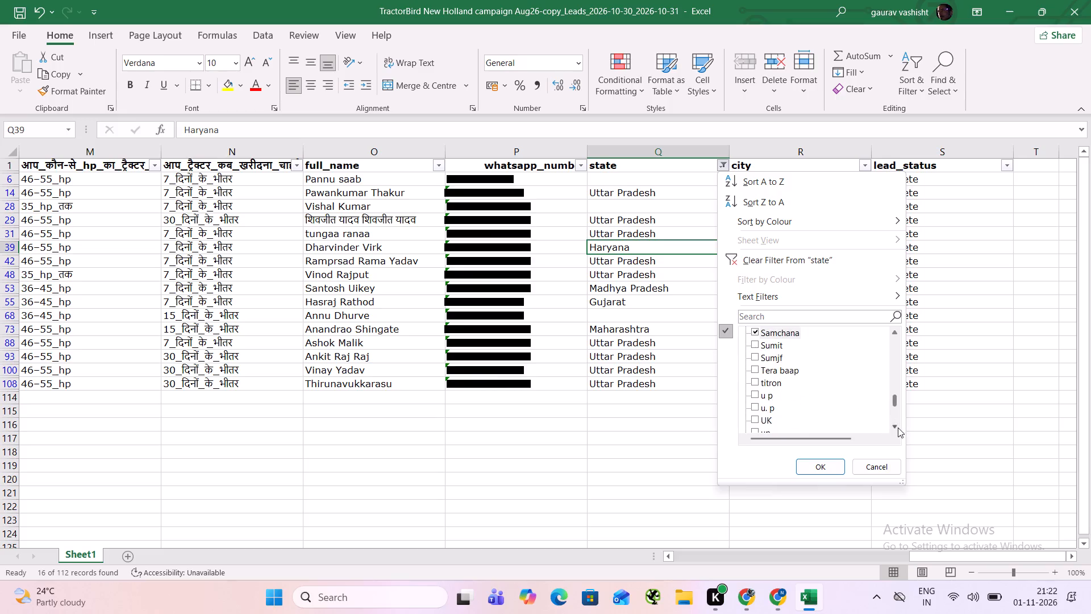
left_click(765, 340)
left_click(778, 367)
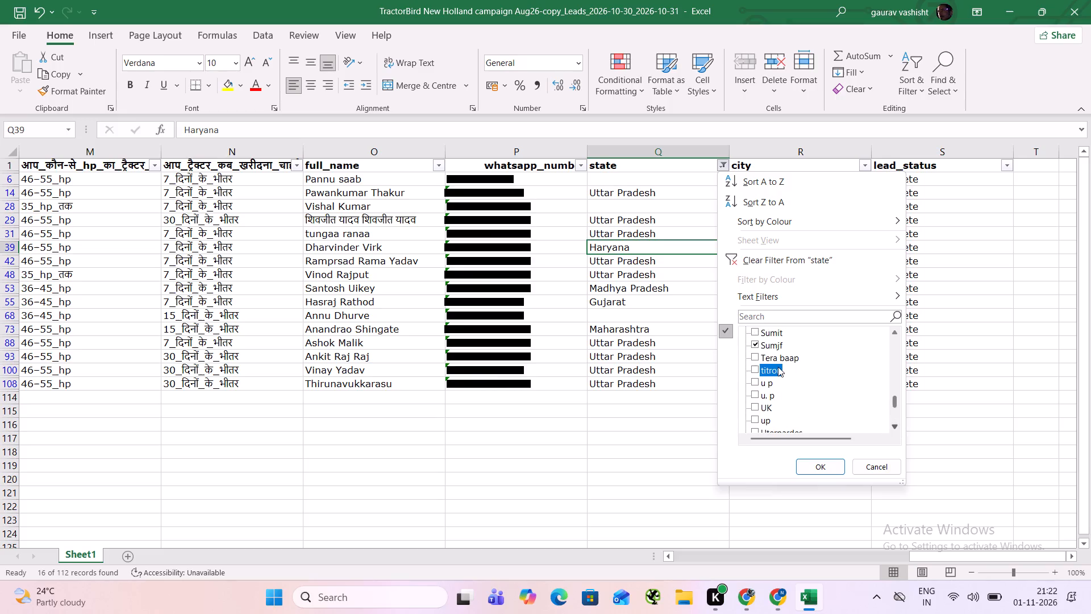
left_click(777, 360)
left_click(776, 321)
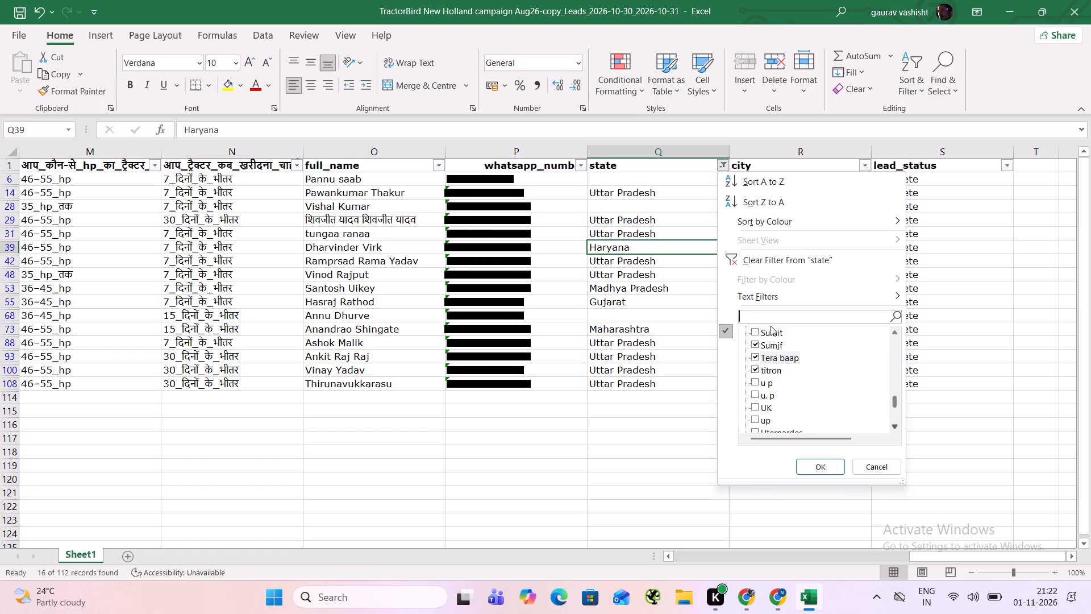
left_click(769, 329)
left_click(902, 330)
double_click(896, 331)
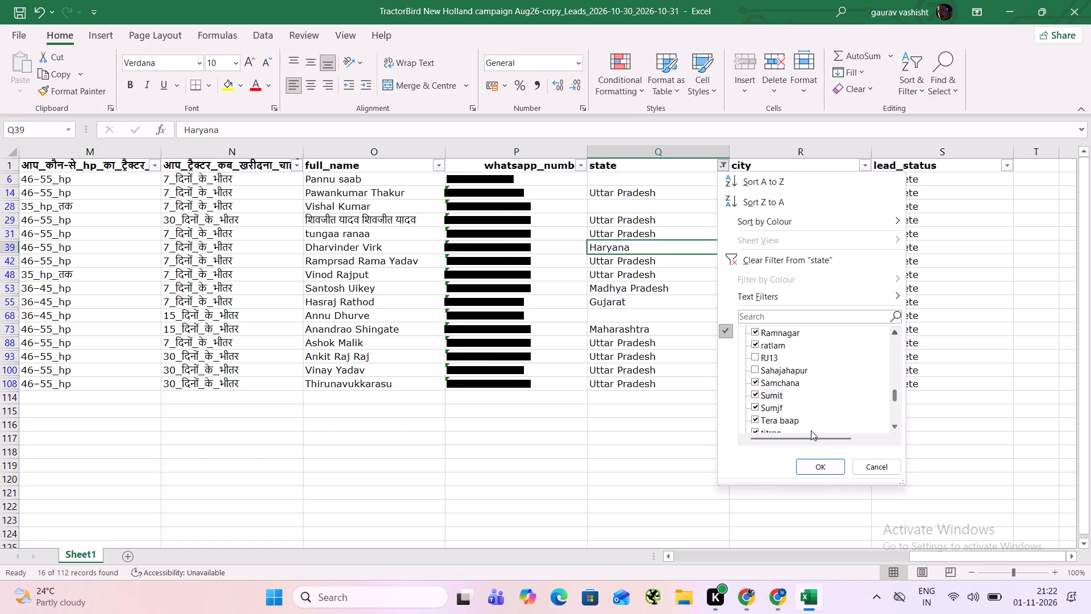
left_click(811, 465)
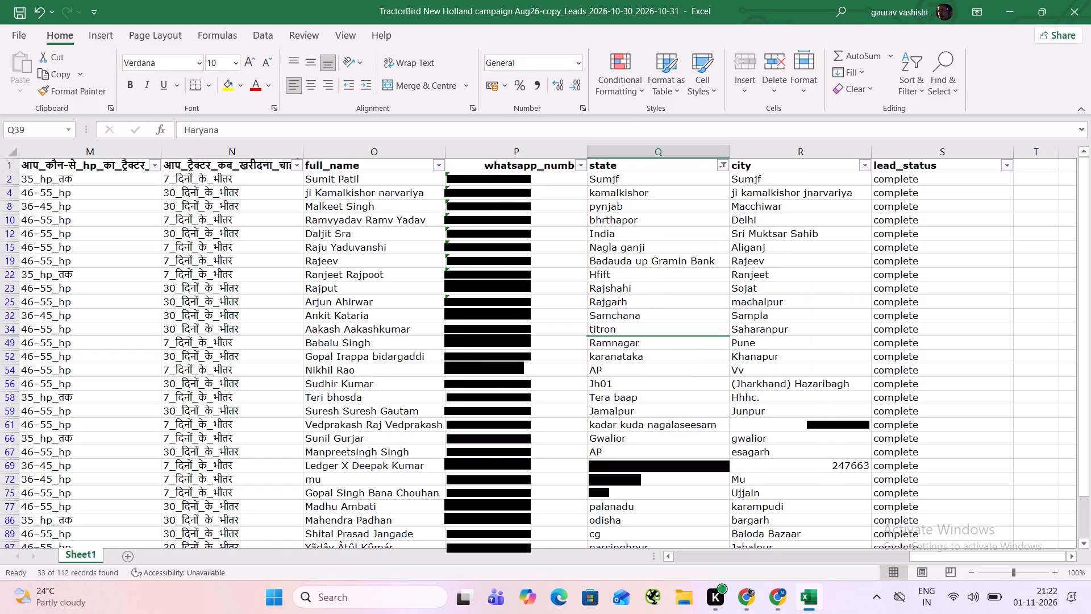
Clear the state and city cells in row 2.
left_click(662, 142)
left_click(661, 145)
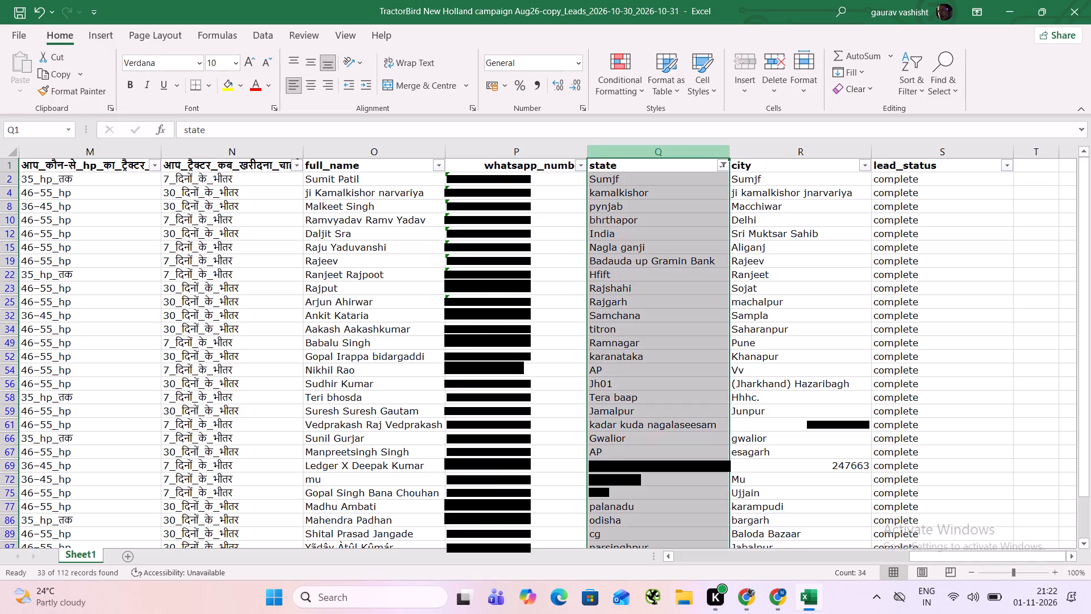
left_click(649, 182)
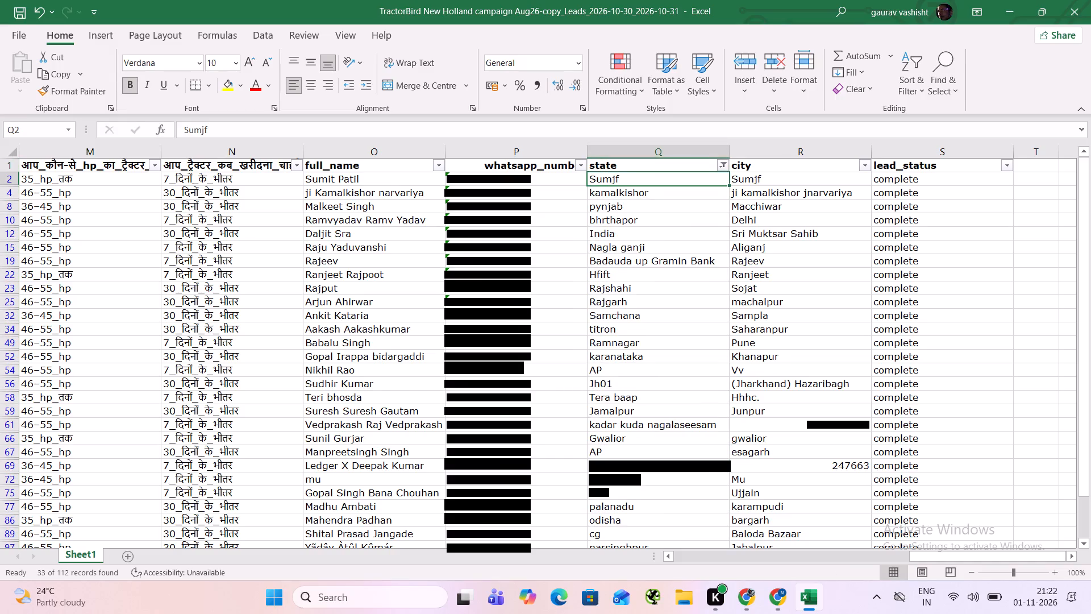
key("BackSpace")
key("Right")
key("BackSpace")
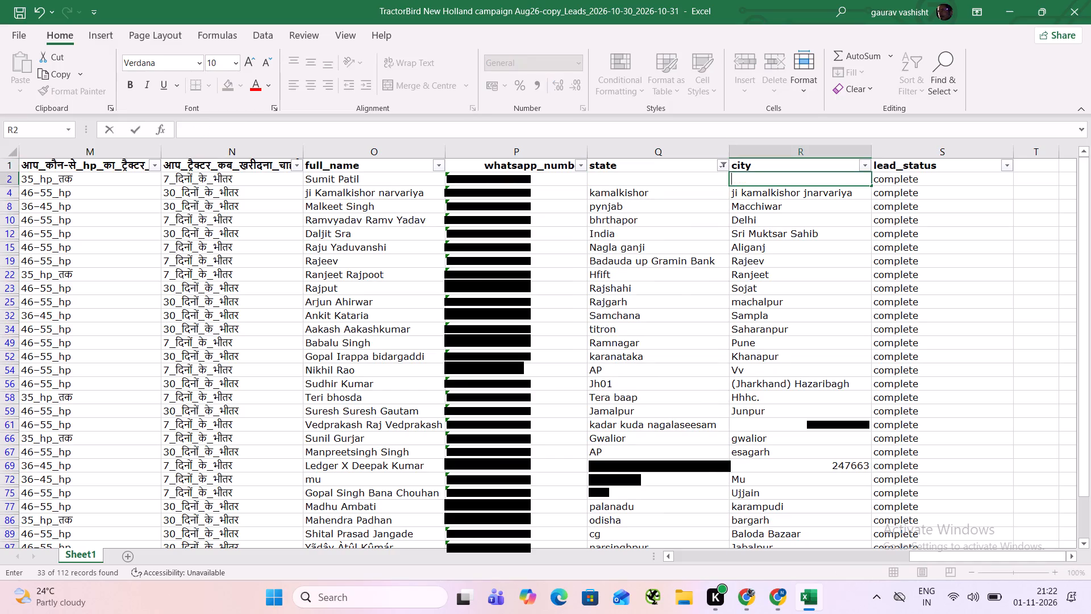
Clear the city in row 4 and enter Uttar Pradesh as its state.
key("Down")
key("BackSpace")
key("Left")
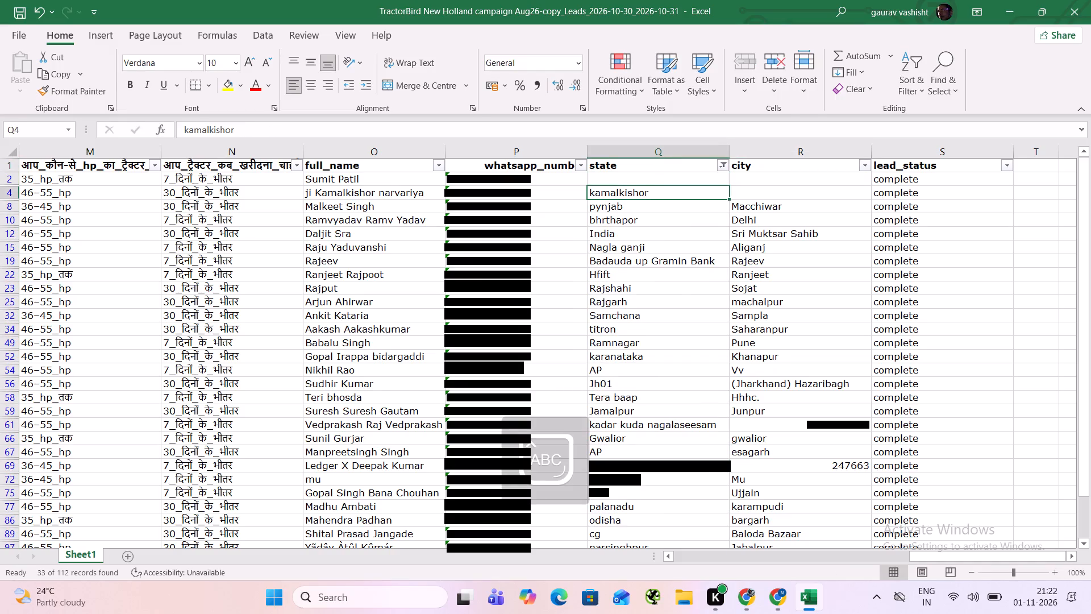
type("ttar")
key("space")
type("Pradesh")
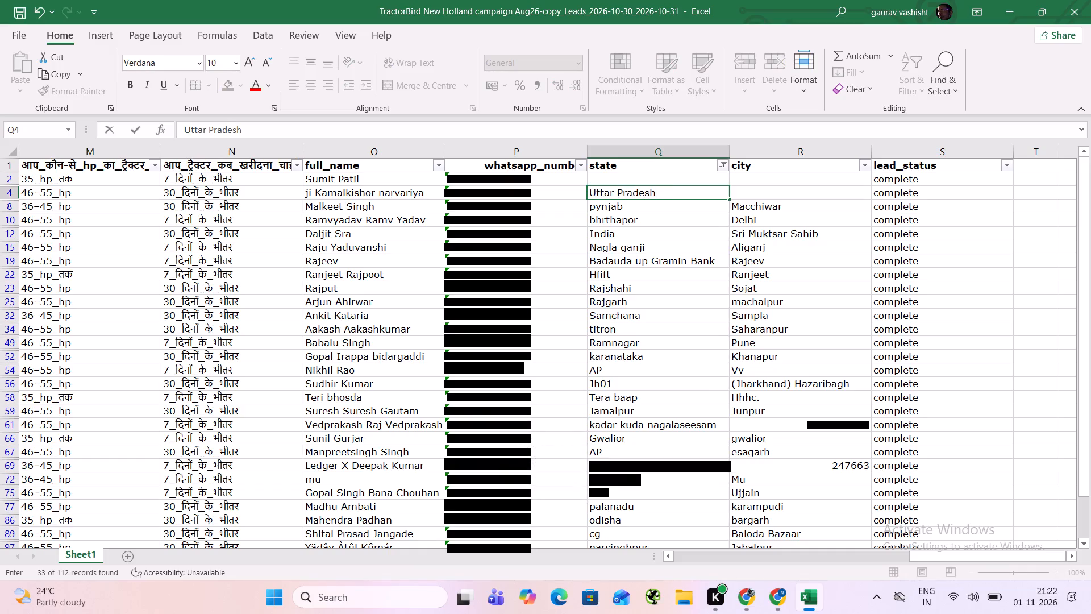
Clear the state and city cells in row 8.
key("Down")
key("BackSpace")
key("Right")
key("BackSpace")
Move Delhi from the city cell of row 10 into its state cell, replacing bhrthapor.
key("Down")
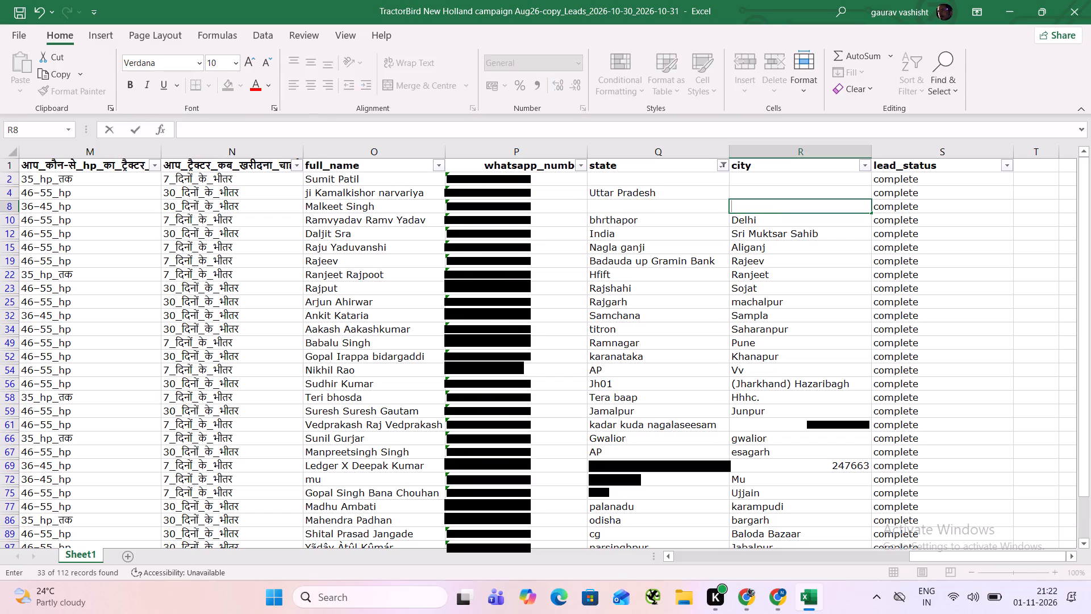
key("ctrl+x")
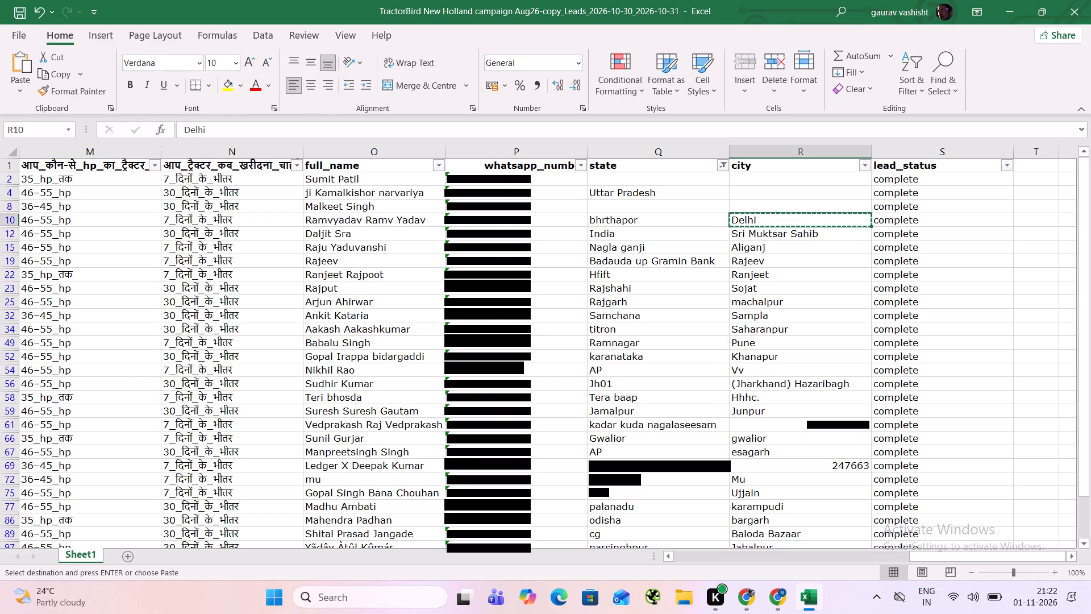
key("Left")
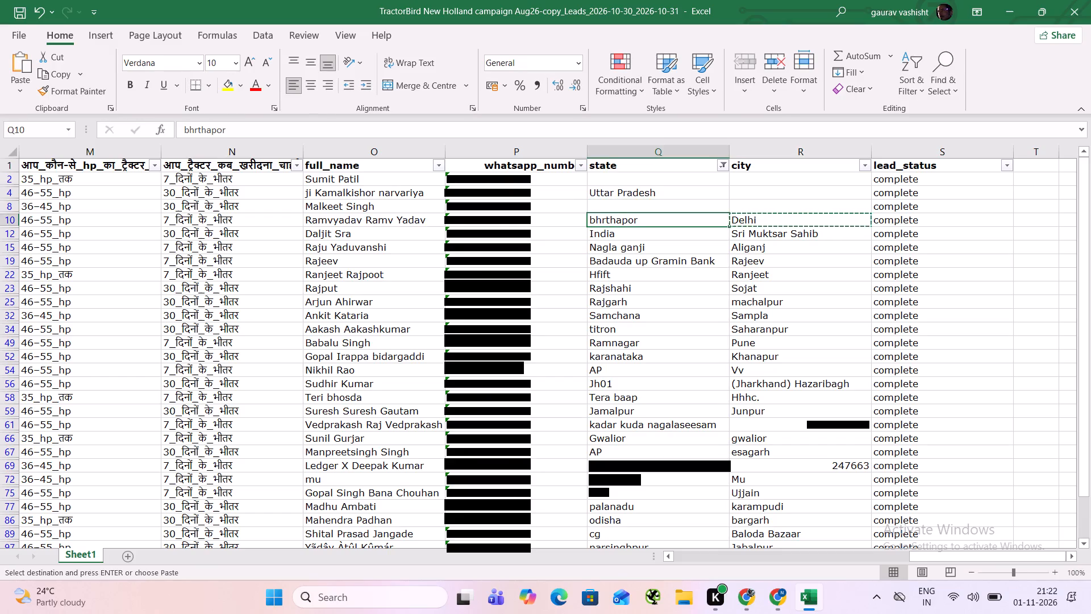
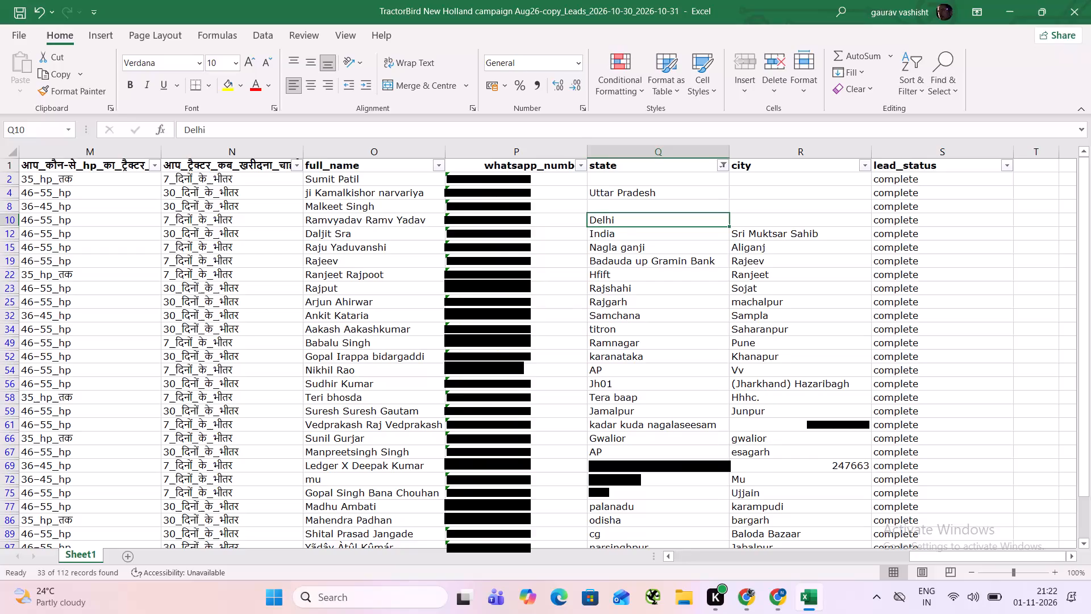
Replace India with Punjab in the state cell of row 12.
key("Down")
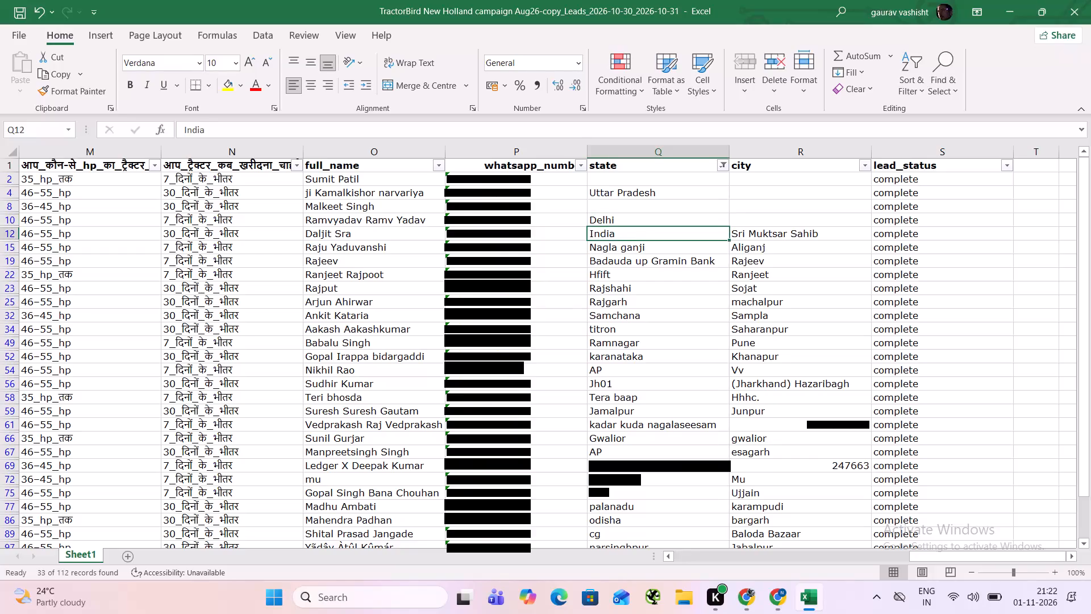
type("Punjab")
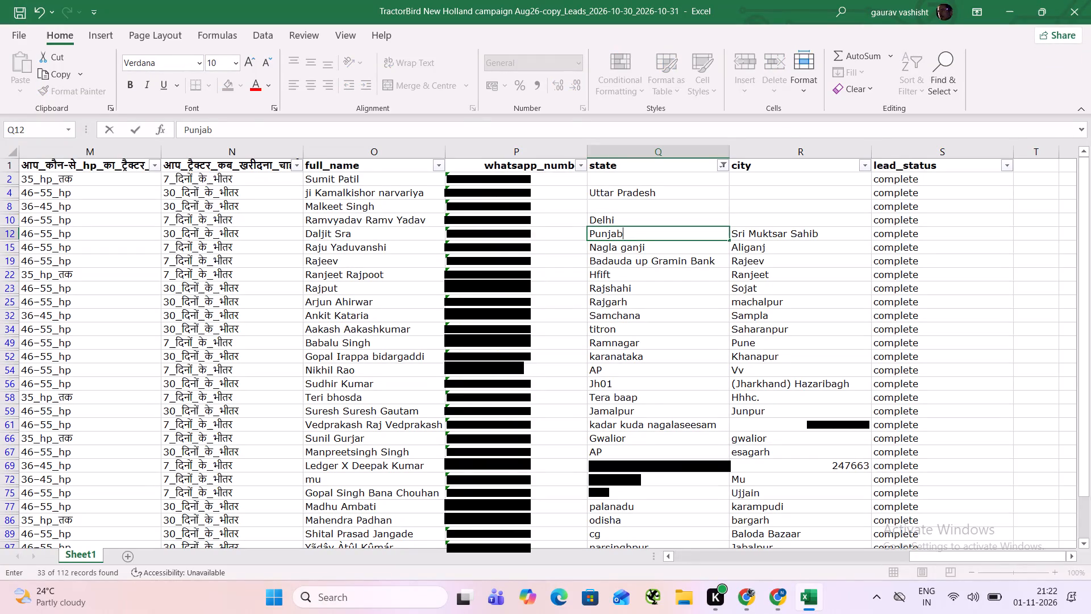
key("Up")
Copy Uttar Pradesh from row 4 into the state cells of rows 15, 19 and 22.
key("Up")
key("Up")
key("ctrl+c")
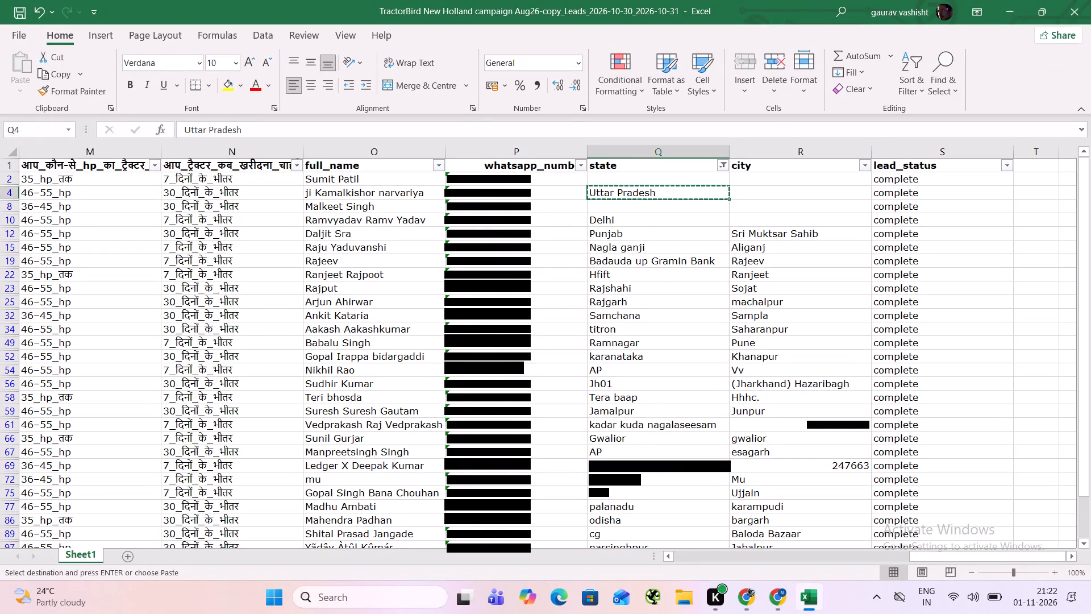
key("Down")
key("Down")
key("Down")
key("Down")
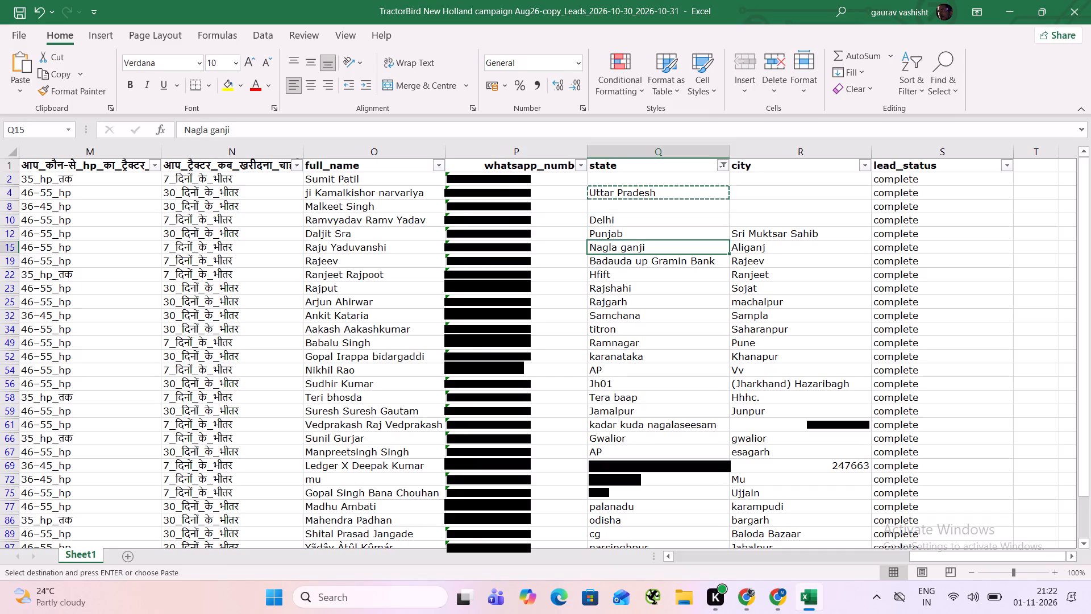
key("ctrl+v")
key("Down")
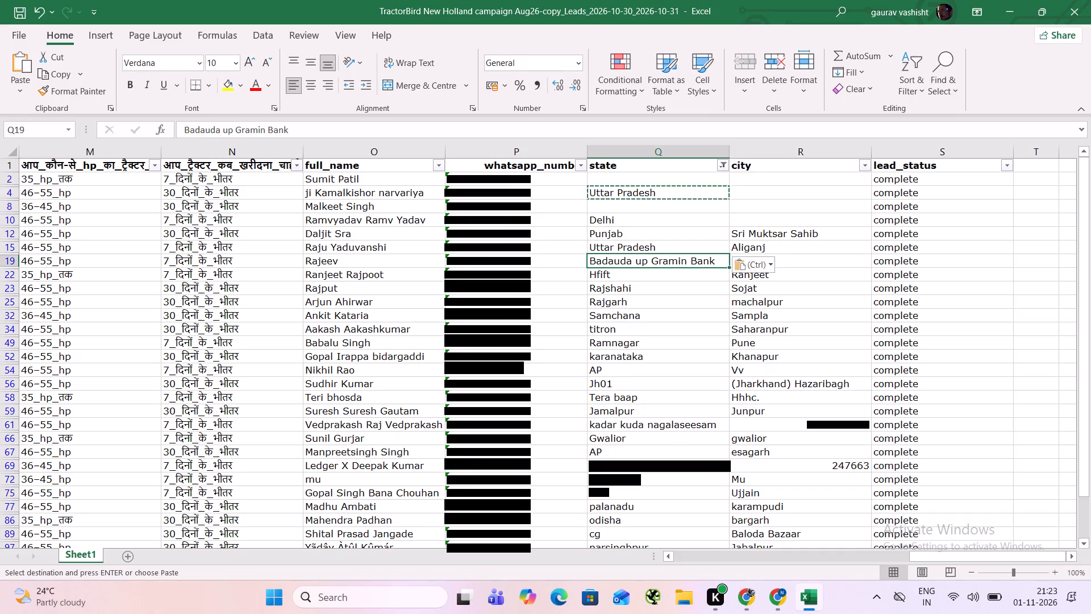
key("ctrl+v")
key("Down")
key("ctrl+v")
Clear the city cells in rows 19 and 22.
key("Right")
key("Up")
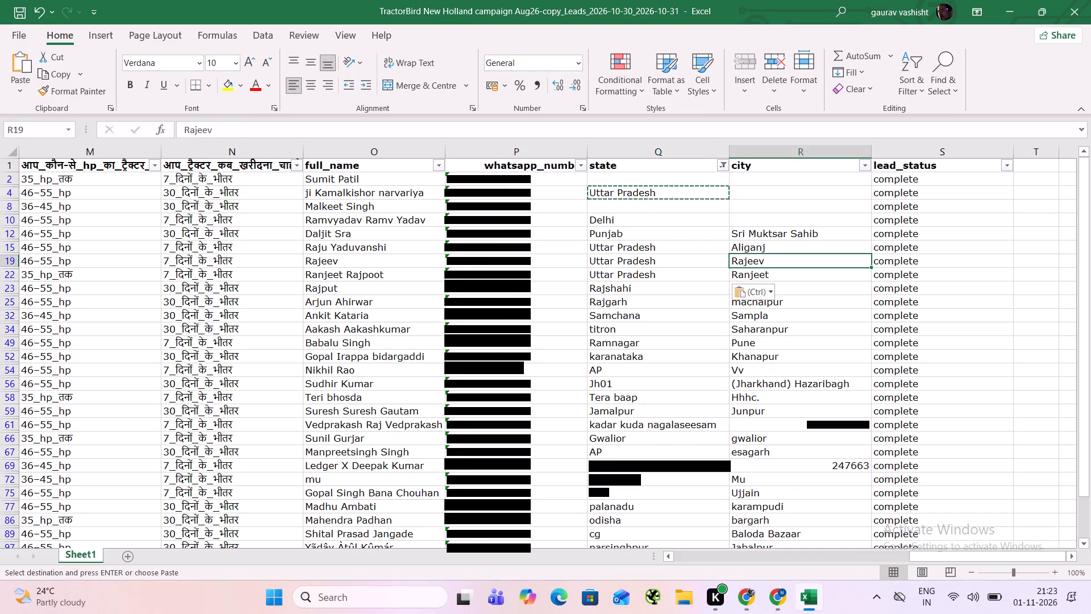
key("BackSpace")
key("Down")
key("BackSpace")
key("Down")
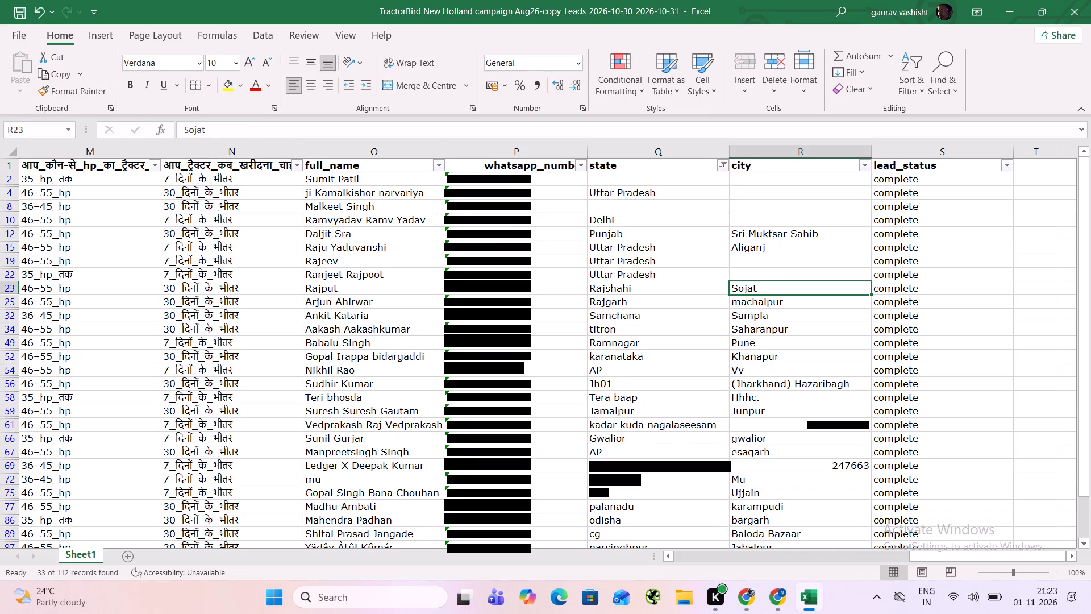
Clear the city in row 23 and enter Rajasthan as its state.
key("Left")
key("Right")
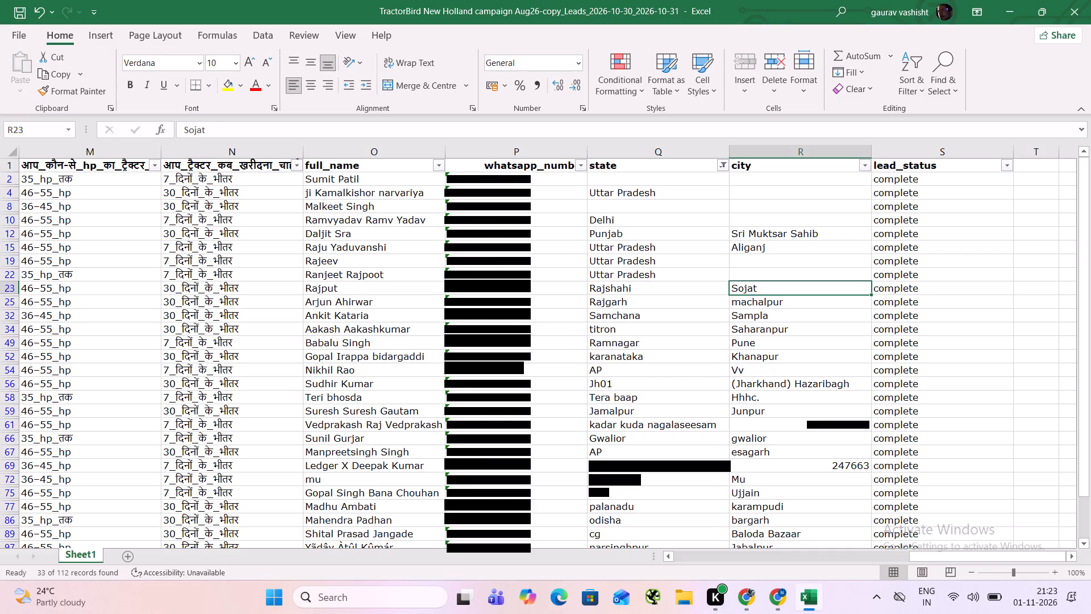
key("BackSpace")
key("Left")
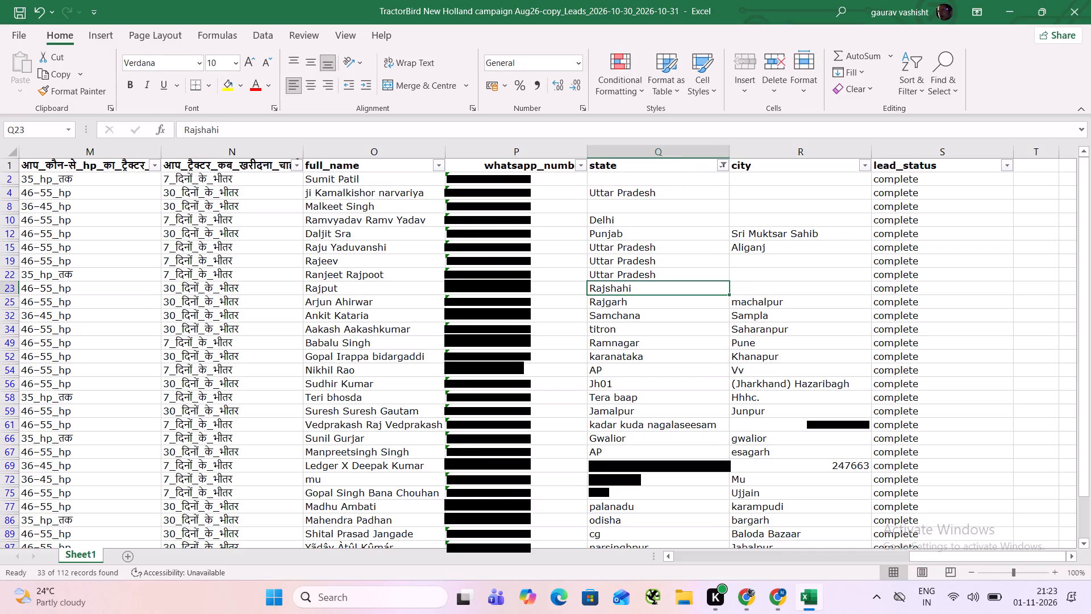
type("Rajasths")
key("BackSpace")
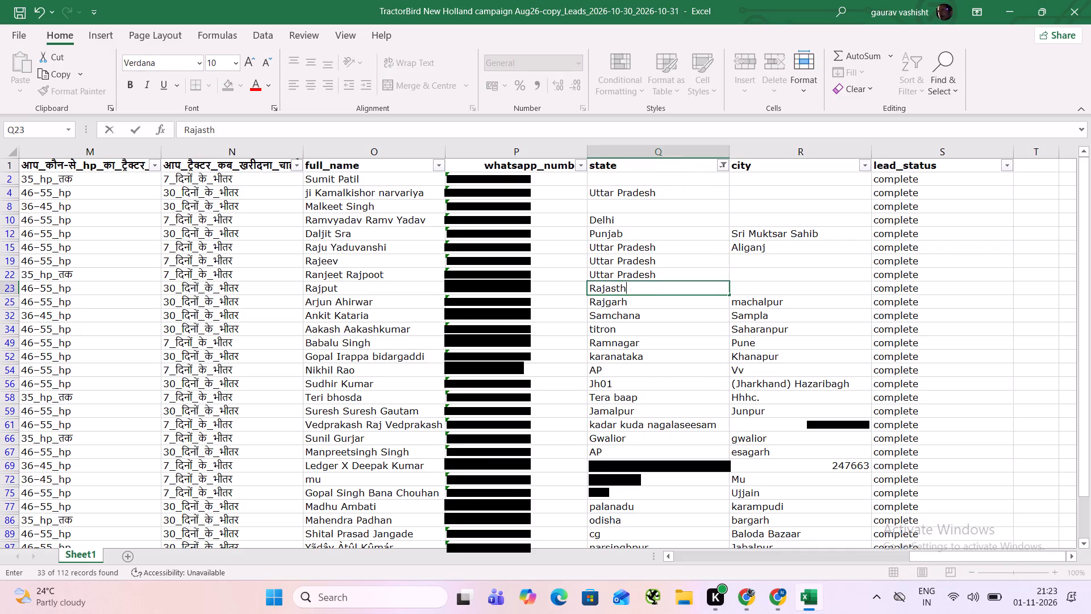
type("an")
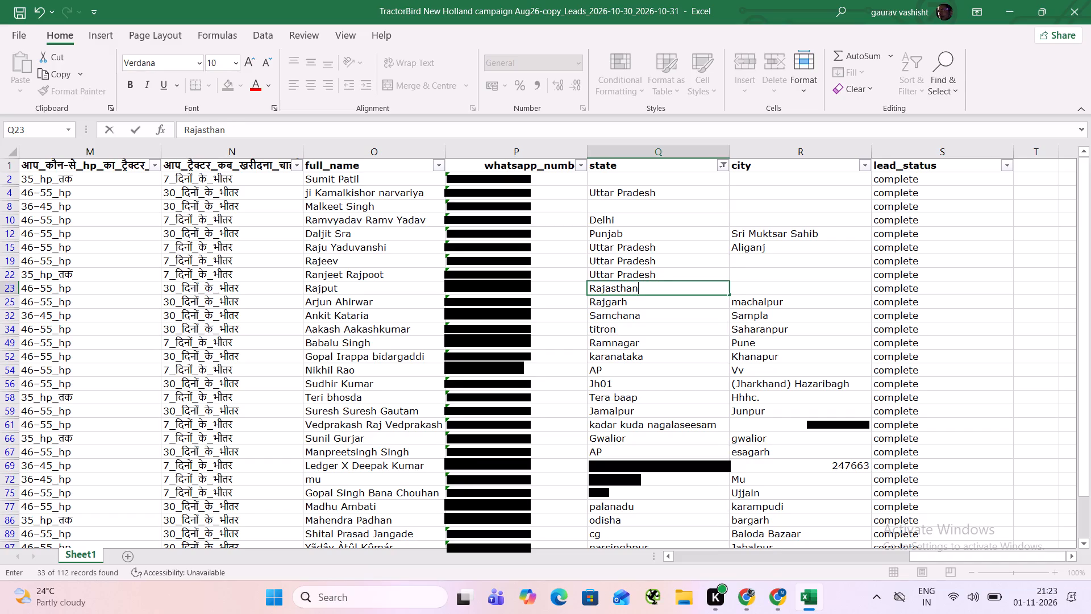
key("Up")
Move Rajgarh into the city cell of row 25, replacing machalpur, and copy Rajasthan from row 23 into its state cell.
key("Down")
key("Down")
key("ctrl+x")
key("Right")
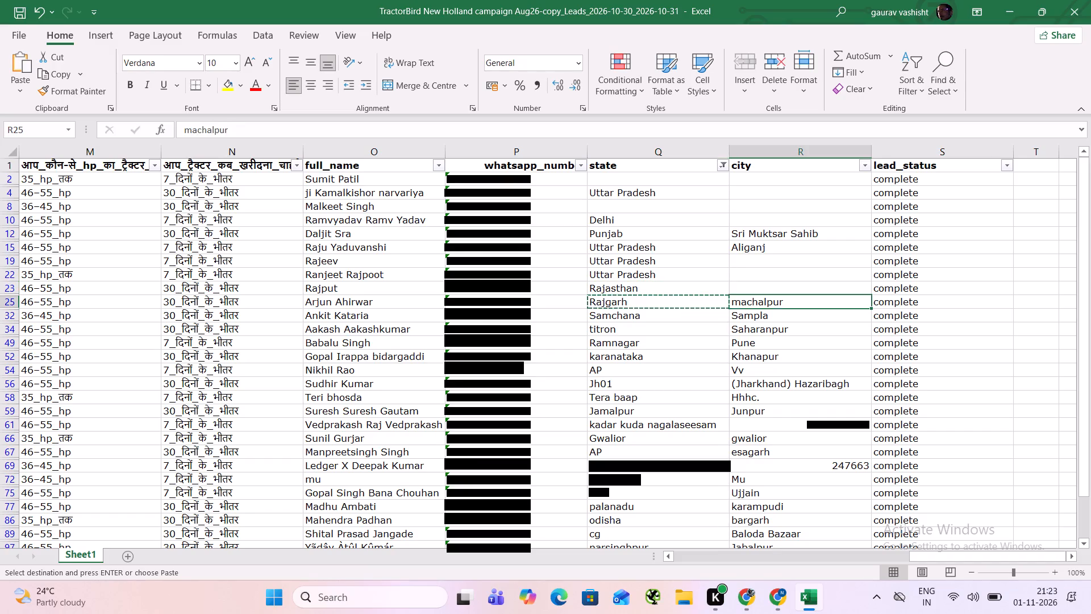
key("ctrl+v")
key("Left")
key("Up")
key("ctrl+c")
key("Down")
key("ctrl+v")
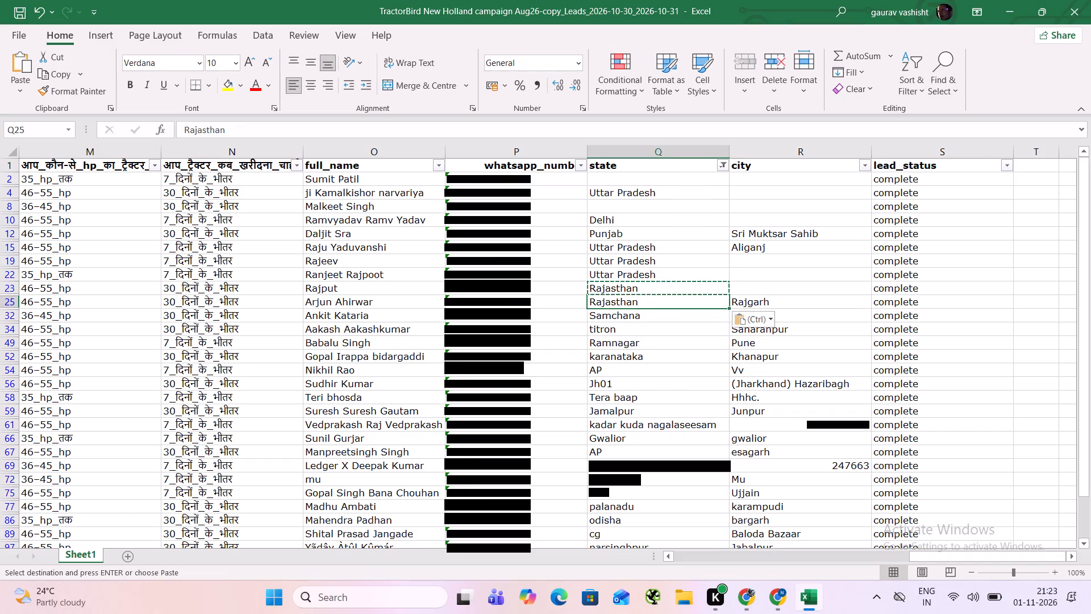
Replace the states in rows 32 and 34 with Uttar Pradesh copied from row 22.
key("Down")
key("BackSpace")
key("Up")
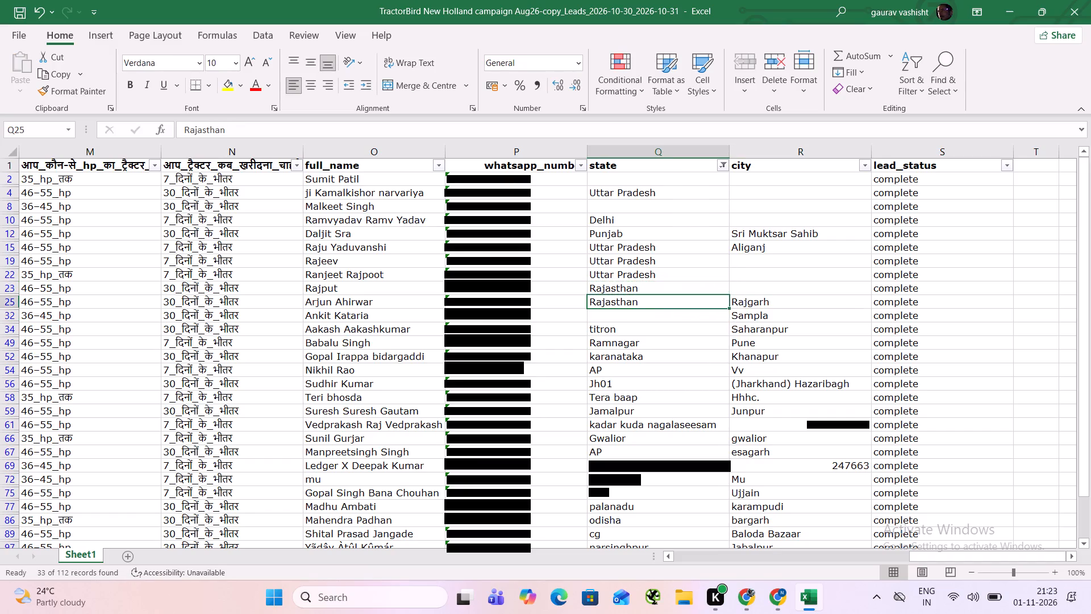
key("Up")
key("Up")
key("ctrl+c")
key("Down")
key("Down")
key("Down")
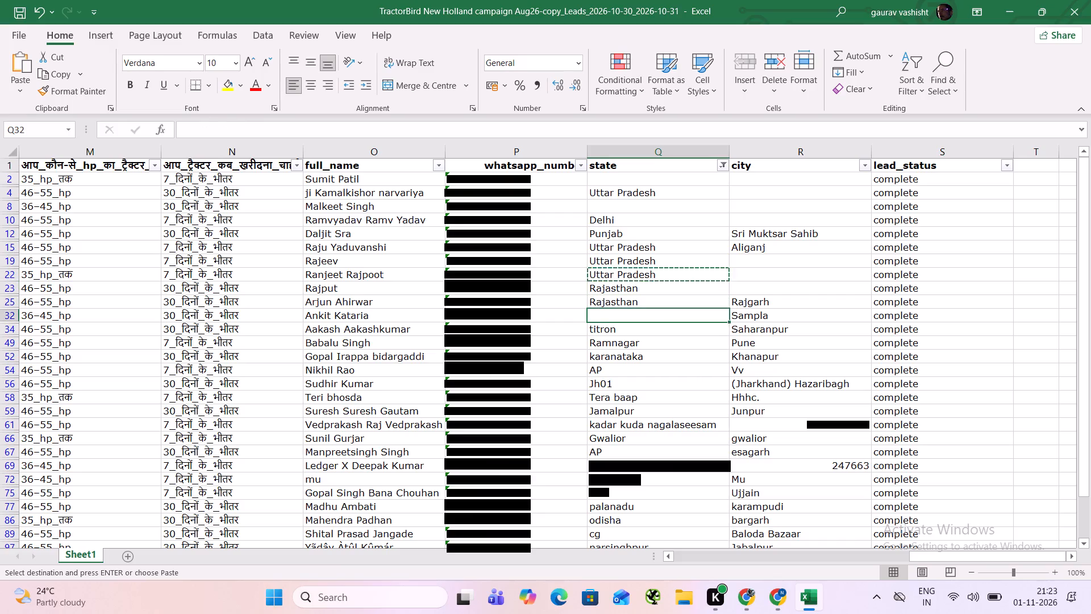
key("ctrl+v")
key("Down")
key("ctrl+v")
Set the state to Gujarat in row 49 and to Karnataka in row 52.
key("Down")
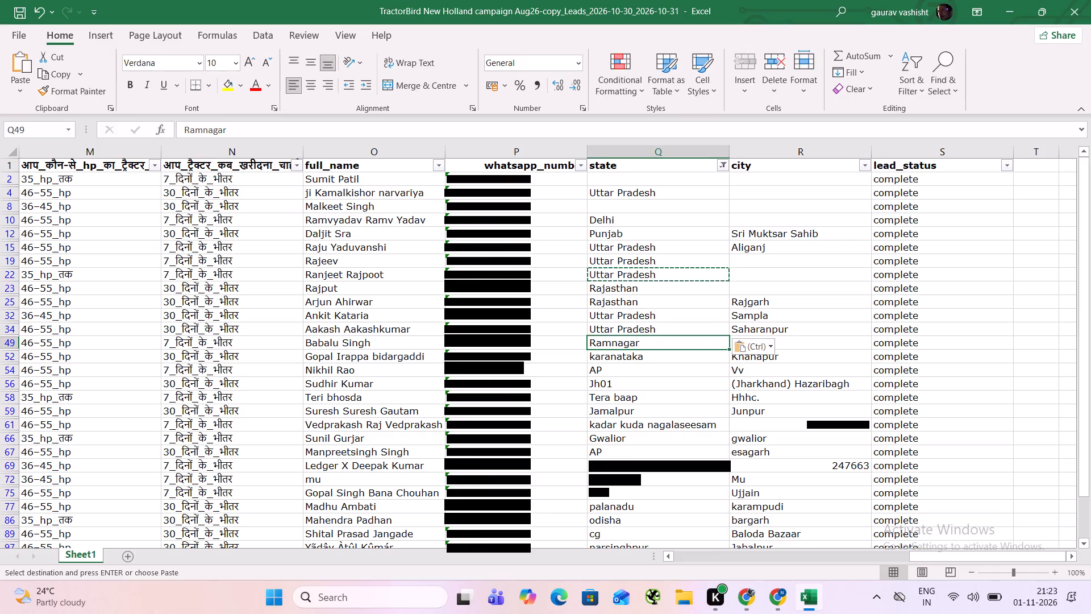
type("Gujarat")
key("Right")
key("Down")
key("Left")
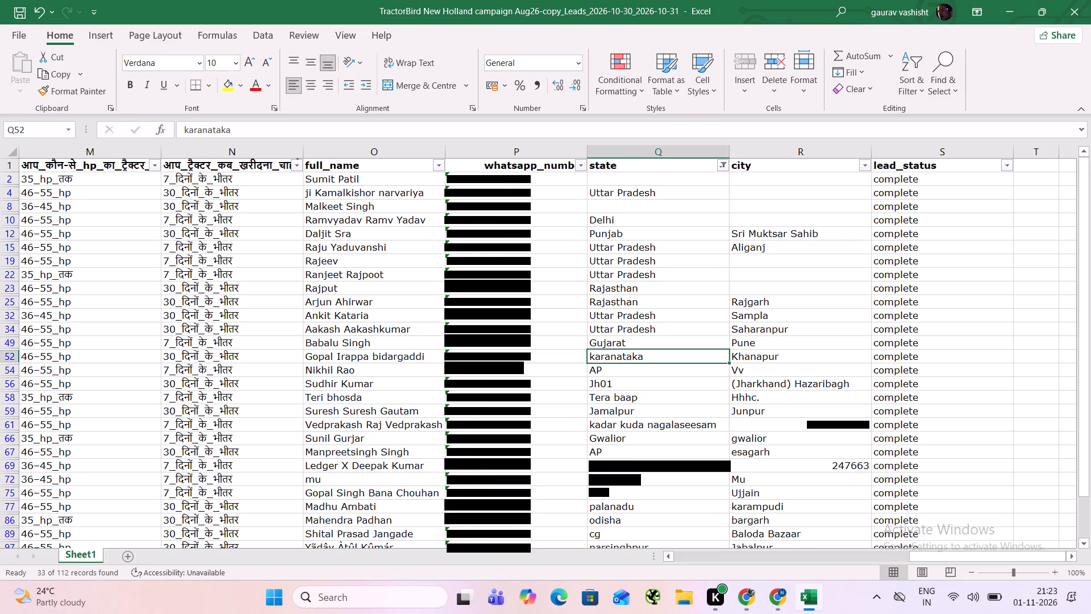
key("Up")
key("Down")
type("Karnataka")
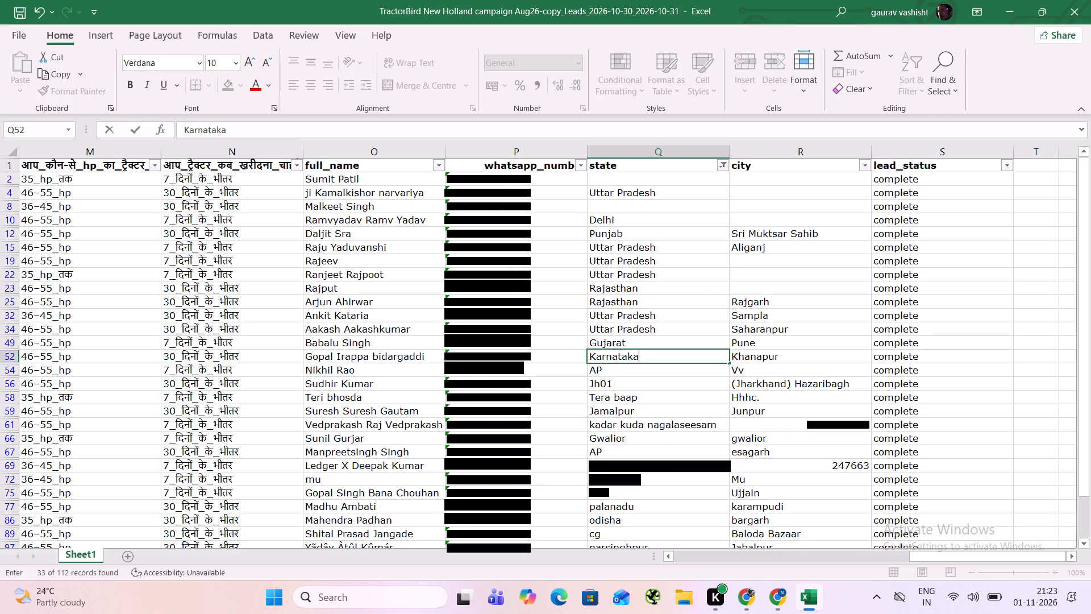
key("Right")
Clear the city in row 54 and enter Andhra Pradesh as its state.
key("Down")
key("BackSpace")
key("Left")
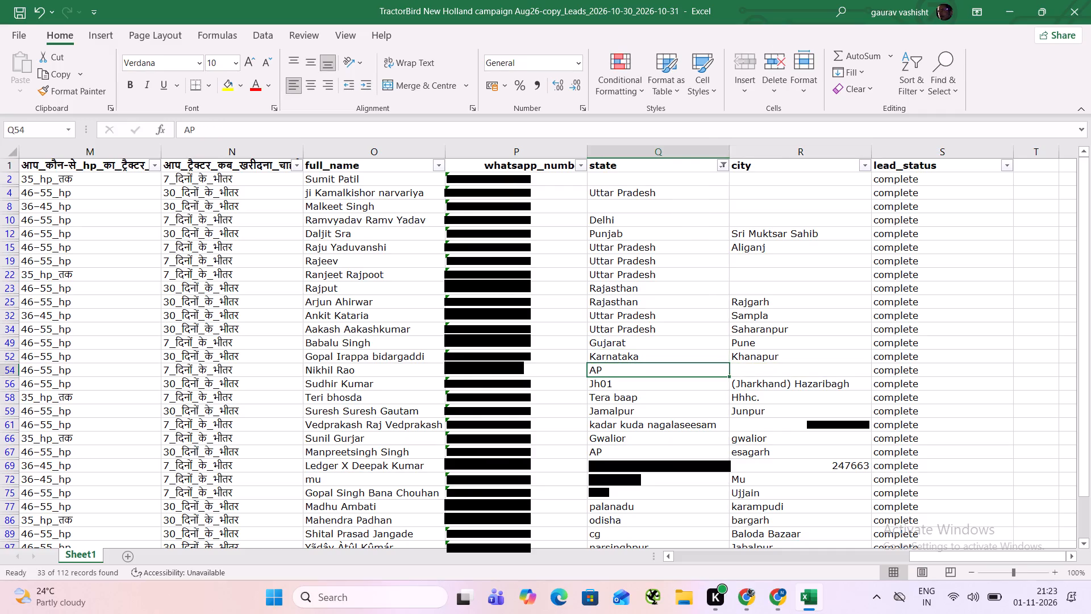
type("Andhra Pradesh")
key("Right")
Set row 56's state to Jharkhand and its city to Hazarbiganj.
key("Down")
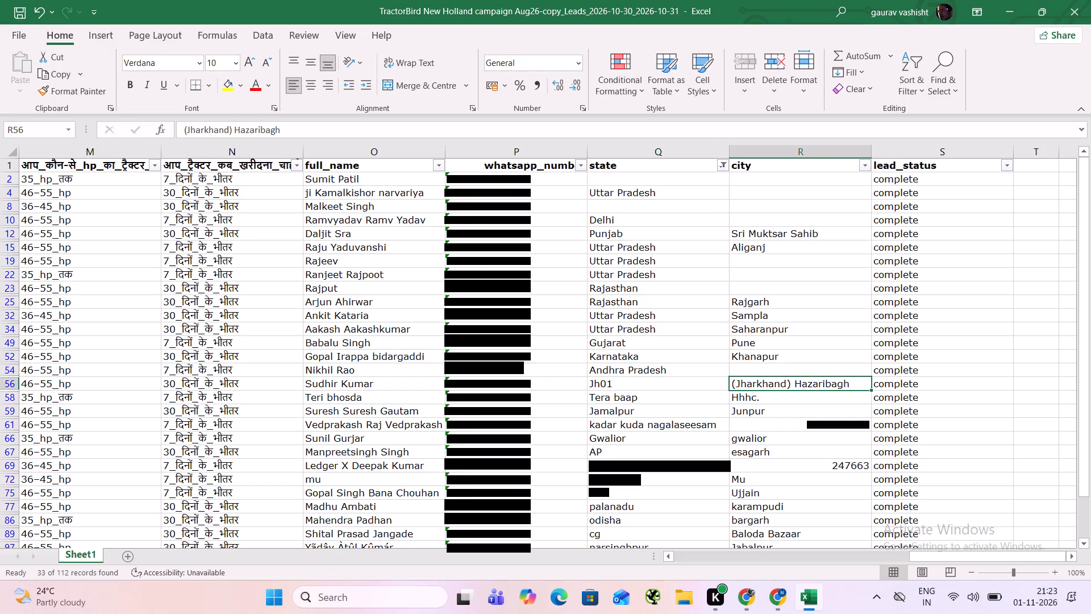
key("Left")
type("Jharkhand")
key("Right")
type("Hazarbigan")
key("j")
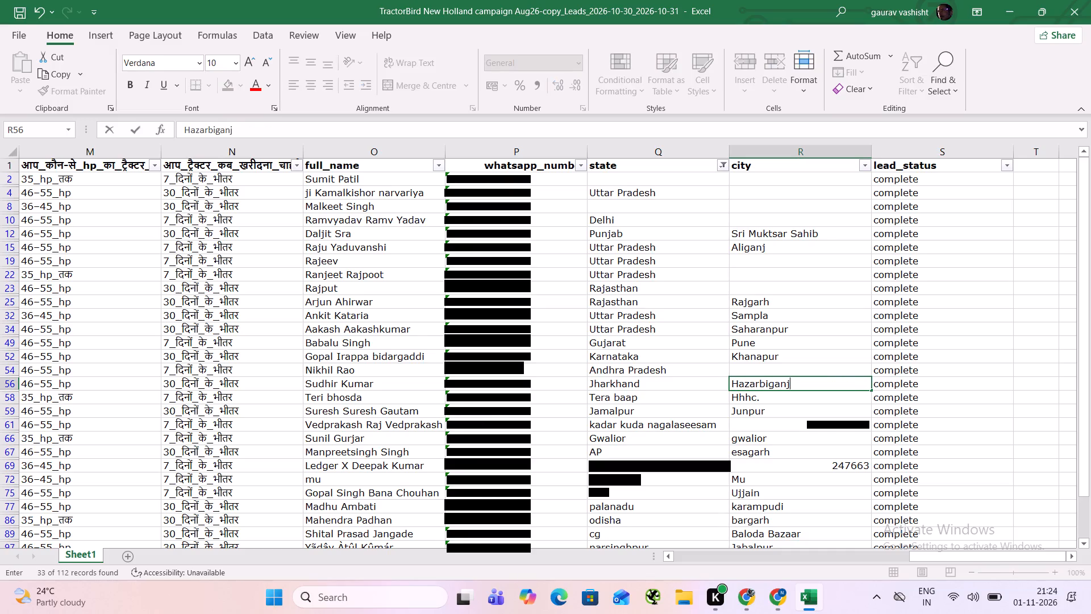
key("Down")
Clear the state and city cells in rows 58, 59 and 61.
key("BackSpace")
key("Left")
key("BackSpace")
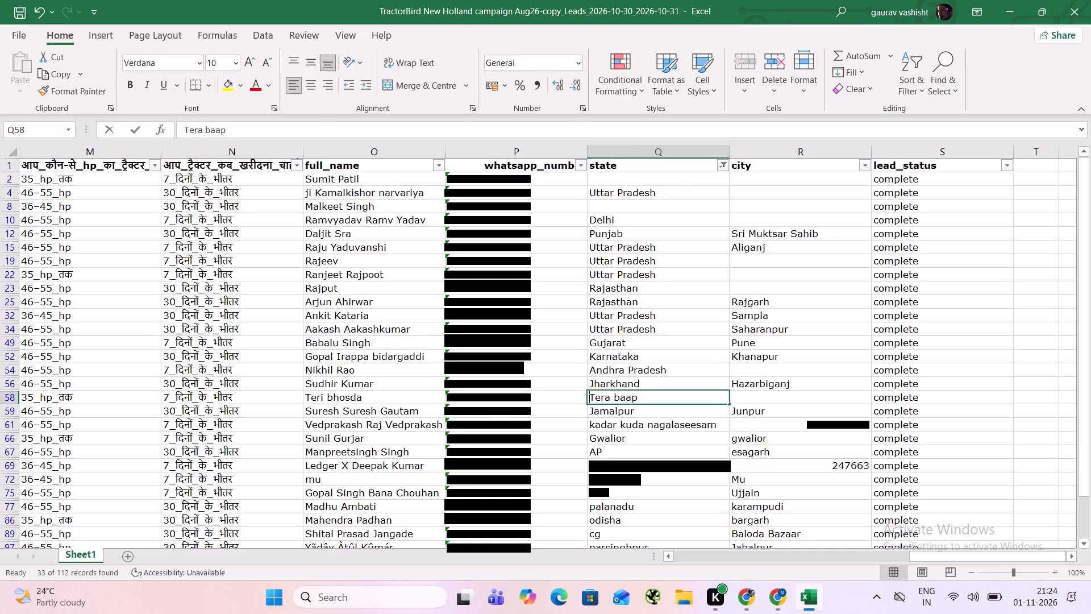
key("Down")
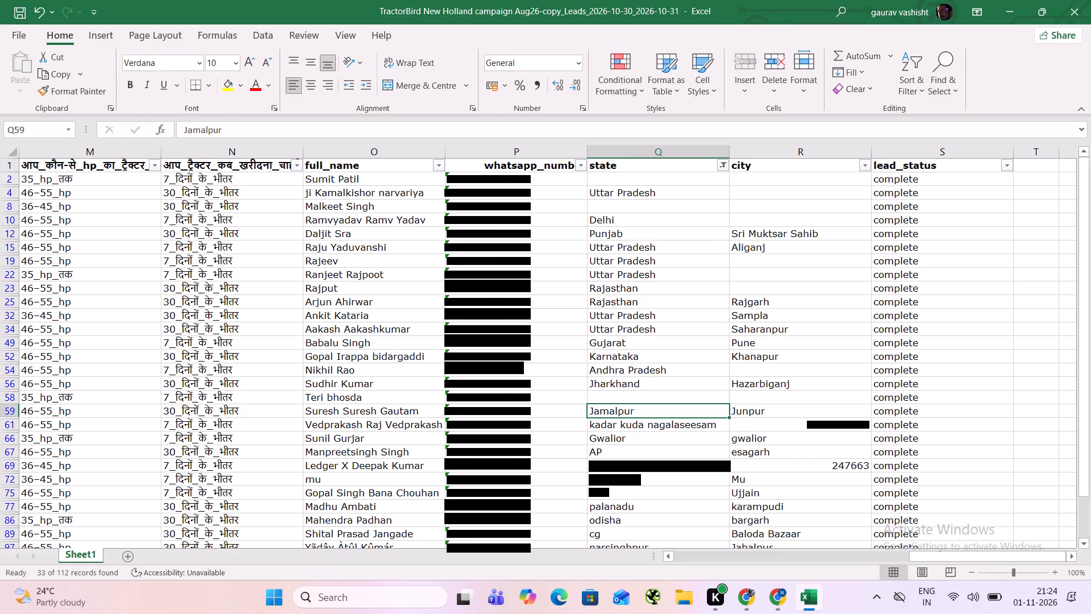
key("BackSpace")
key("Right")
key("BackSpace")
key("Down")
key("Left")
key("BackSpace")
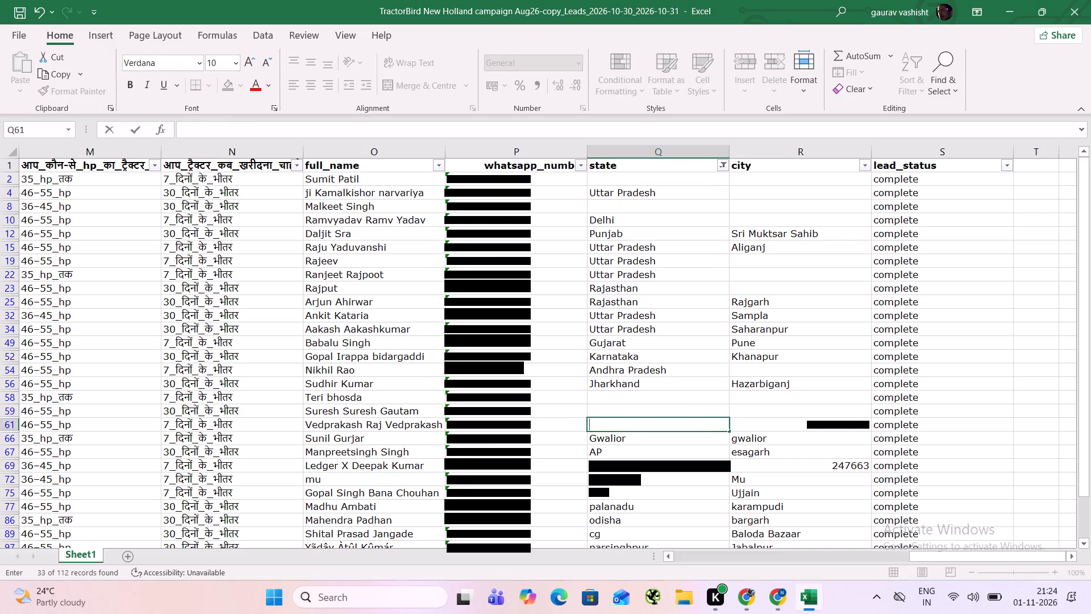
key("Down")
key("Up")
key("Right")
key("BackSpace")
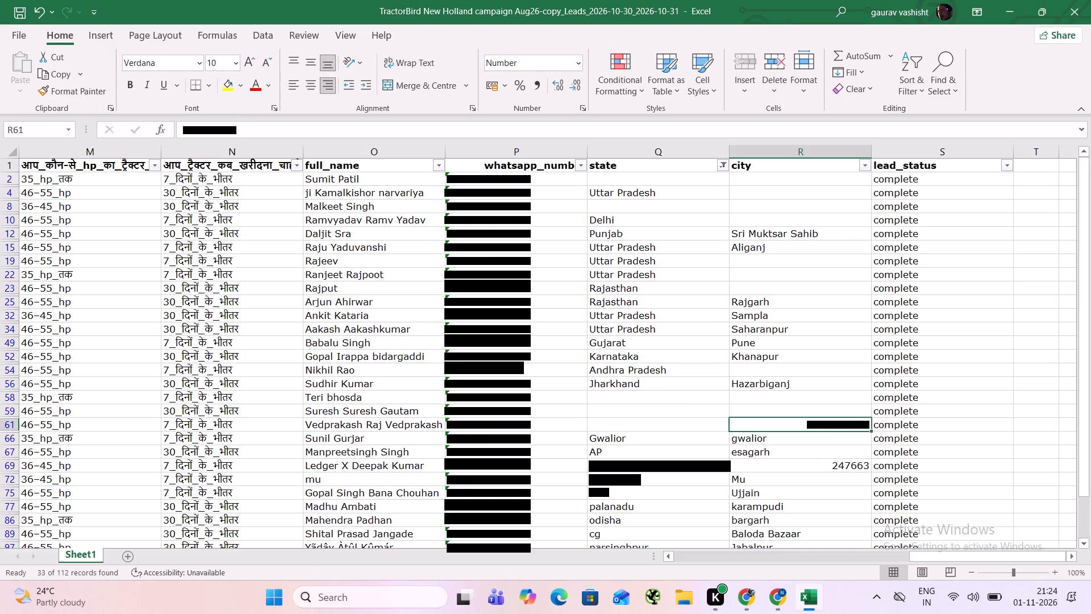
key("Down")
Move Gwalior from row 66's state cell into its cleared city cell and enter Madhya Pradesh as the state.
key("BackSpace")
key("Left")
key("ctrl+x")
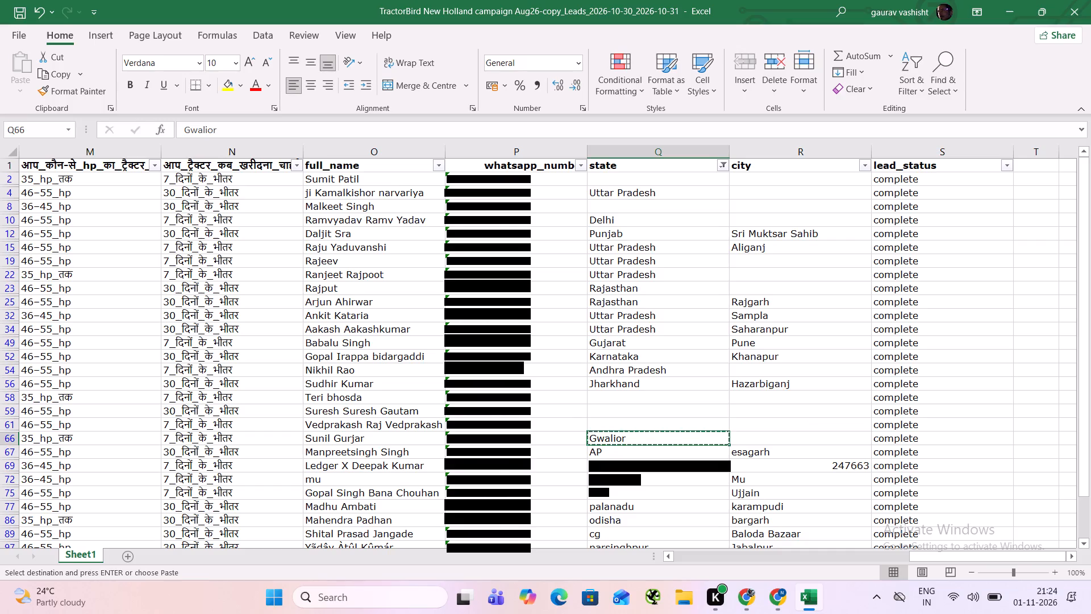
key("Right")
key("ctrl+v")
key("Left")
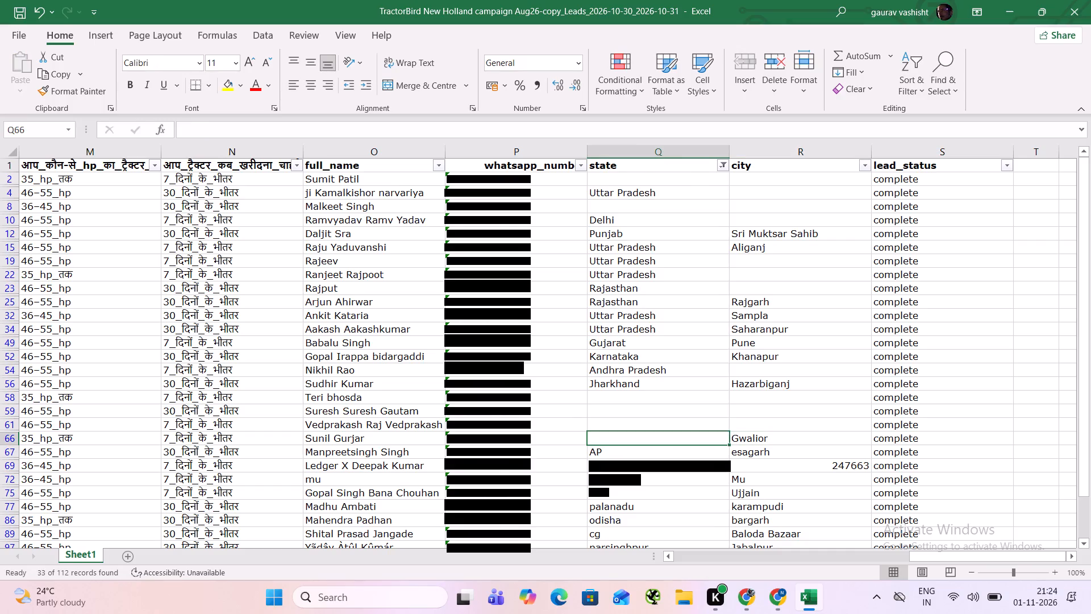
type("Madhya")
key("space")
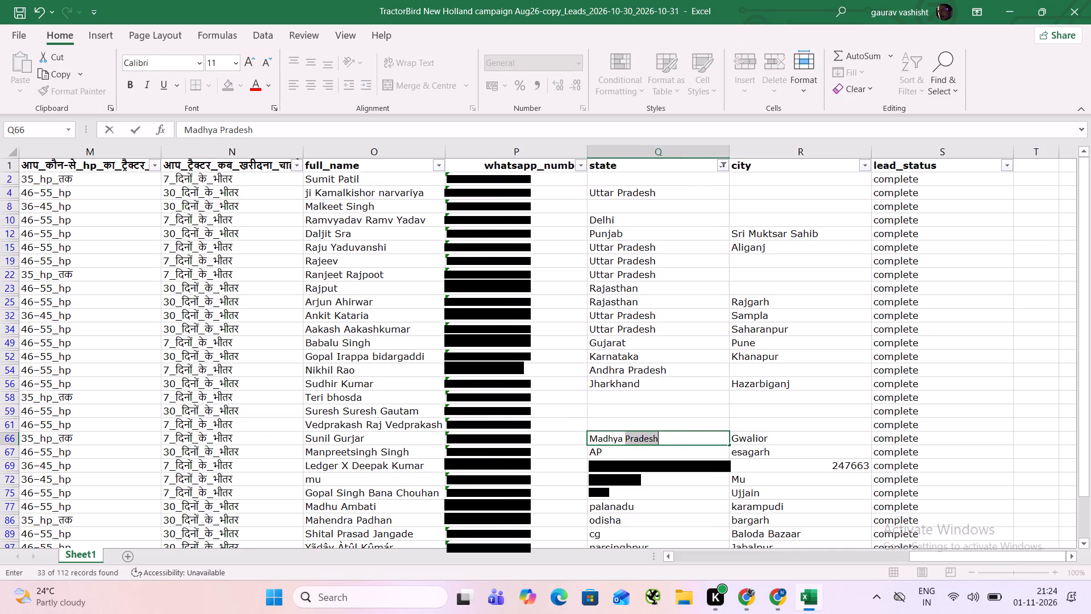
key("Return")
Replace AP with Andhra Pradesh in the state cell of row 67.
type("Andhra")
key("space")
key("Return")
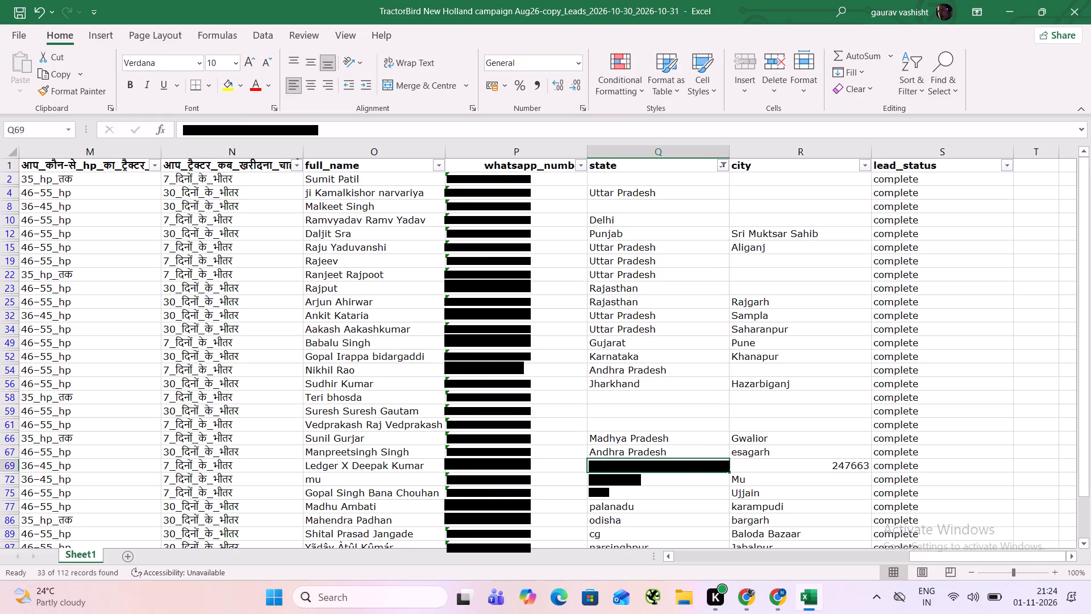
Clear the city in row 67 and both the state and city cells in row 69.
key("Right")
key("BackSpace")
key("Up")
key("BackSpace")
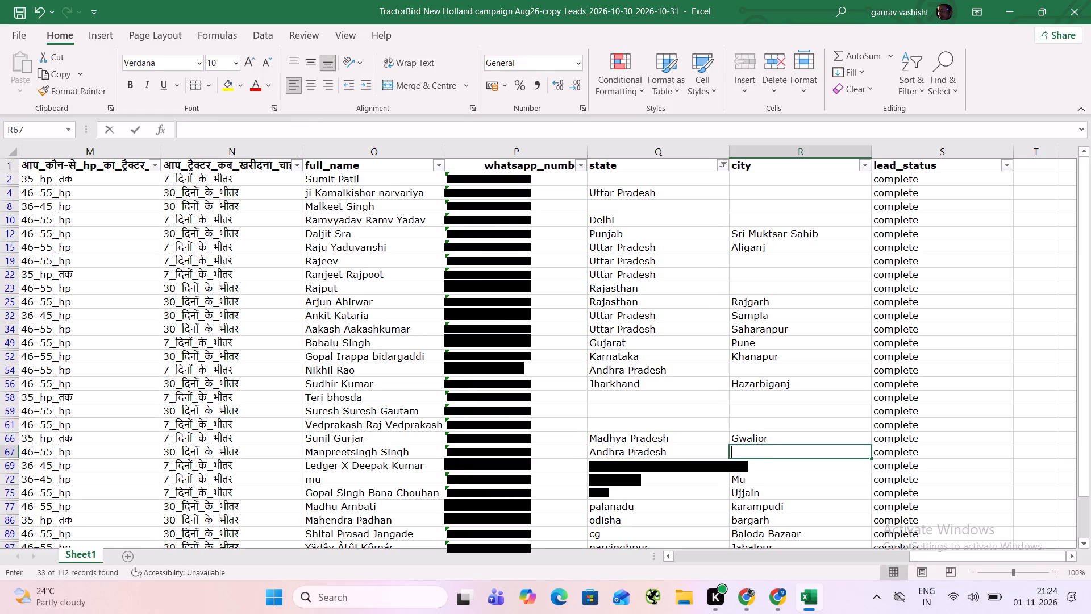
key("Down")
key("Left")
key("BackSpace")
key("Down")
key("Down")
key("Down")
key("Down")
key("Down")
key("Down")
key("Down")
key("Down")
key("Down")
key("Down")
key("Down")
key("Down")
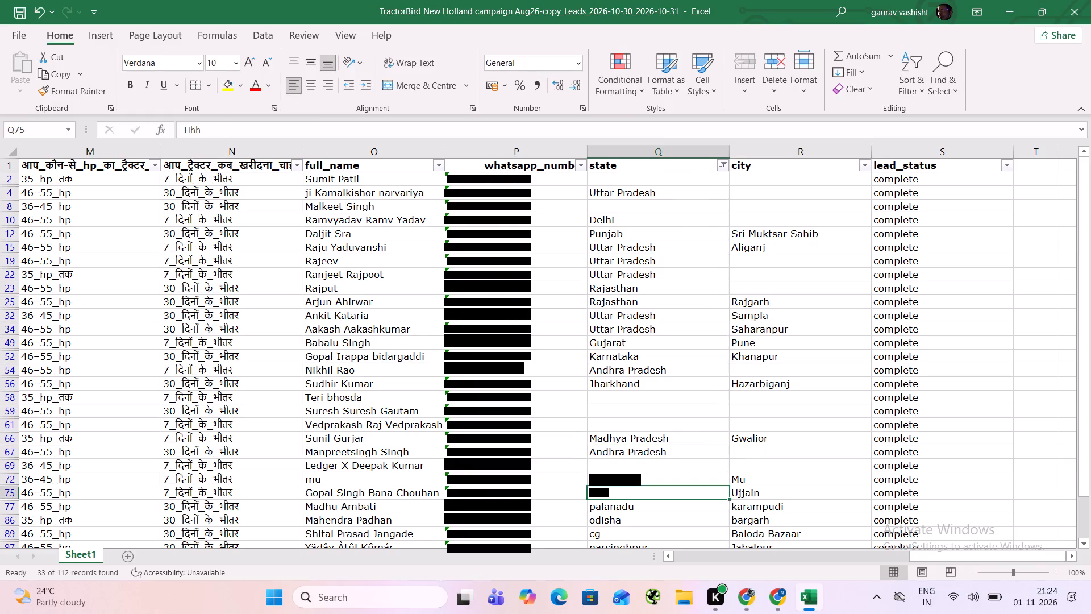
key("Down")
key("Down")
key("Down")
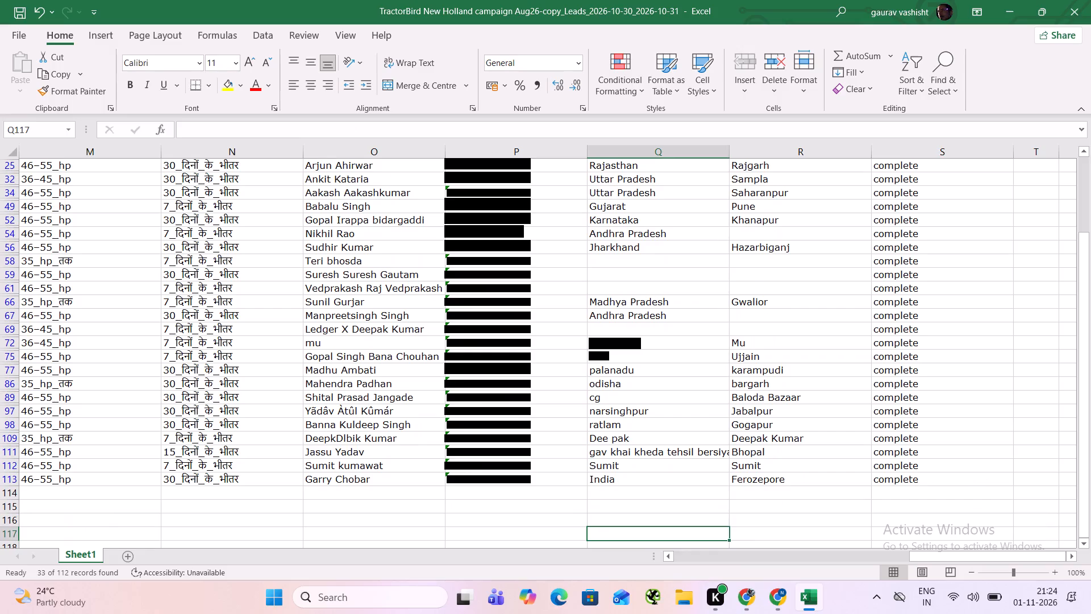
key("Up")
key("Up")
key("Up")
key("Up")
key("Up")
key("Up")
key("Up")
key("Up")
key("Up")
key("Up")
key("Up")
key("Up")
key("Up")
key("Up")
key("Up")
Clear the state and city cells in row 72.
key("Down")
key("BackSpace")
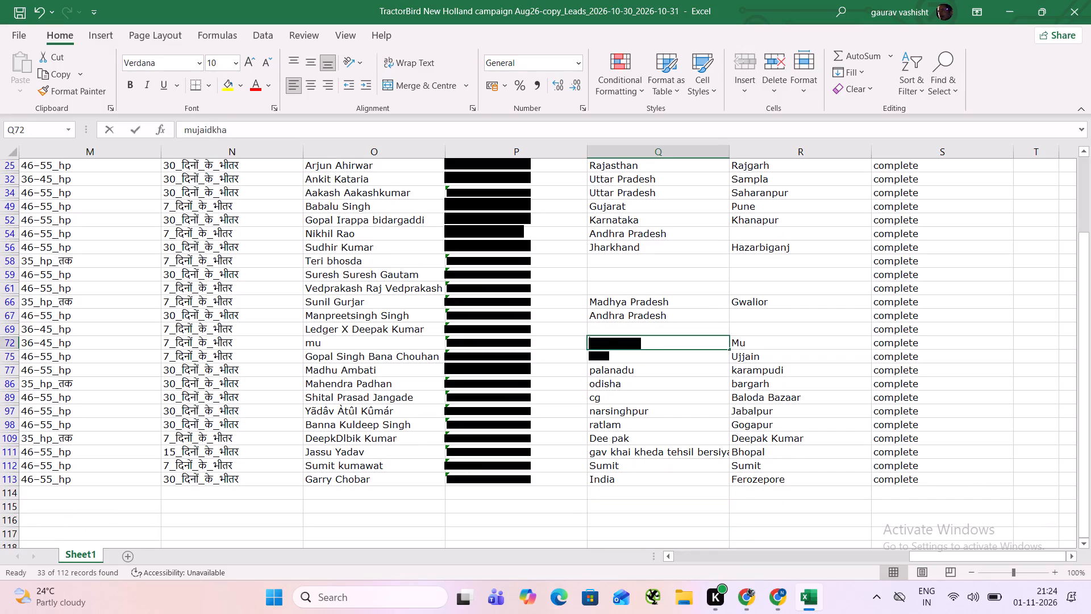
key("Right")
key("BackSpace")
key("Down")
key("Left")
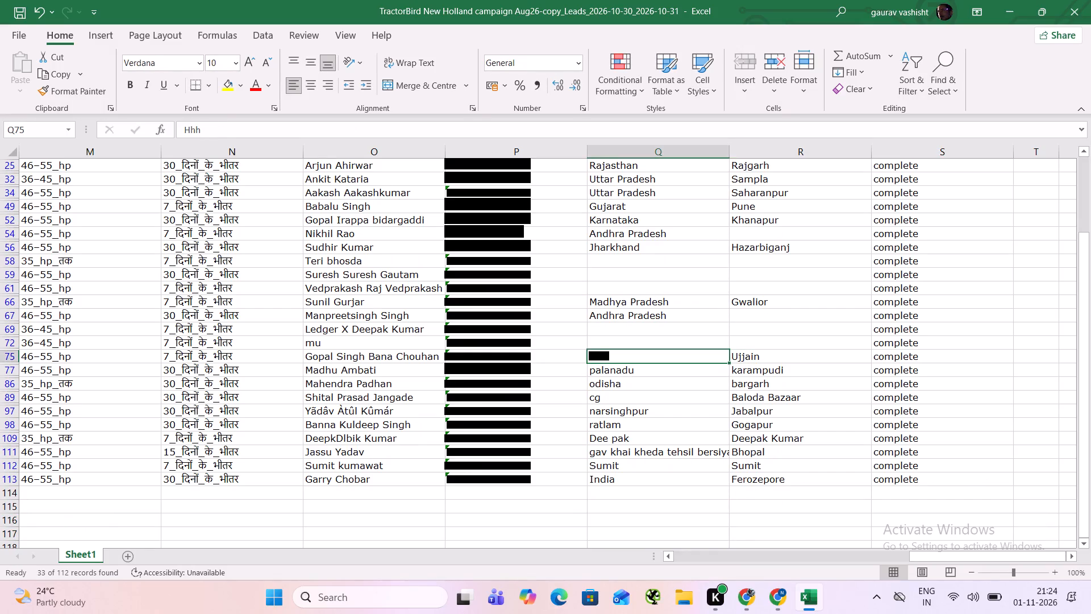
Enter Madhya Pradesh as the state in rows 75 and 77, and clear the city in row 77.
type("Madhya")
key("space")
key("Return")
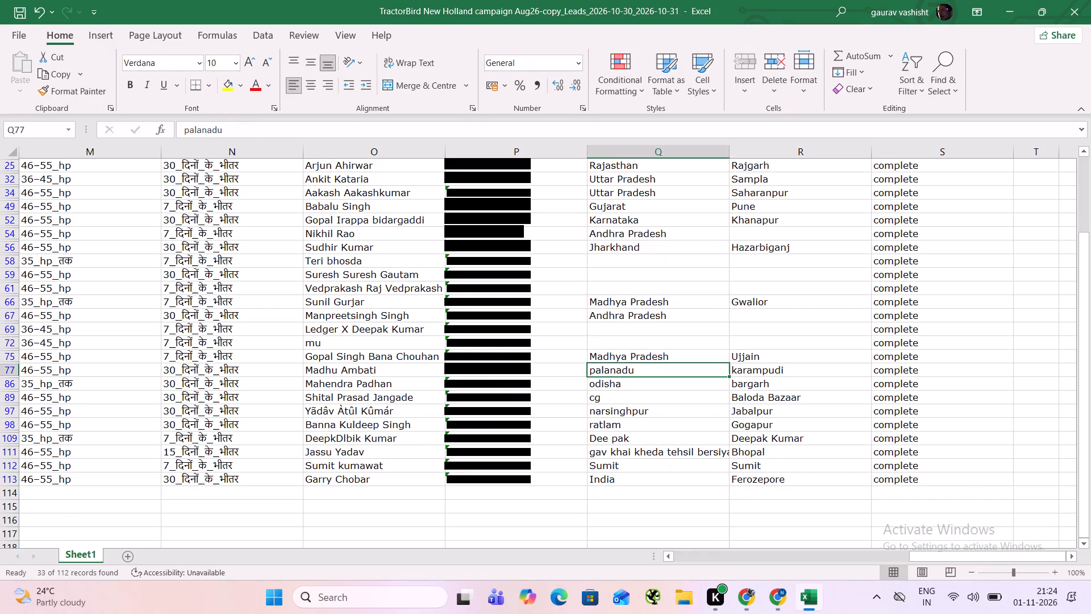
key("Up")
key("ctrl+c")
key("Down")
key("ctrl+v")
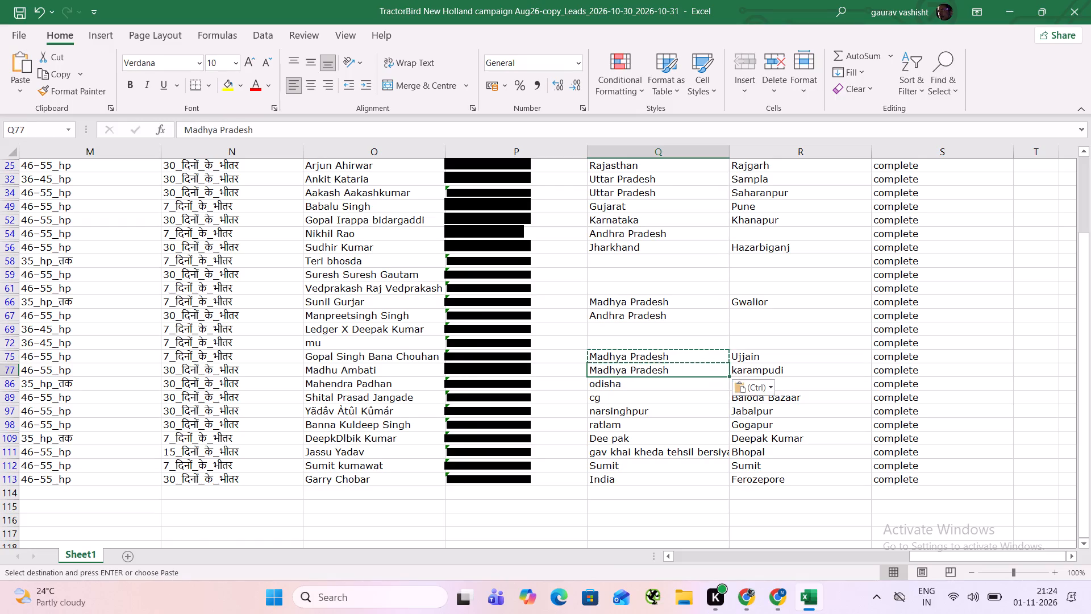
key("Right")
key("BackSpace")
Clear the city in row 86 and enter Oddisha as its state.
key("Down")
key("BackSpace")
key("Left")
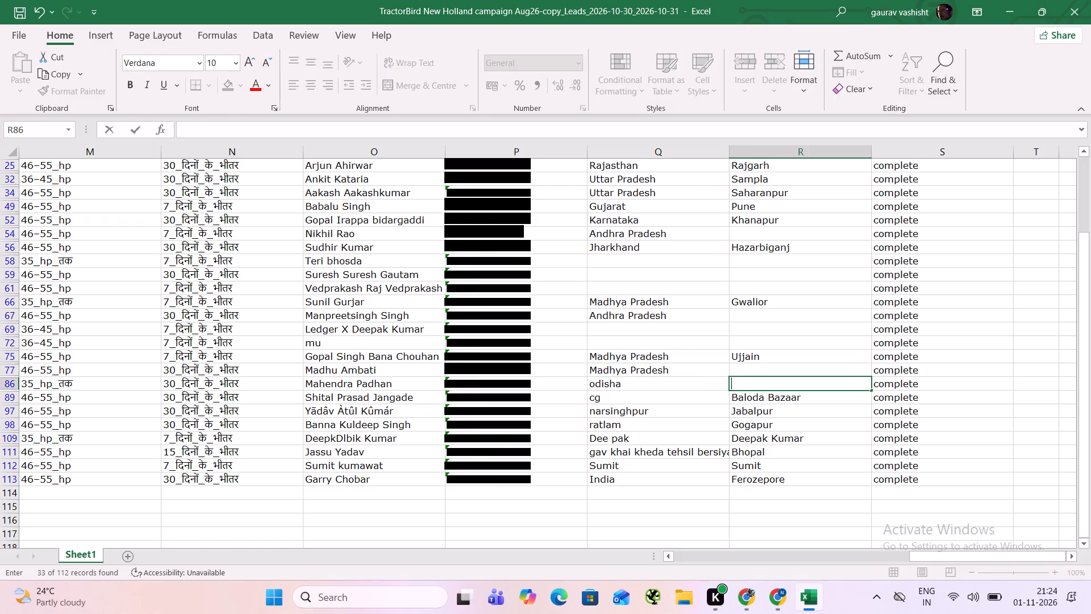
type("Oddisha")
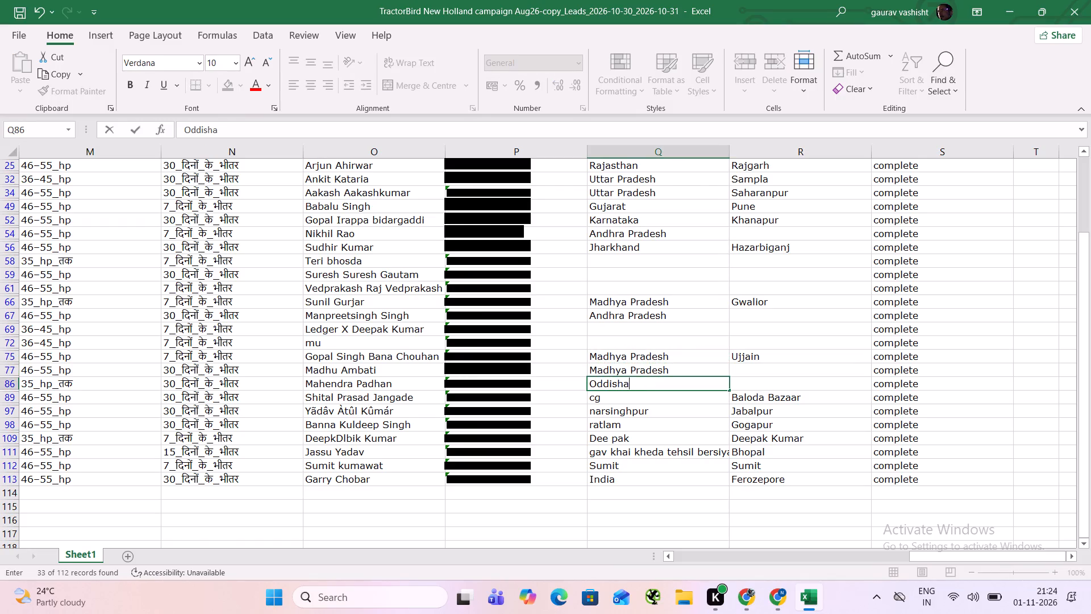
key("Down")
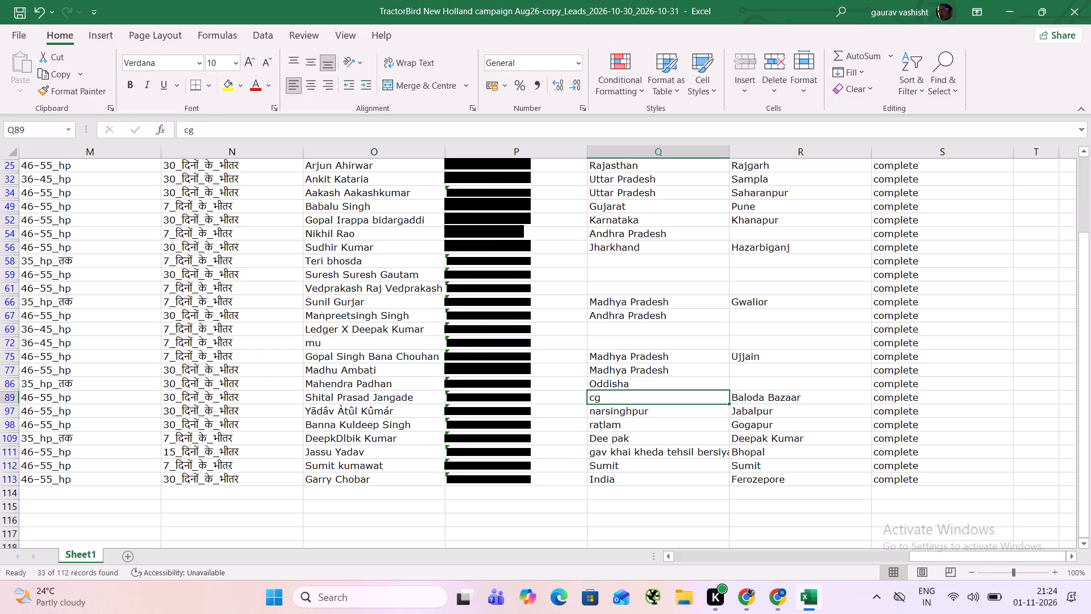
Replace cg with Chattisgarh in the state cell of row 89 and clear that row's city.
key("shift+c")
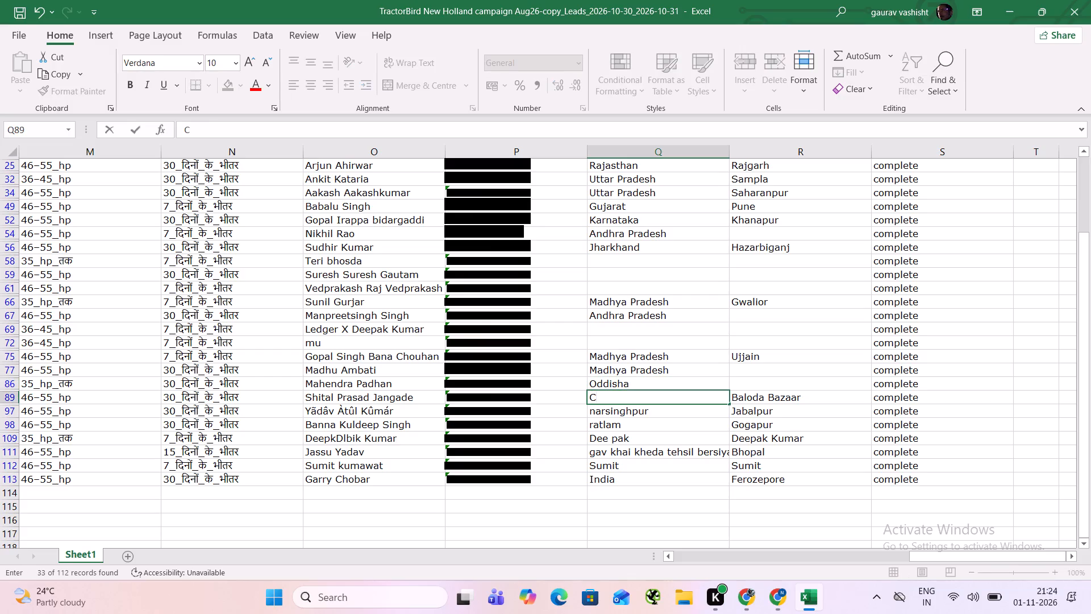
type("hattisg")
key("s")
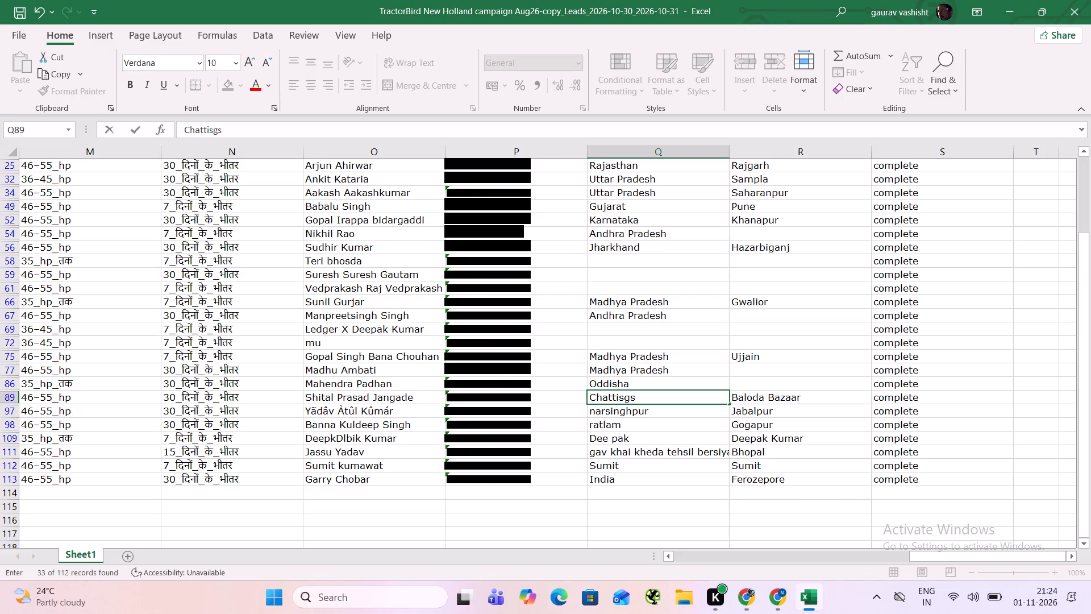
key("BackSpace")
type("arh")
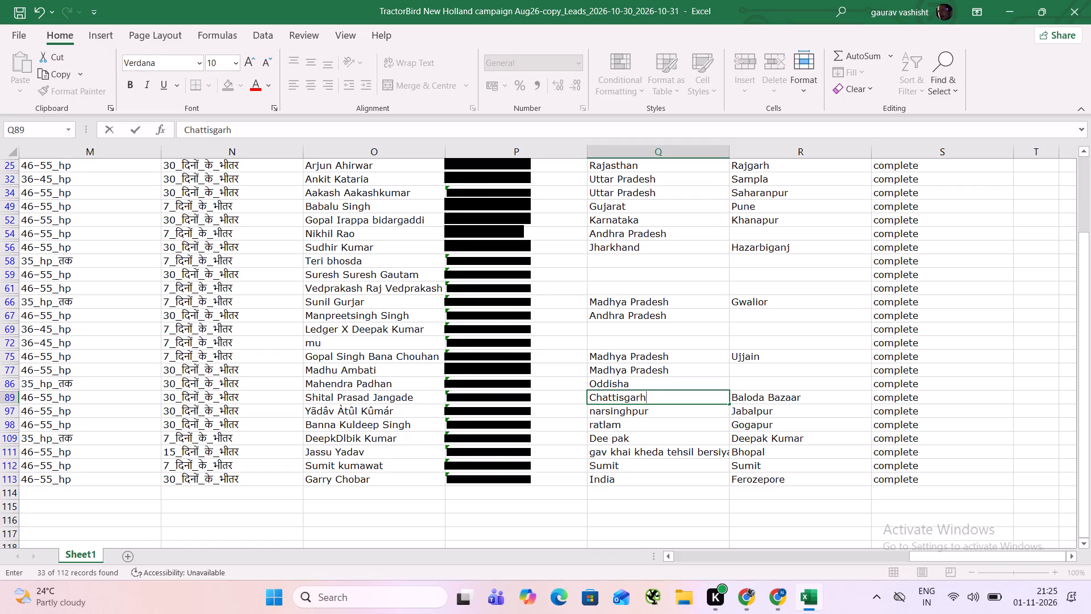
key("Right")
key("BackSpace")
Copy Madhya Pradesh from row 77 into the state cells of rows 97, 98 and 109, and clear the city in row 109.
key("Down")
key("Left")
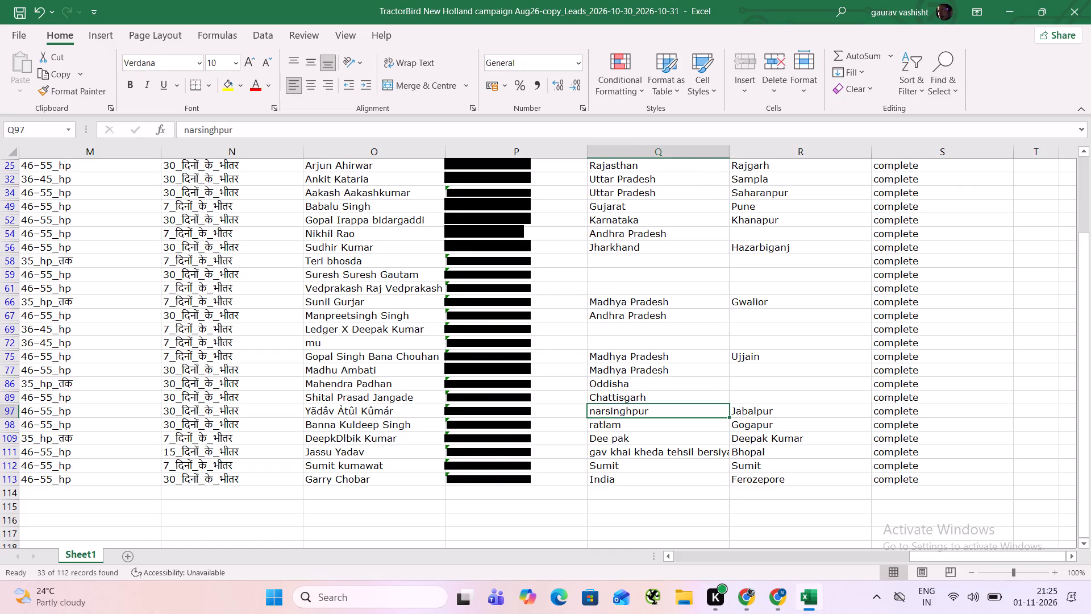
key("Up")
key("Up")
key("Up")
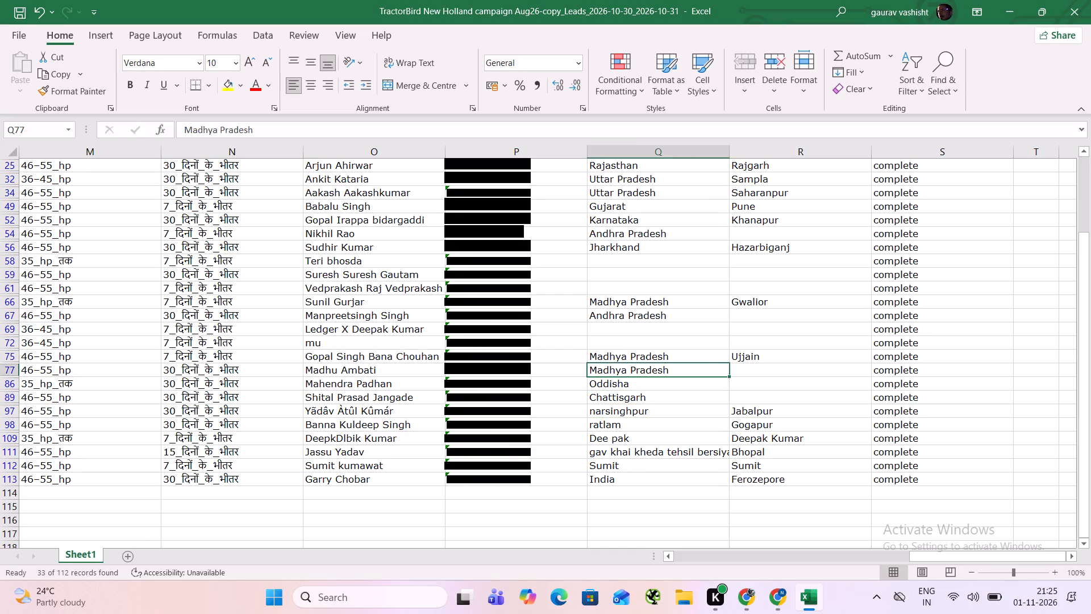
key("Down")
key("Down")
key("Up")
key("Up")
key("ctrl+c")
key("Down")
key("Down")
key("Down")
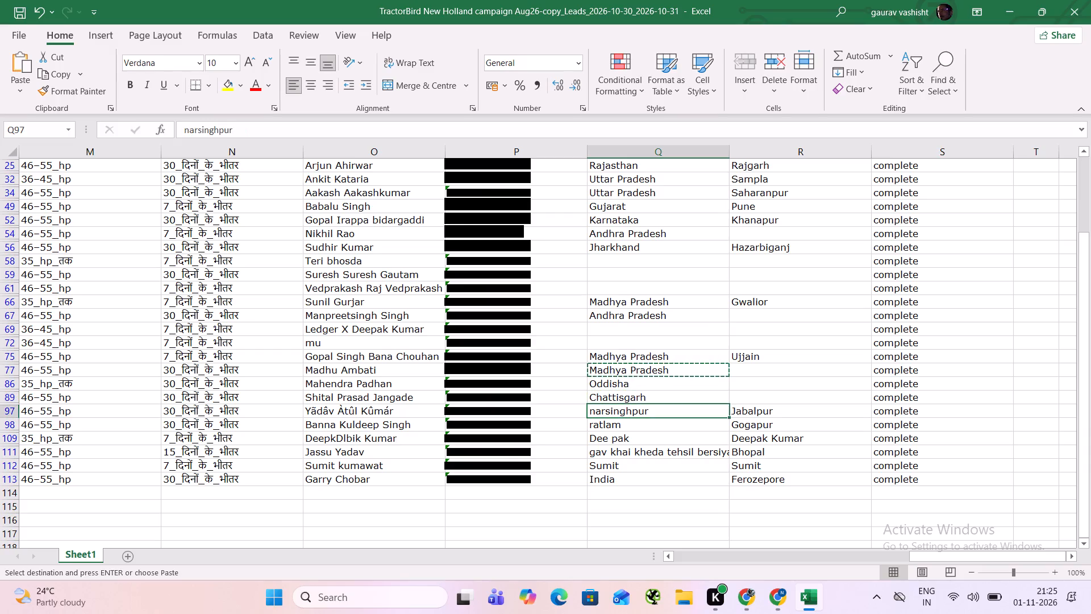
key("ctrl+v")
key("Down")
key("ctrl+v")
key("Down")
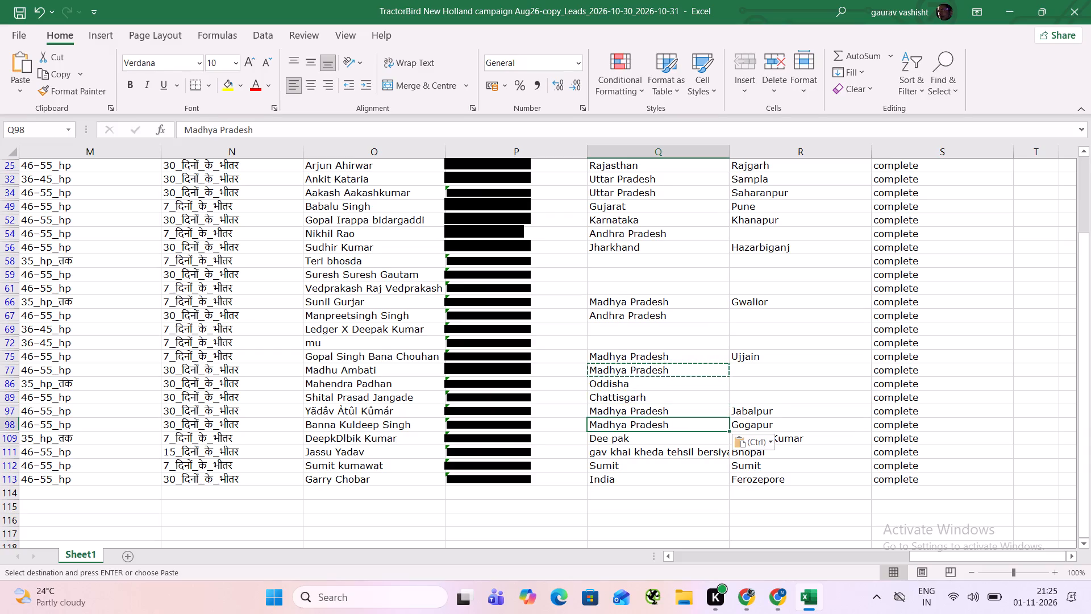
key("ctrl+v")
key("Right")
key("BackSpace")
Copy Madhya Pradesh from row 109 into the state cells of rows 111 and 112, and clear the city in row 112.
key("Down")
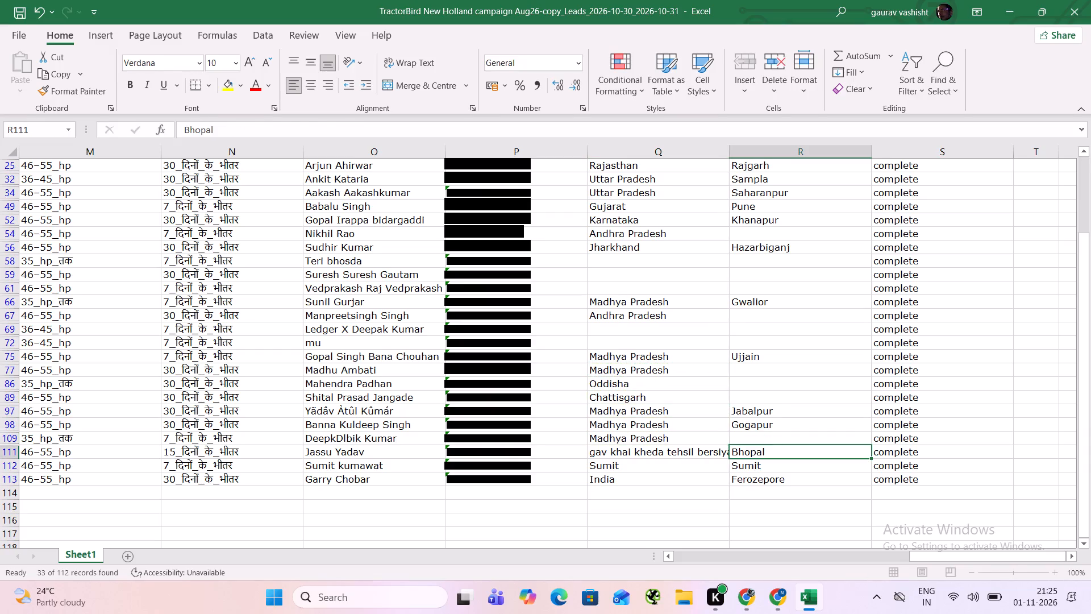
key("Left")
key("Up")
key("ctrl+c")
key("Down")
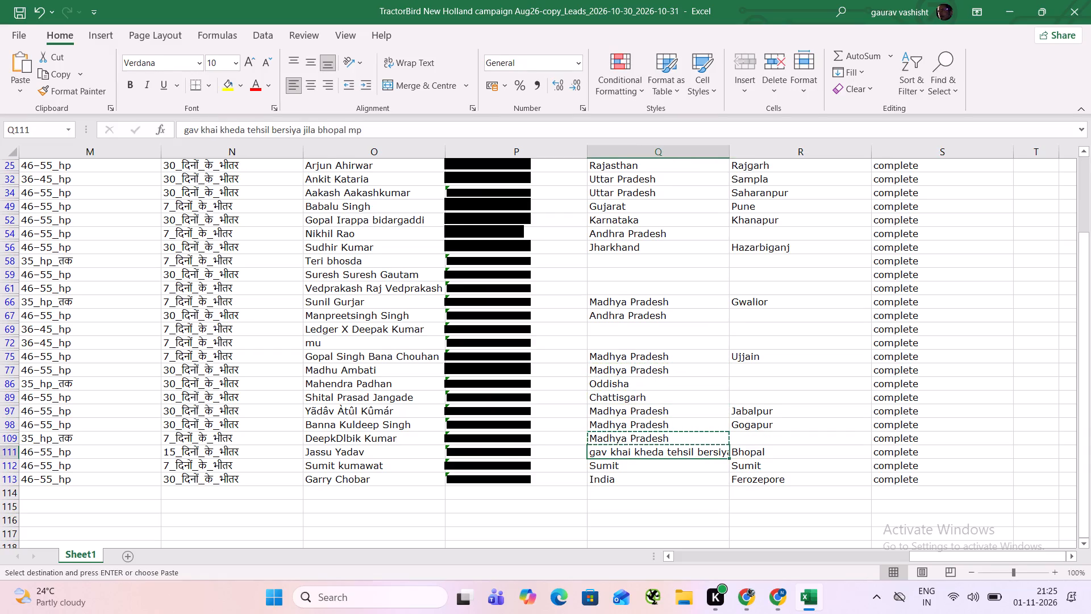
key("ctrl+v")
key("Down")
key("ctrl+v")
key("Right")
key("BackSpace")
Clear the state and city cells in row 113.
key("Down")
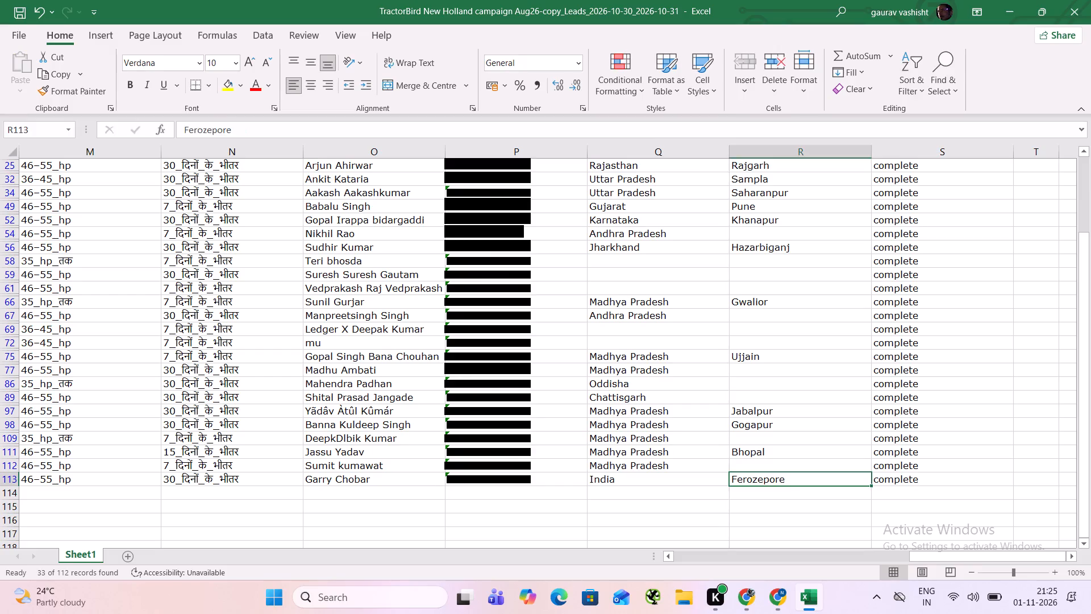
key("Left")
key("BackSpace")
key("Right")
key("BackSpace")
key("Left")
key("Left")
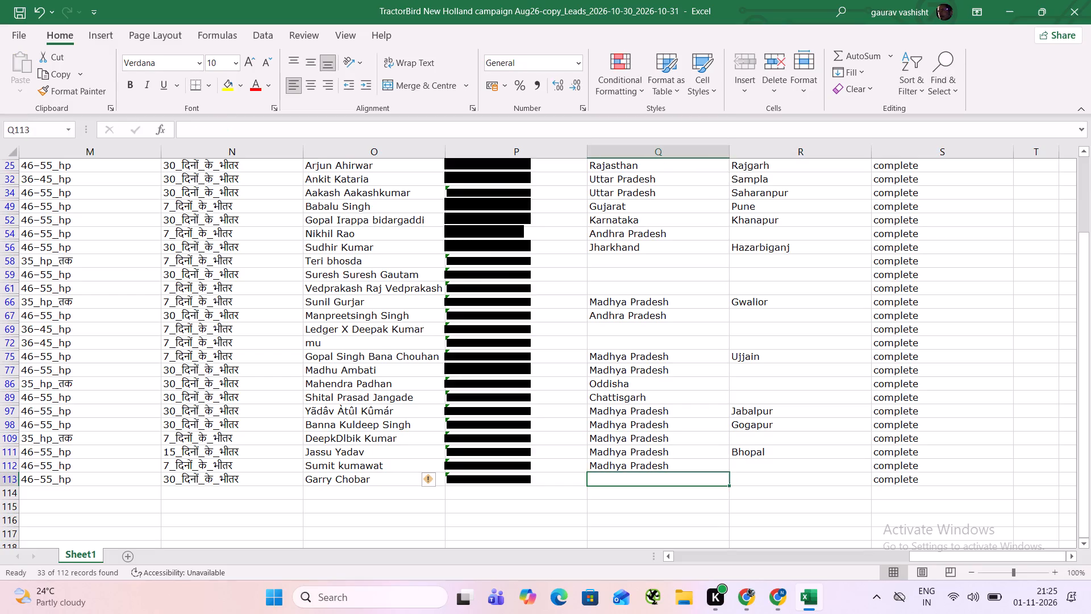
Filter the state column to m p, m.p jabalpur, Madhya Pradesh, madya predesh and mp.
key("ctrl+Up")
key("ctrl+Up")
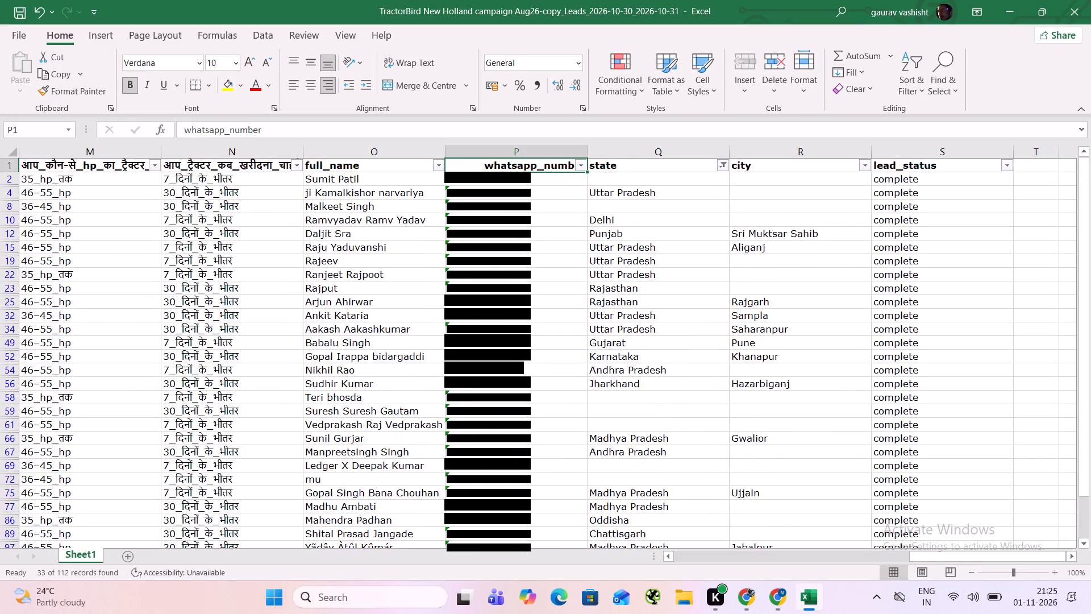
left_click(723, 165)
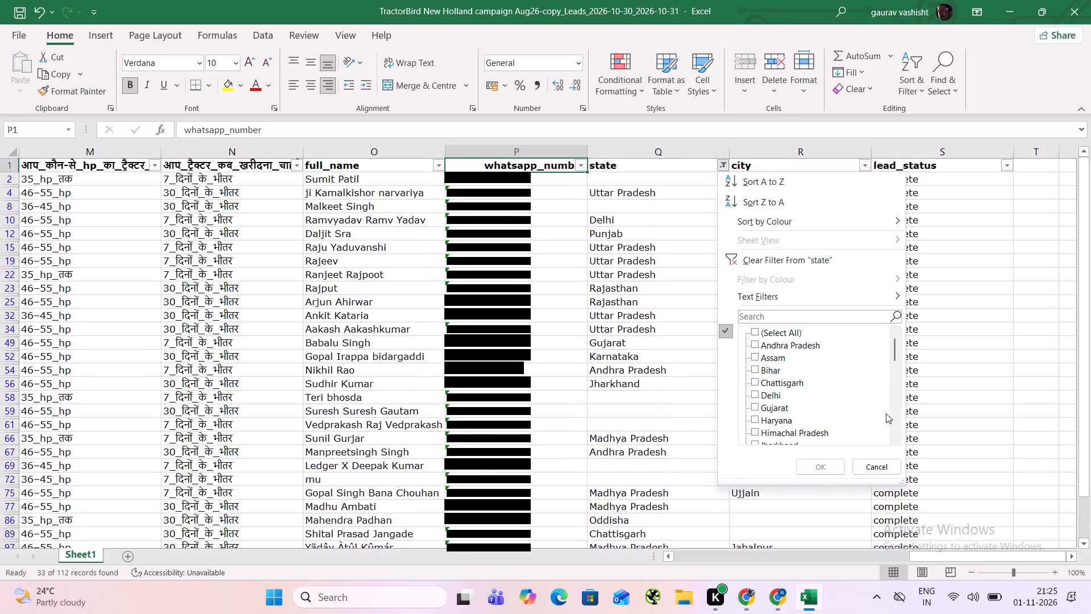
triple_click(896, 441)
left_click(896, 441)
triple_click(896, 441)
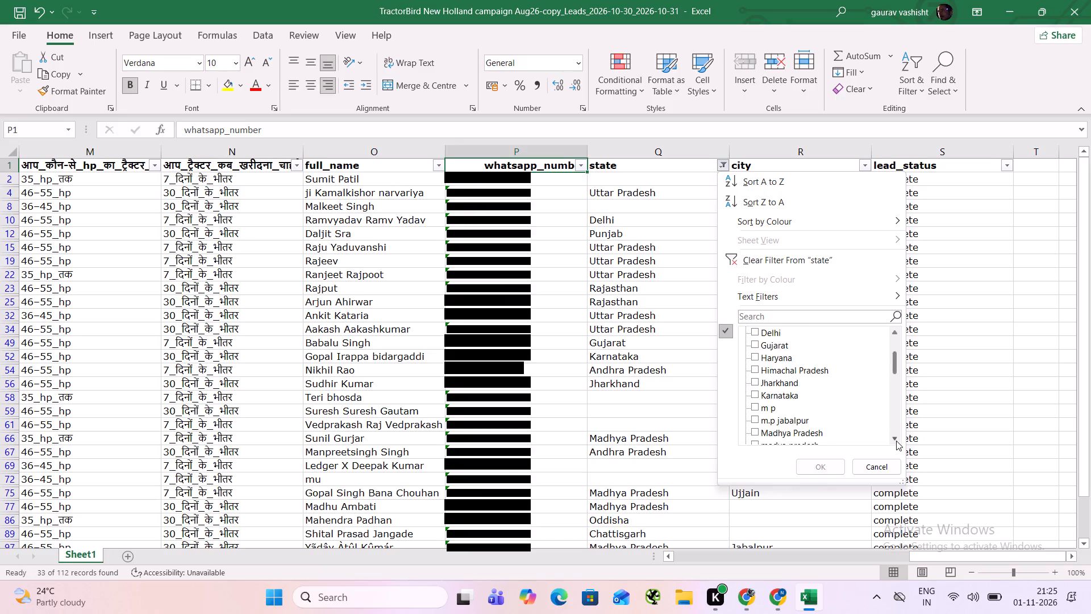
double_click(896, 441)
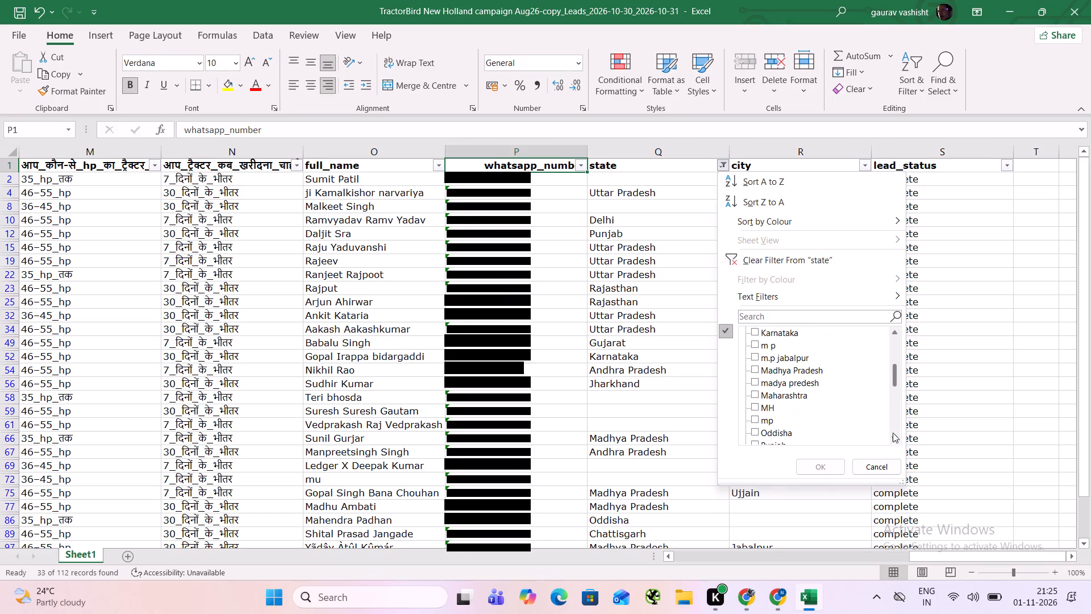
left_click(770, 341)
left_click(774, 350)
left_click(779, 352)
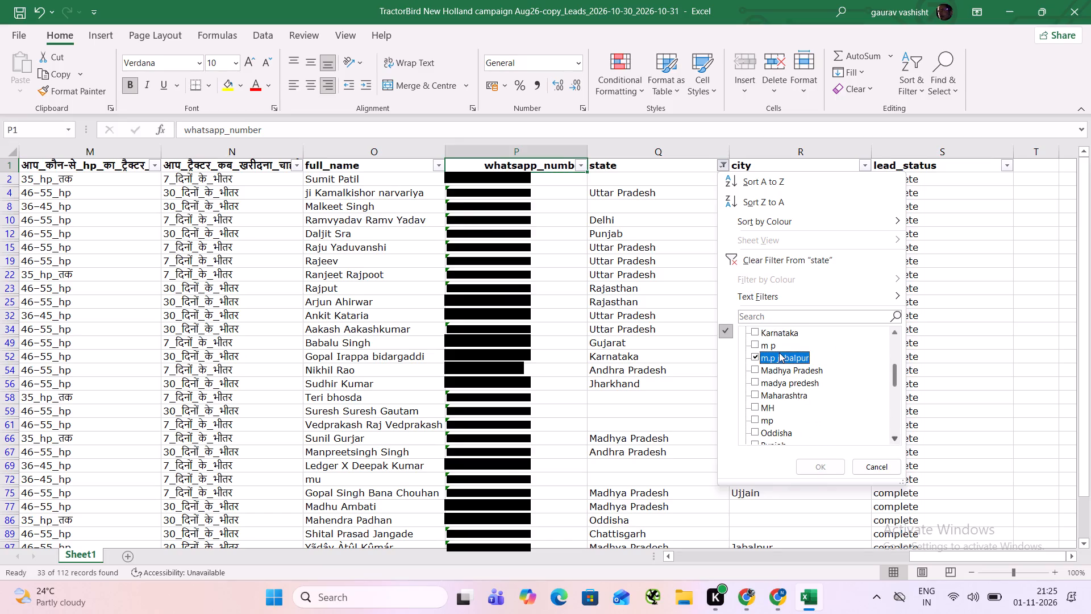
left_click(768, 345)
left_click(785, 381)
left_click(794, 366)
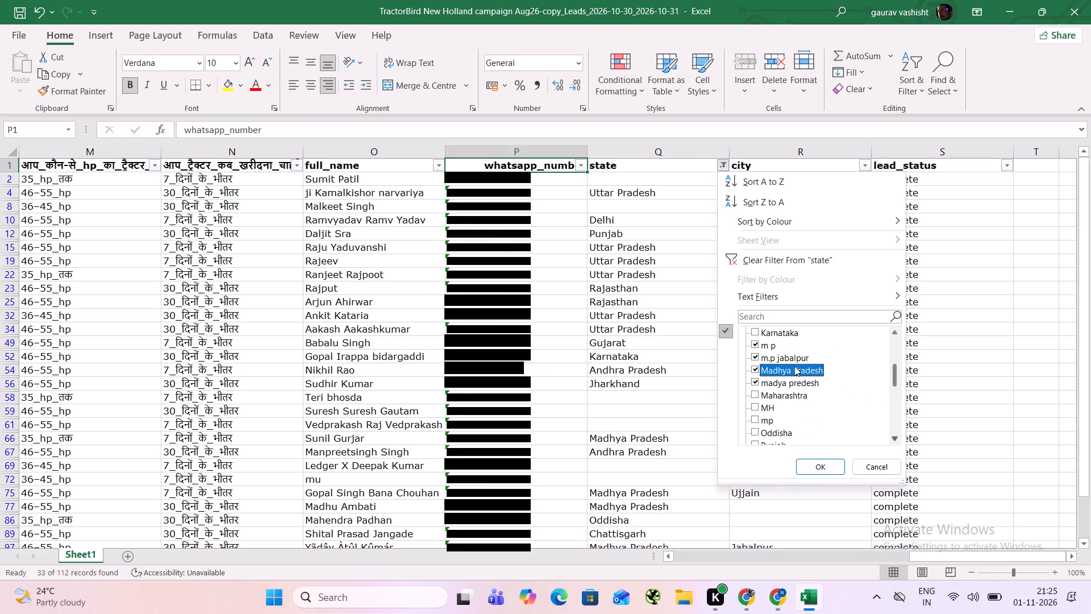
left_click(769, 418)
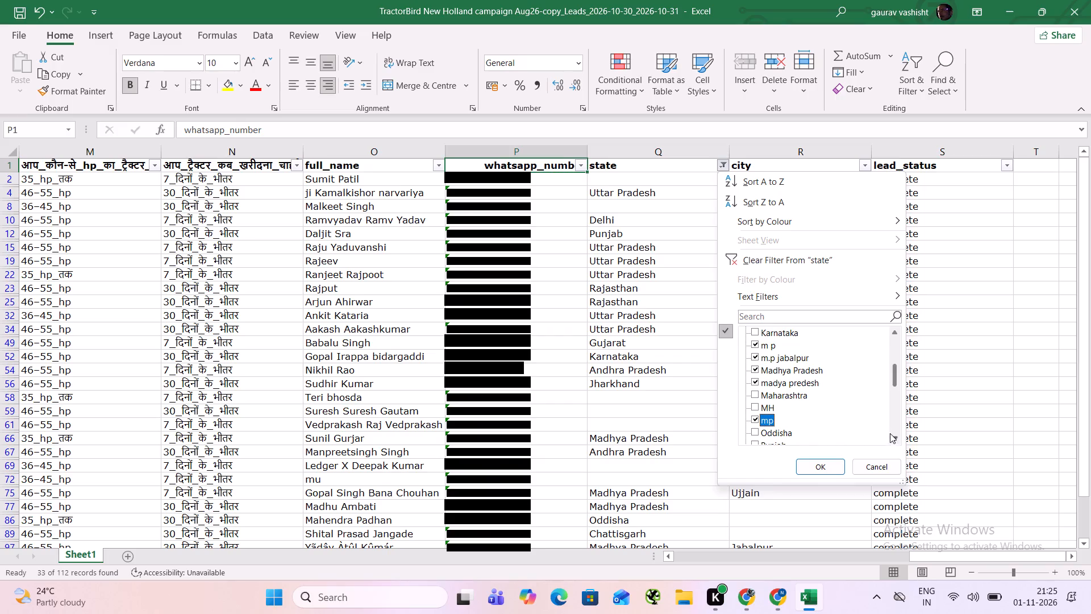
left_click(892, 435)
left_click(892, 435)
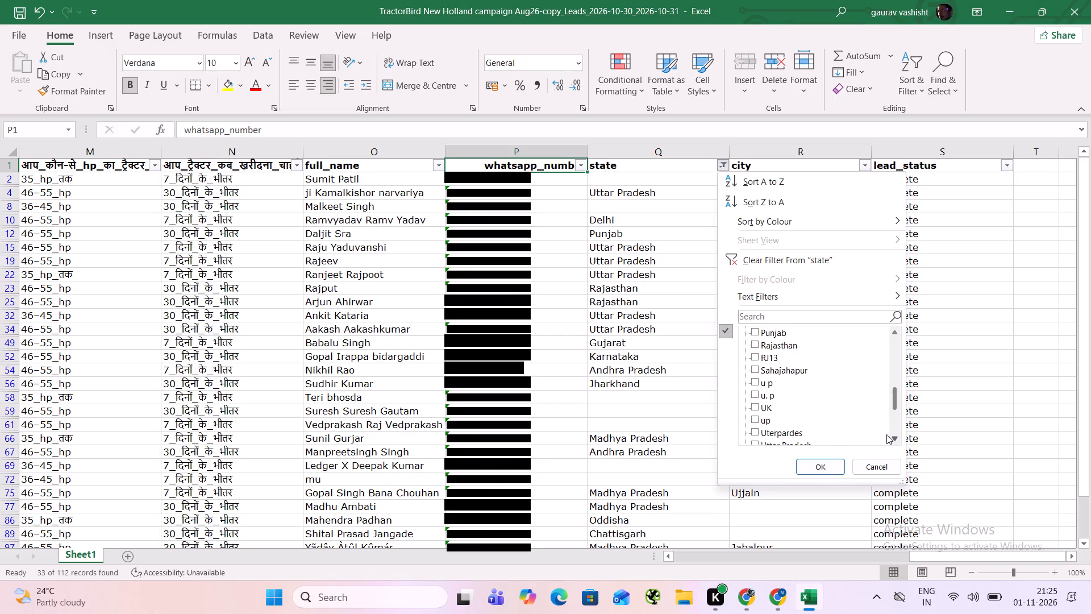
left_click(886, 434)
left_click(886, 434)
left_click(898, 439)
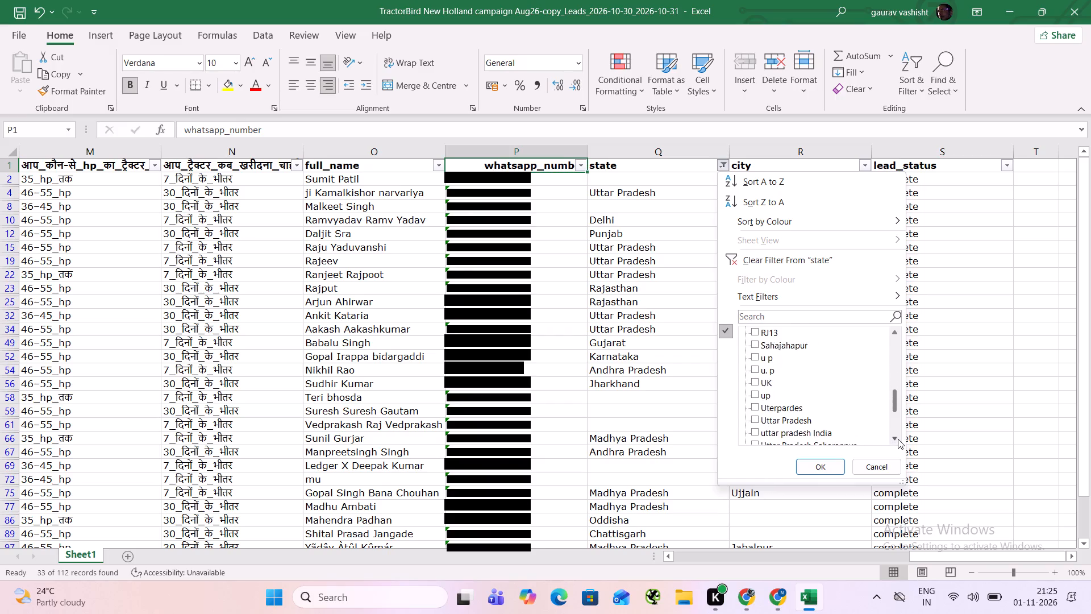
left_click(898, 438)
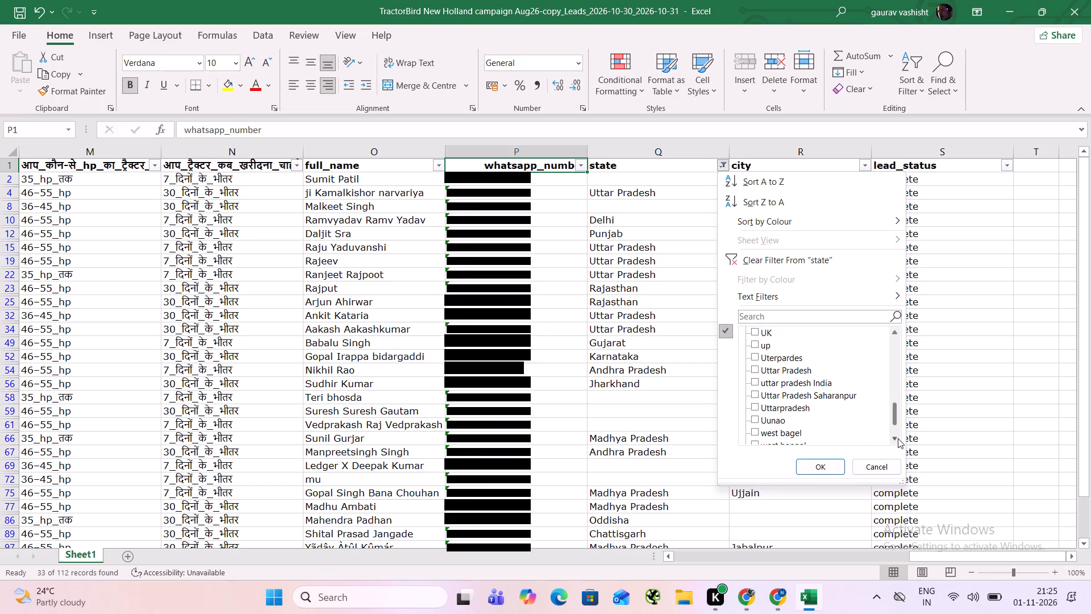
triple_click(898, 438)
left_click(898, 438)
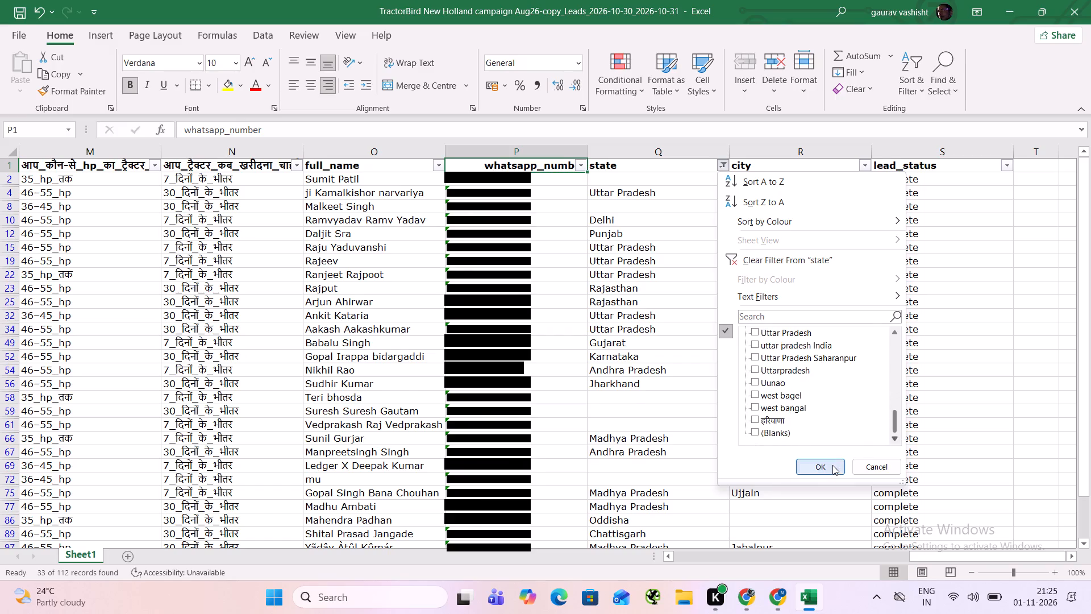
left_click(832, 465)
Copy Madhya Pradesh from row 13 into row 7's state cell and fill it down the filtered state cells through row 112.
left_click(635, 196)
key("ctrl+c")
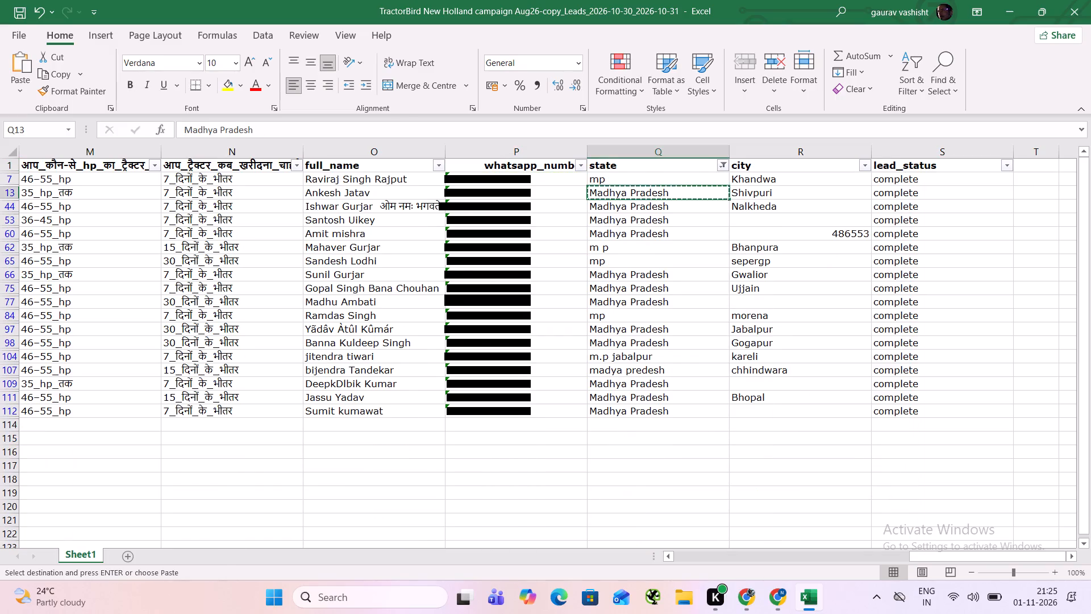
left_click(644, 169)
left_click(640, 176)
key("ctrl+v")
left_click_drag(640, 176, 663, 410)
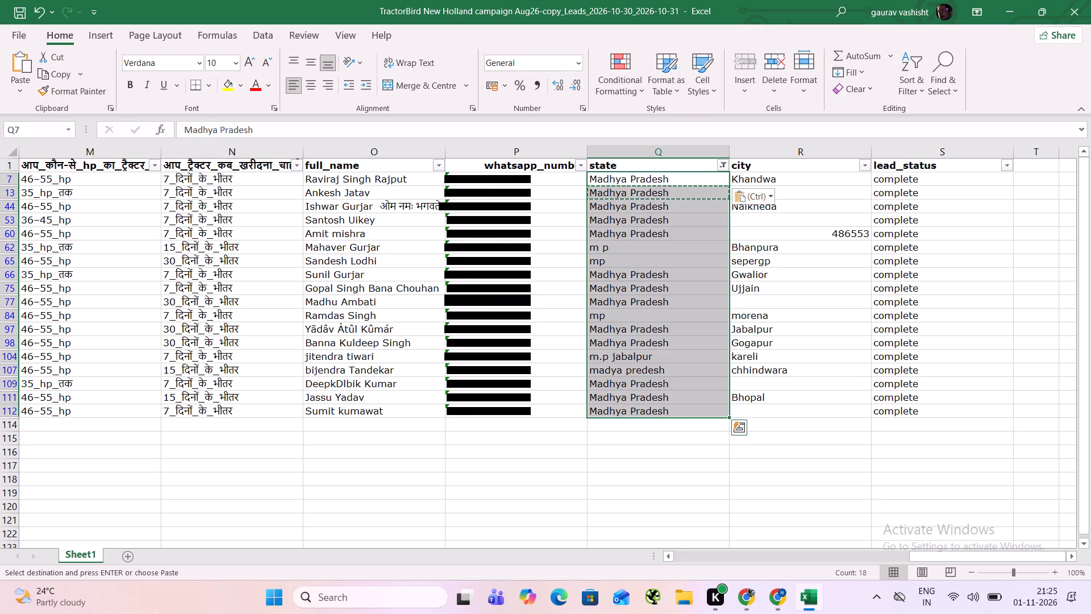
key("ctrl+d")
Filter the state column to Sahajahapur, u p, u. p, up, Uterpardes, Uttar Pradesh, uttar pradesh India, Uttar Pradesh Saharanpur, Uttarpradesh and Uunao.
left_click(723, 163)
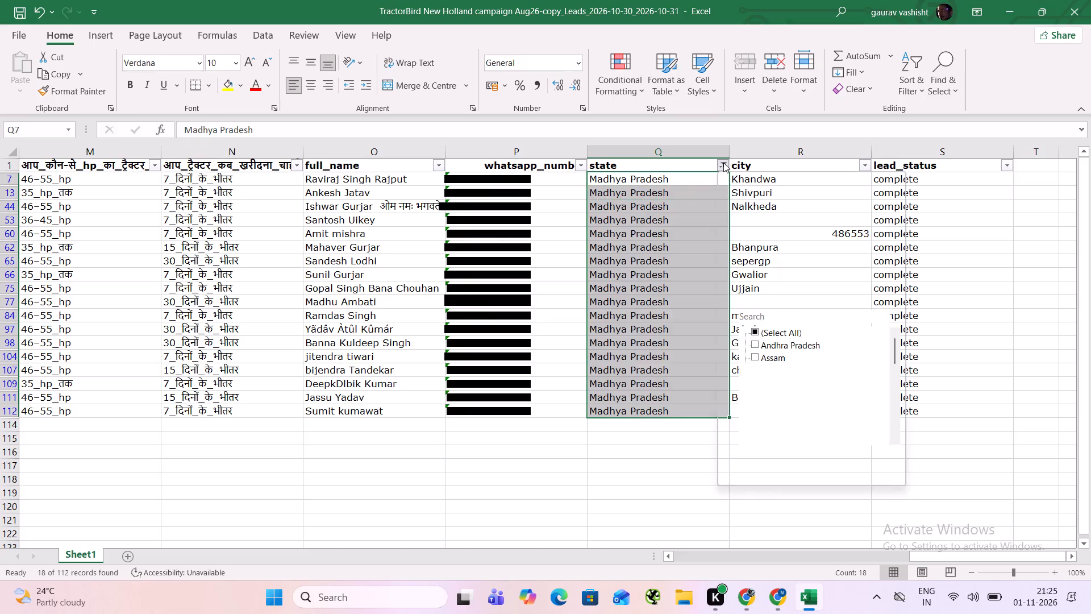
left_click(899, 372)
left_click(803, 367)
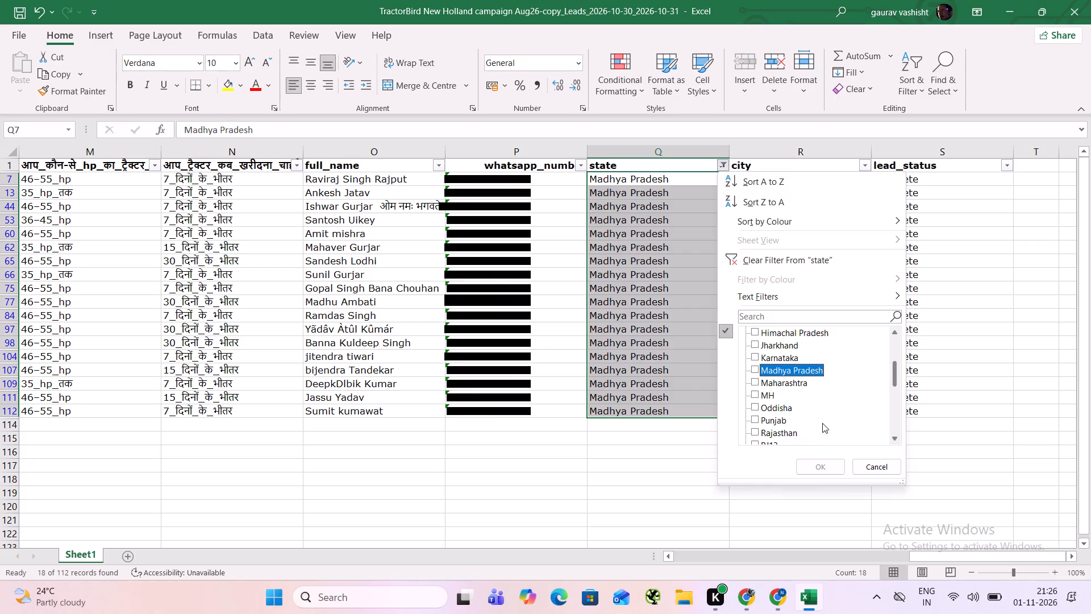
left_click(893, 435)
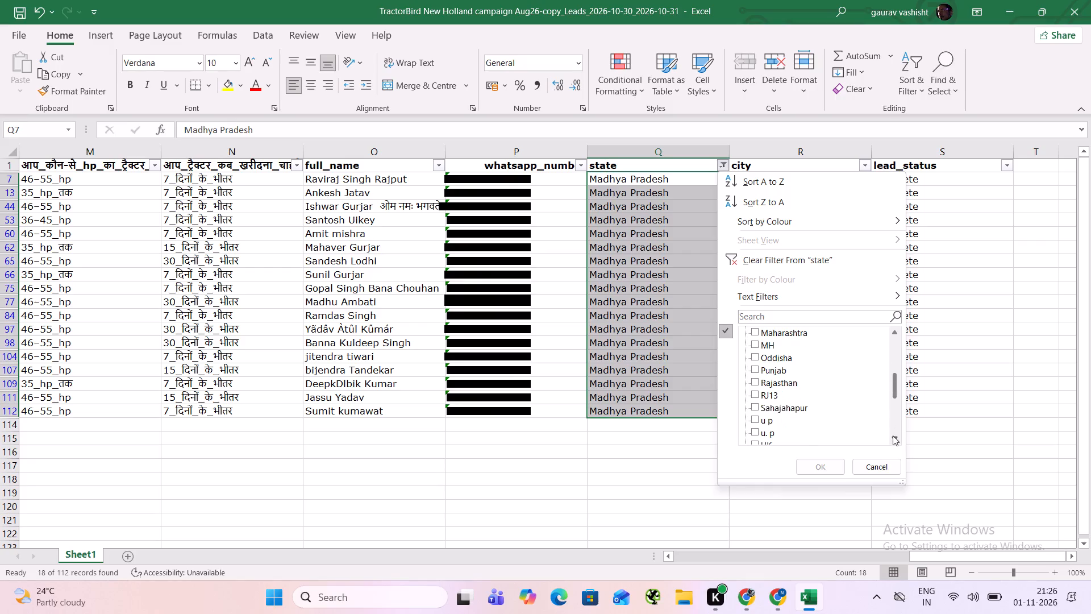
triple_click(893, 435)
left_click(893, 435)
double_click(893, 435)
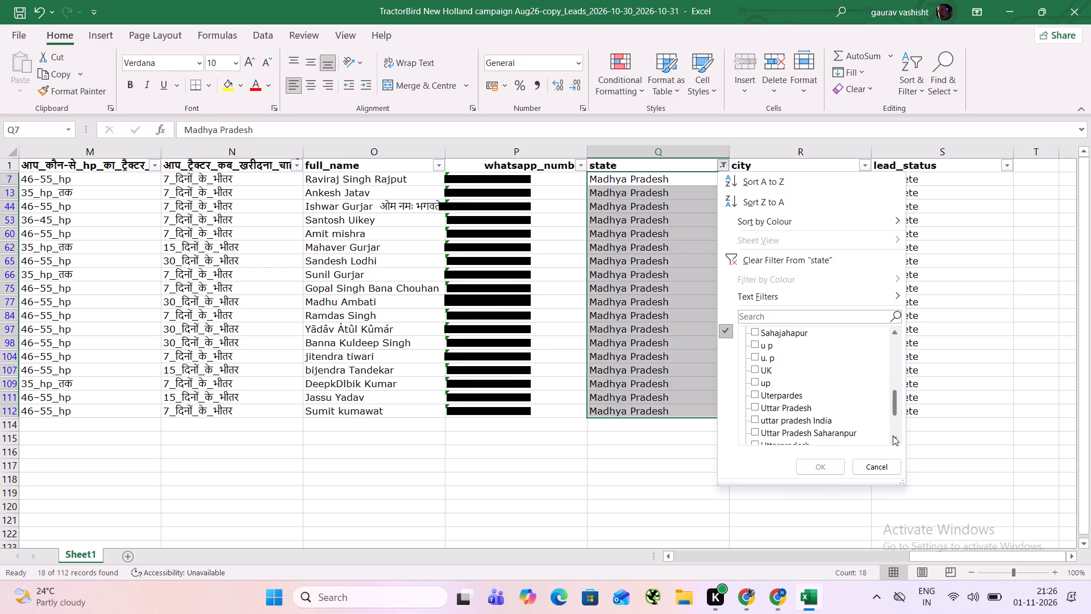
left_click(774, 338)
left_click(771, 345)
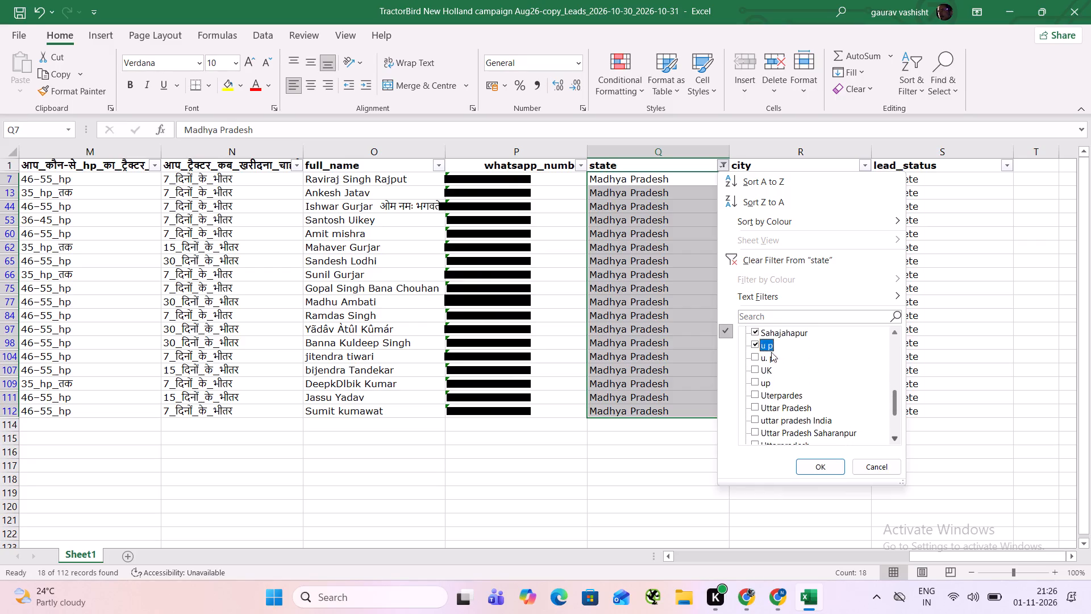
left_click(770, 362)
left_click(776, 390)
left_click(763, 387)
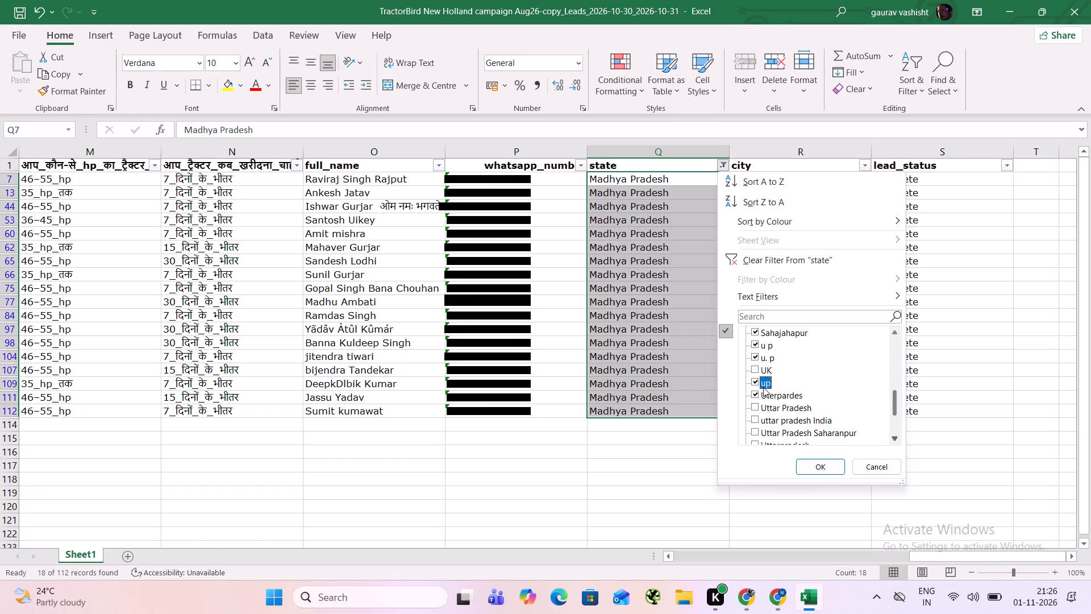
left_click(780, 409)
left_click(791, 418)
left_click(802, 428)
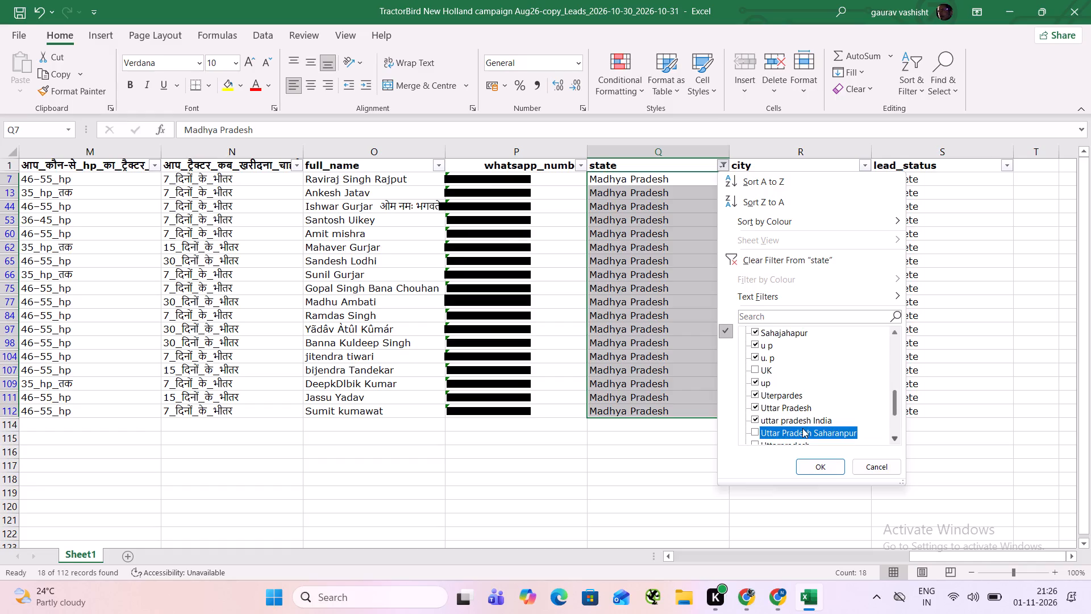
left_click(887, 432)
left_click(891, 434)
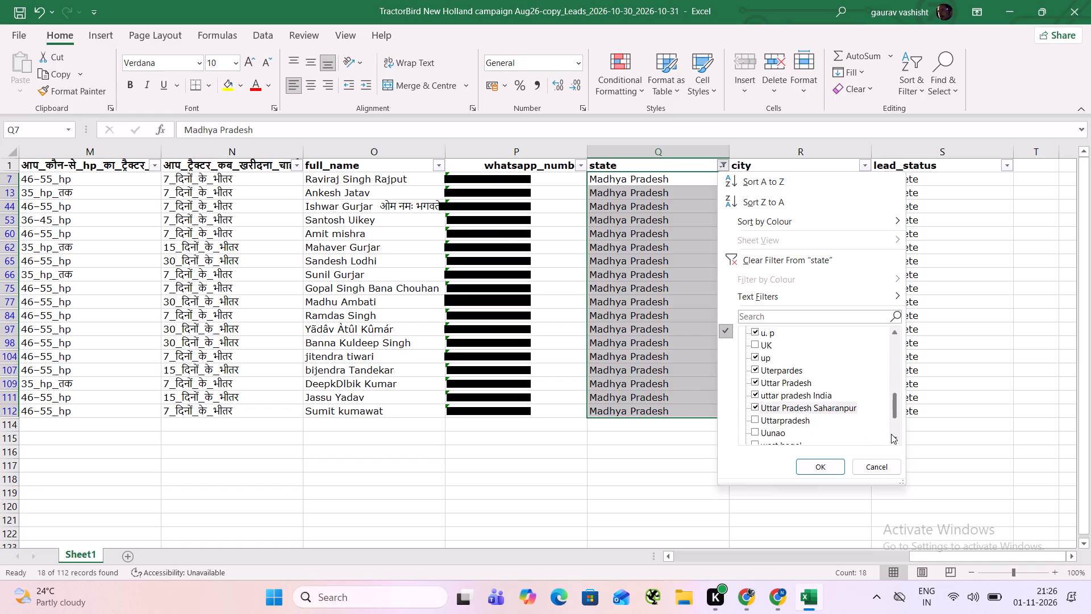
left_click(892, 434)
left_click(784, 370)
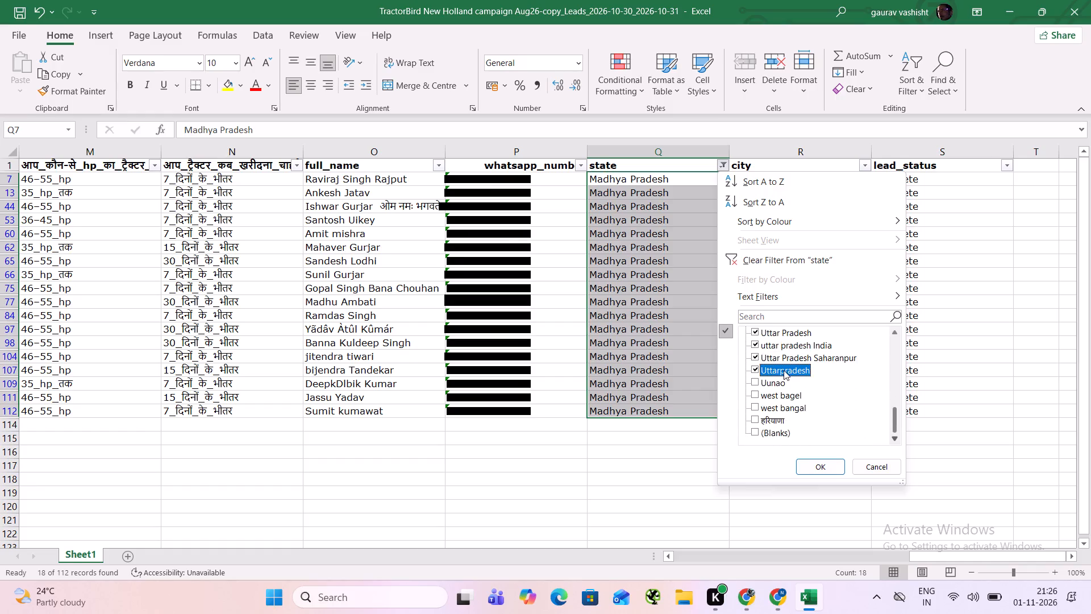
left_click(778, 378)
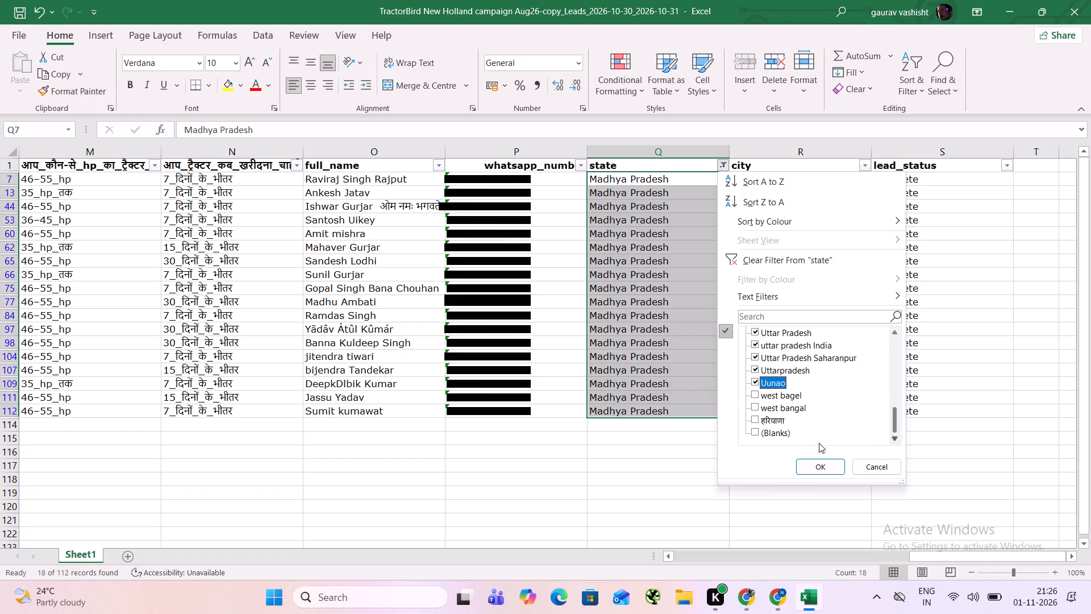
left_click(817, 460)
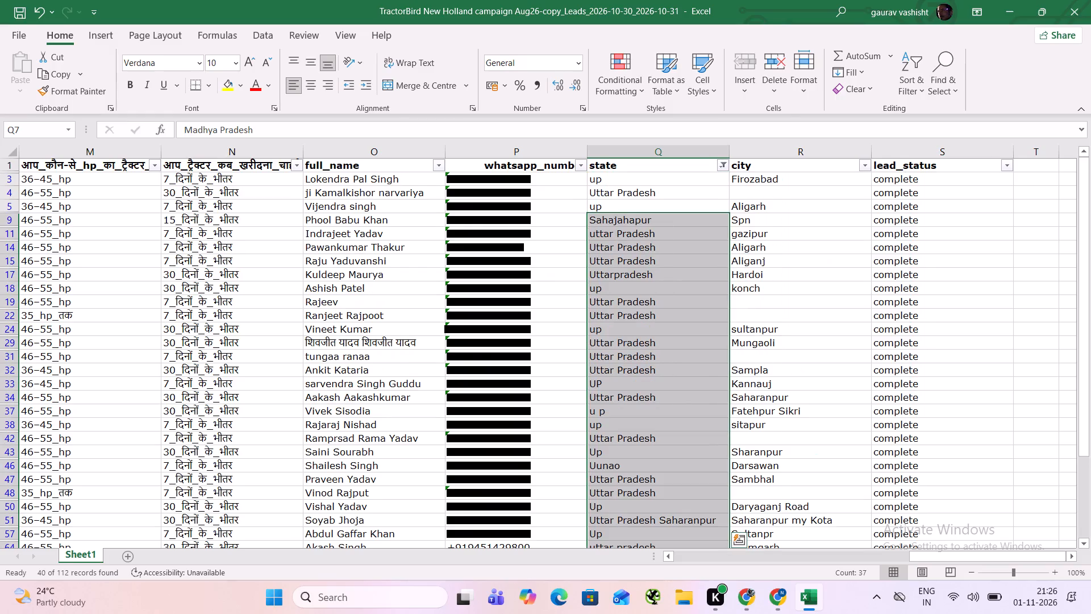
Copy Uttar Pradesh from row 4 into row 3's state cell and fill it down the filtered state cells through row 108.
left_click(642, 192)
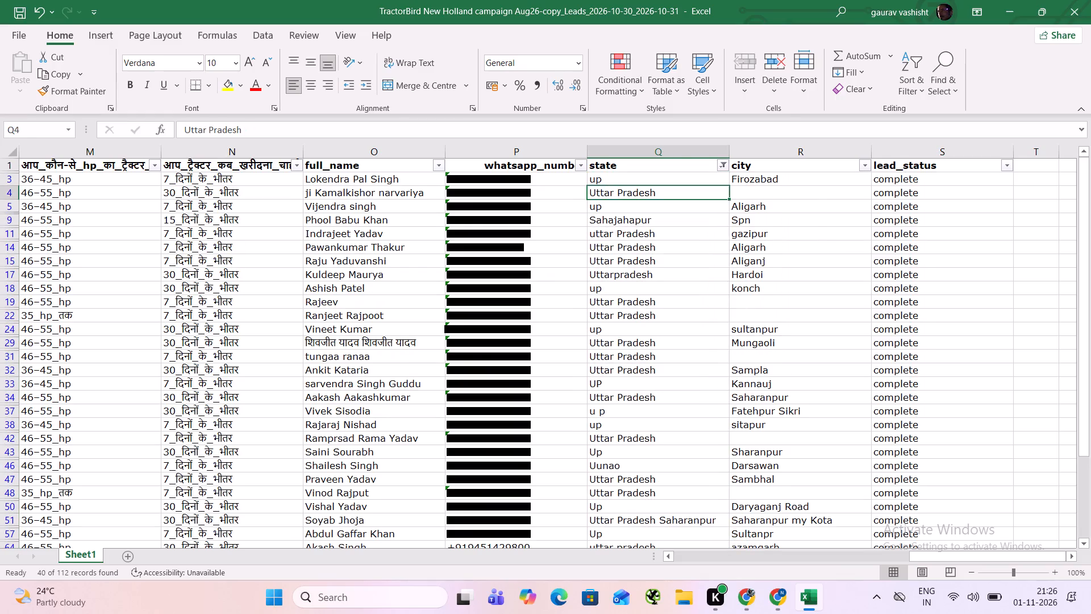
key("ctrl+c")
left_click(642, 185)
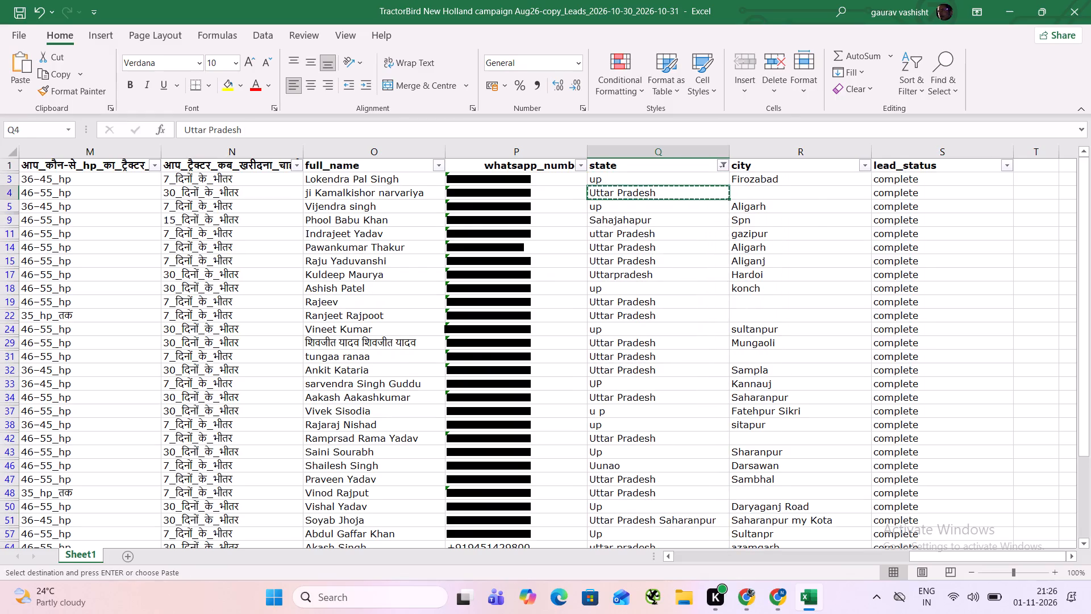
left_click(648, 178)
key("ctrl+v")
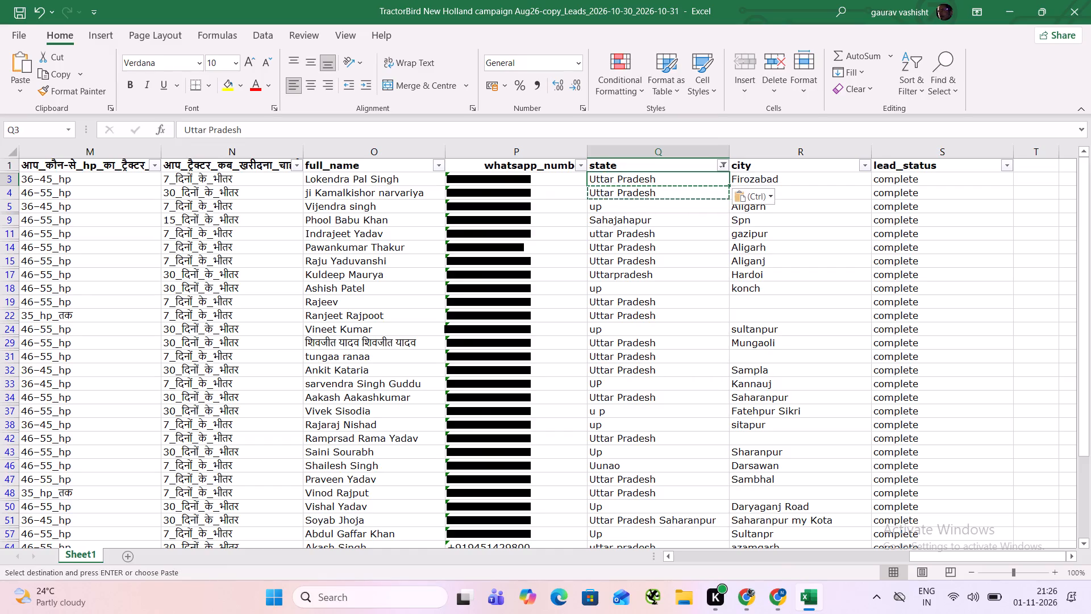
key("ctrl+shift+Down")
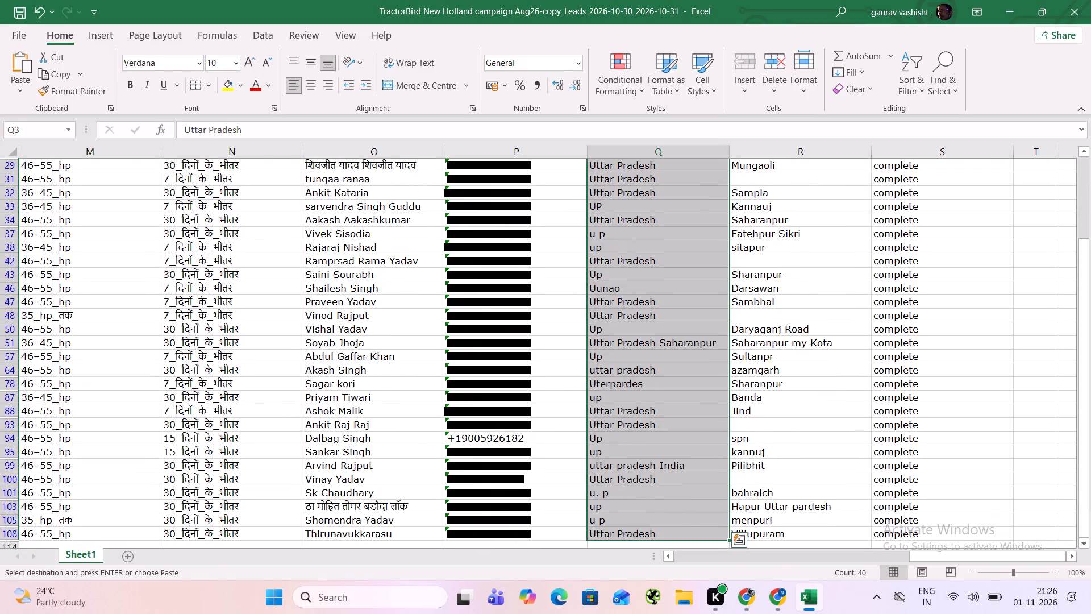
key("ctrl+d")
key("Up")
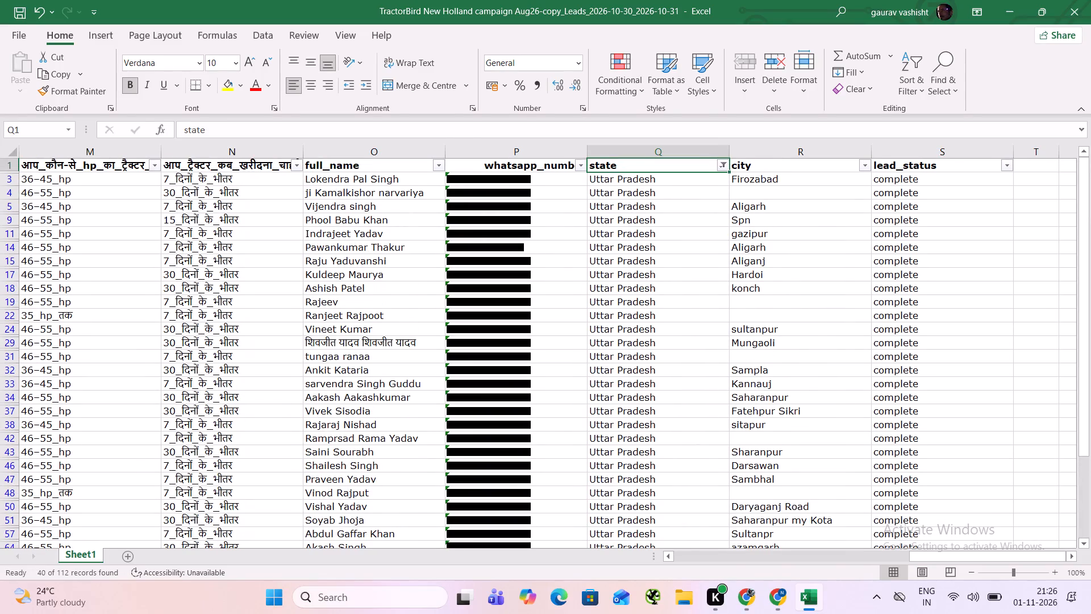
right_click(648, 178)
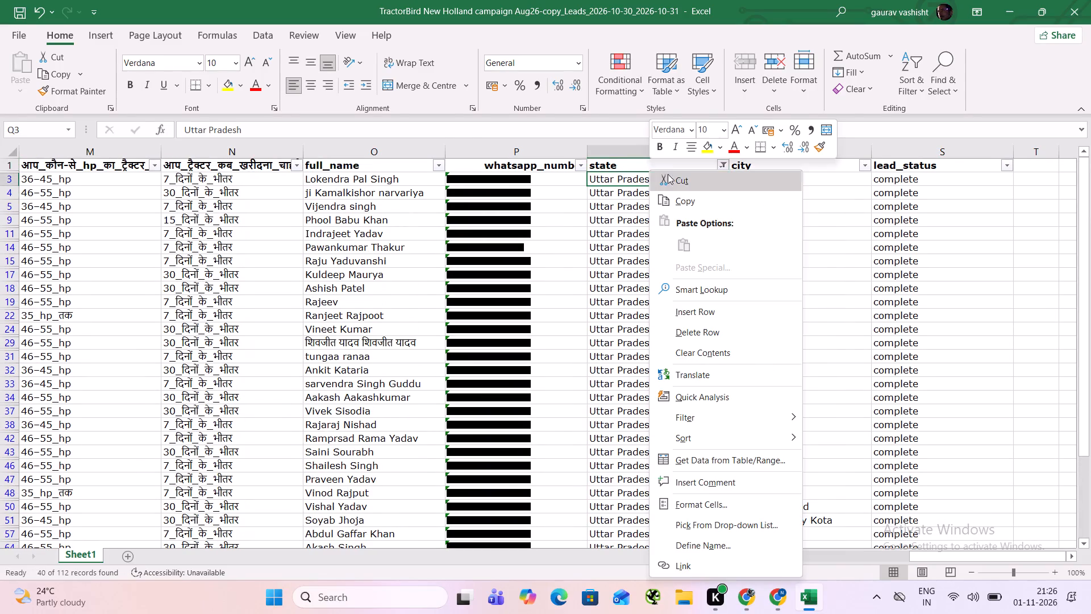
left_click(592, 201)
Filter the state column to MH, UK, west bagel, west bangal and हरियाणा, leaving Uttar Pradesh out.
left_click(721, 166)
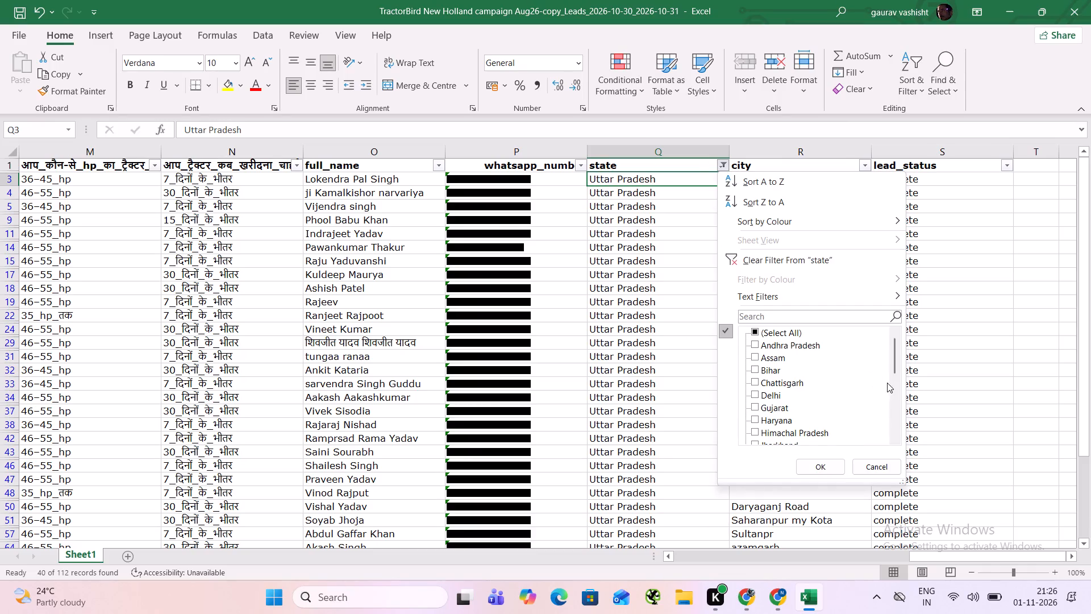
double_click(894, 440)
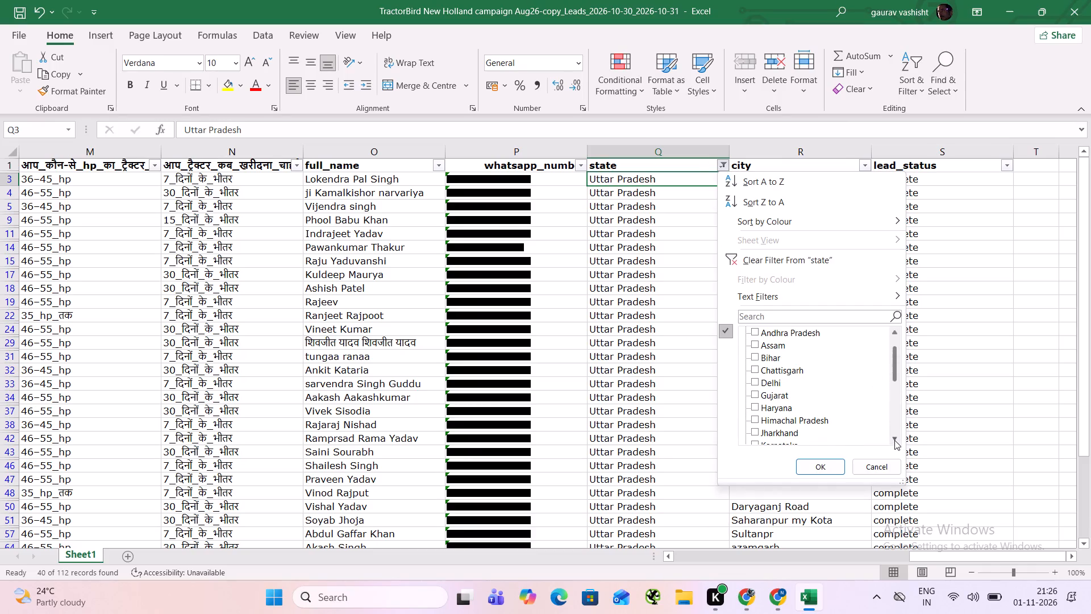
left_click(894, 440)
left_click(894, 440)
left_click(894, 440)
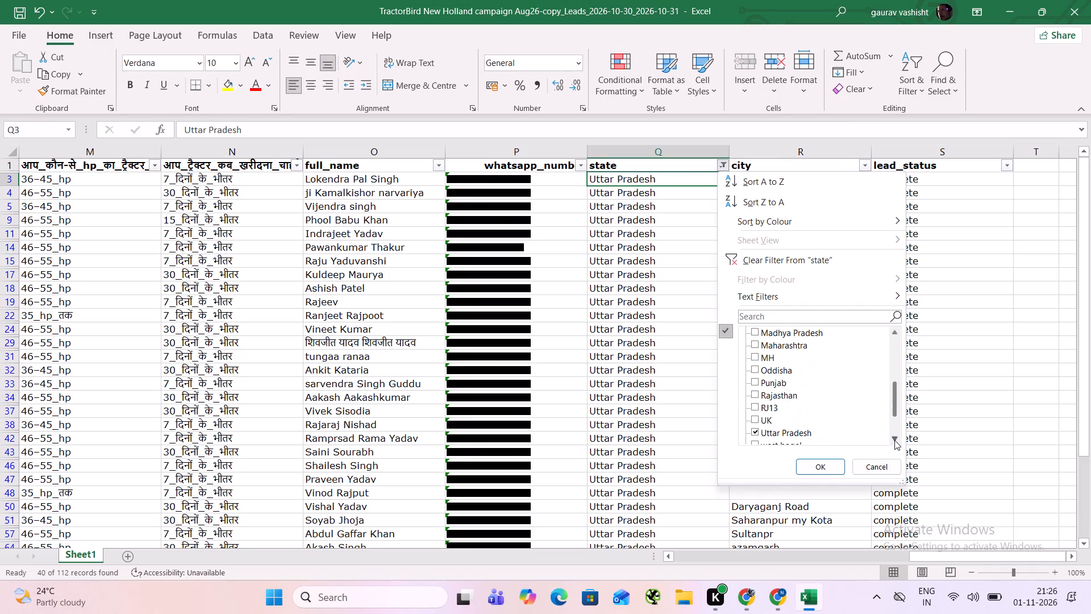
left_click(771, 354)
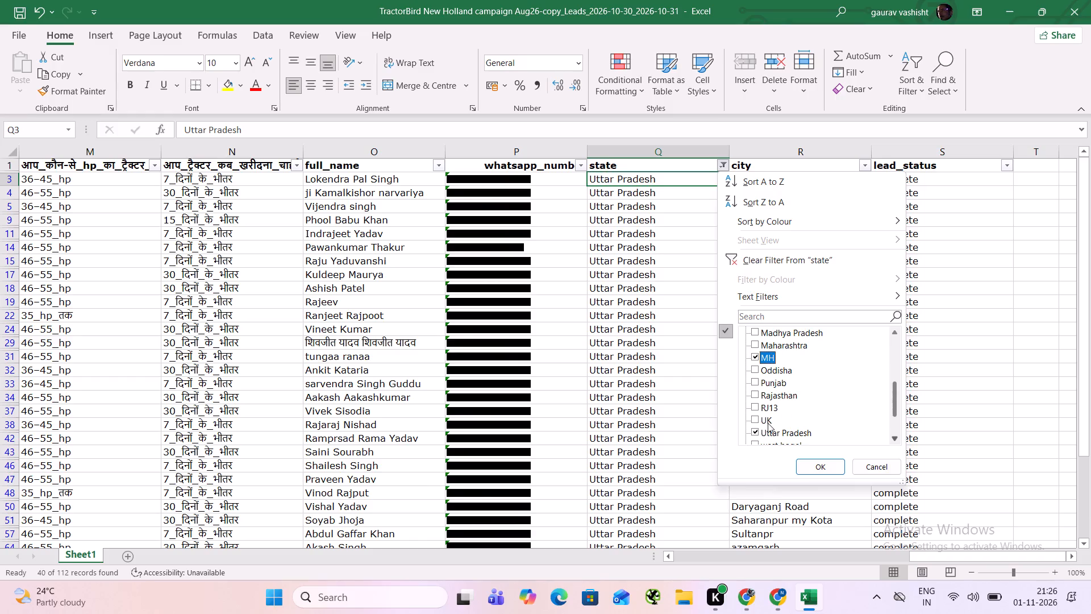
left_click(766, 431)
left_click(767, 422)
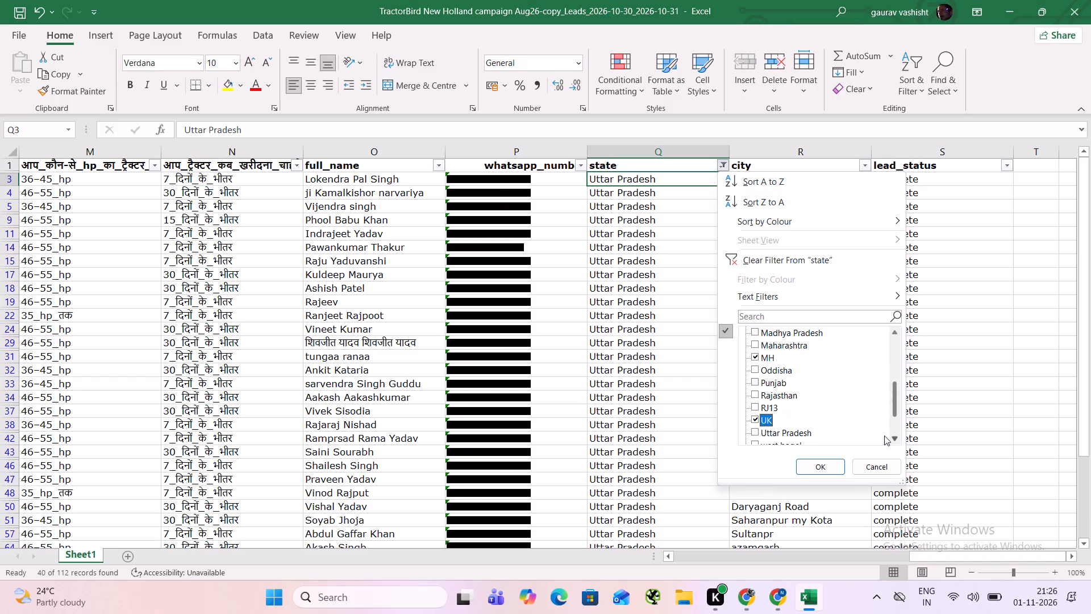
left_click(890, 437)
double_click(890, 437)
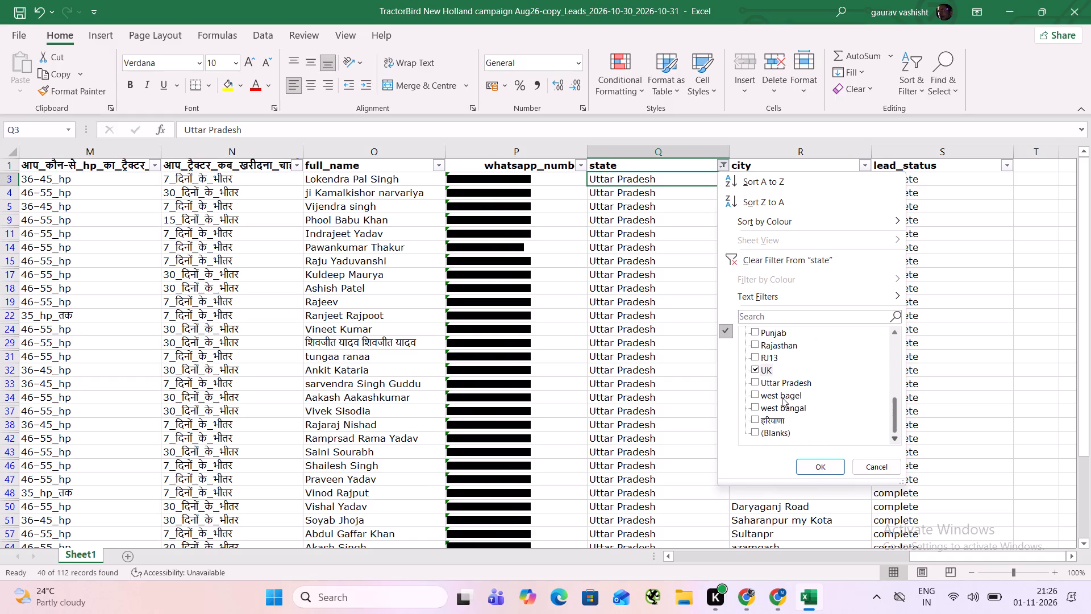
left_click(781, 398)
left_click(780, 405)
left_click(769, 420)
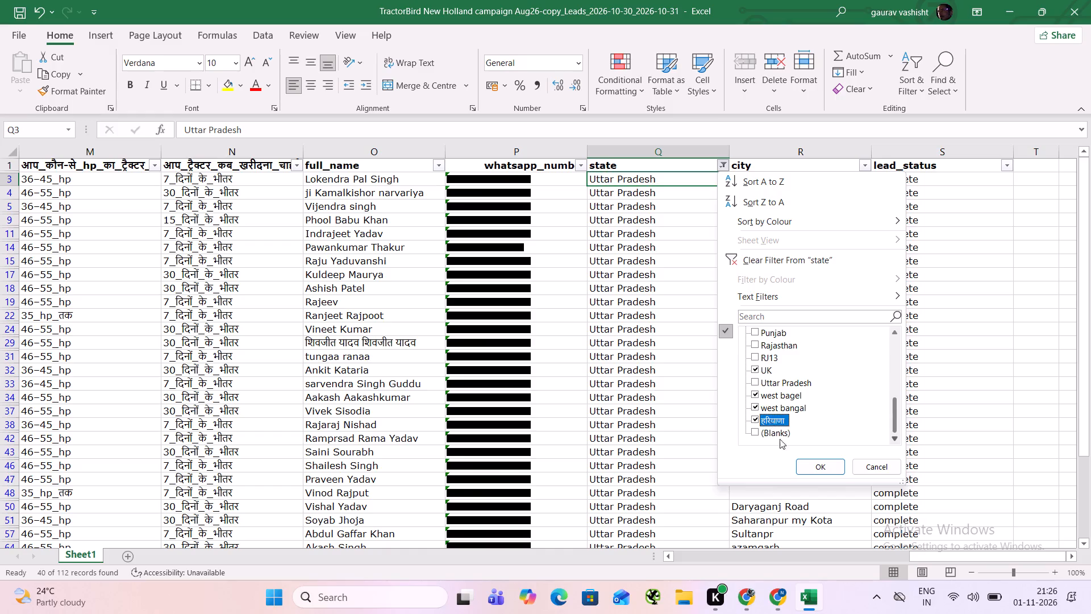
left_click(811, 467)
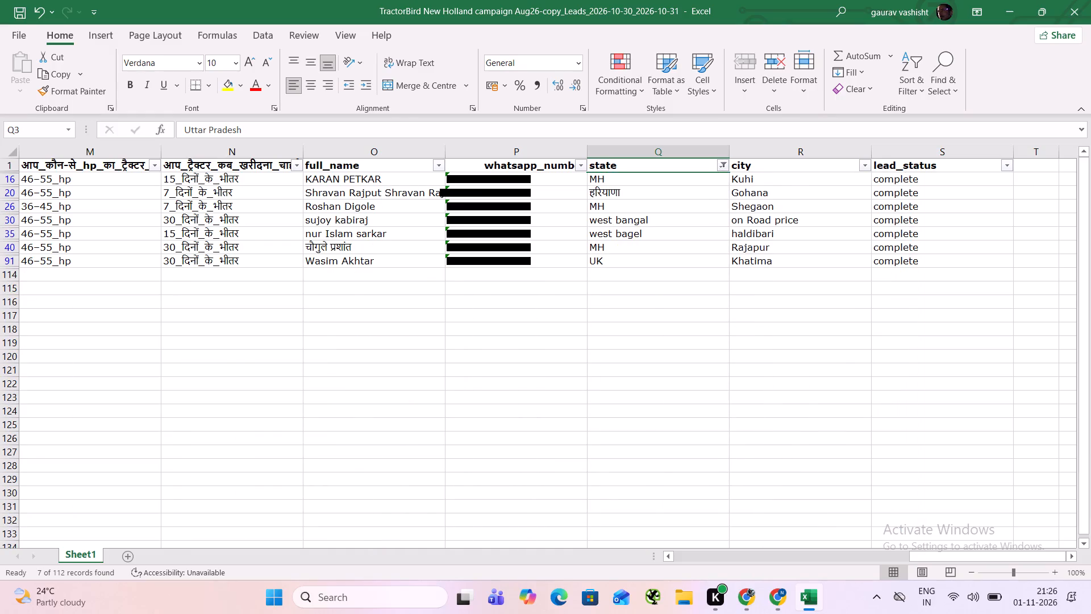
Set the state to Maharashtra in rows 16 and 26 and to Haryana in row 20.
left_click(634, 182)
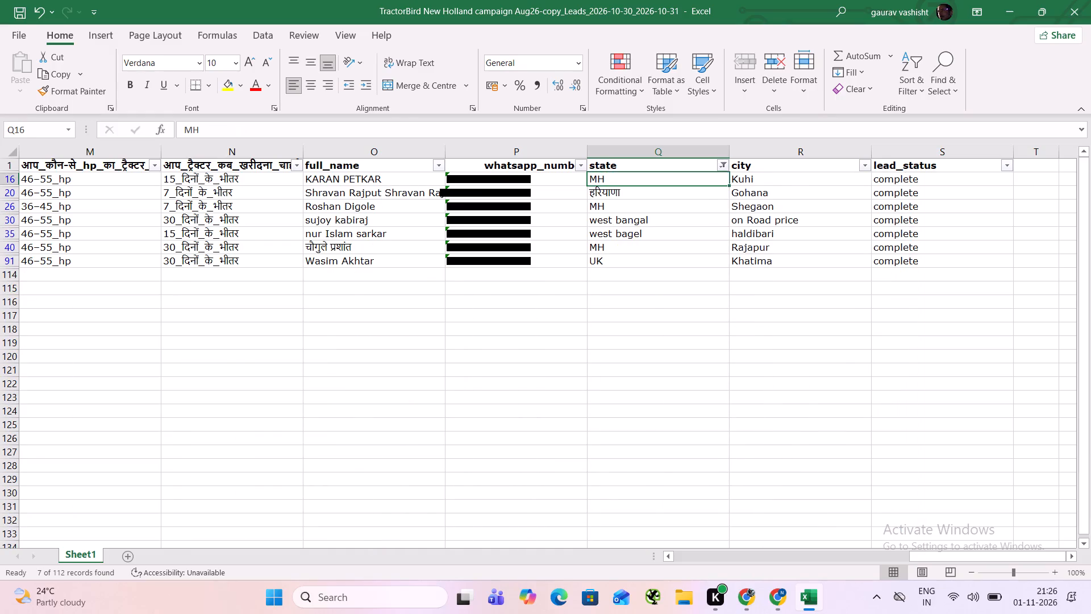
type("Maha")
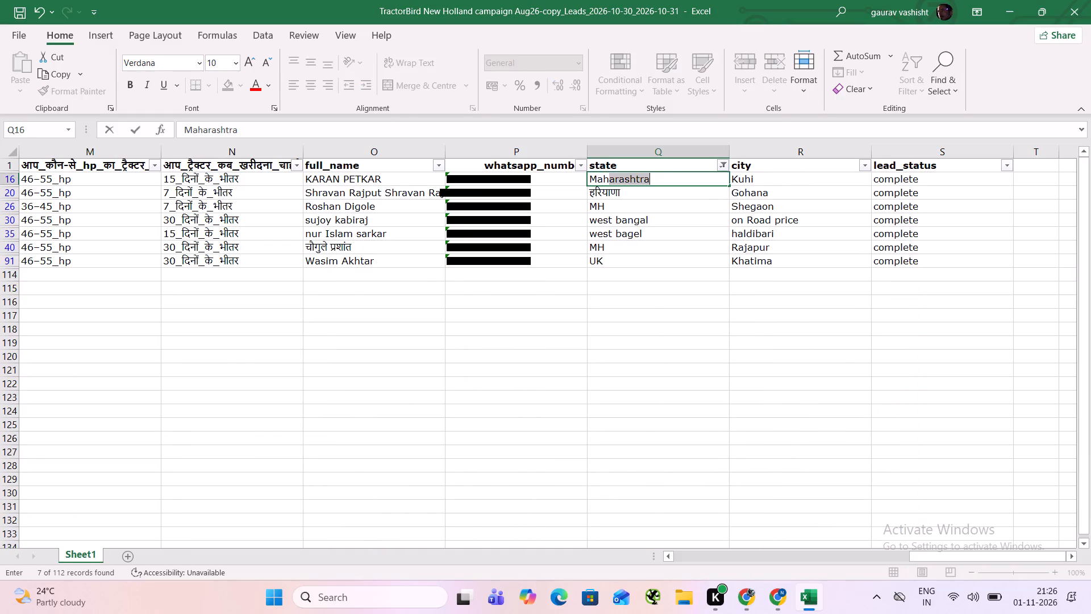
key("Return")
type("Ha")
type("ryana")
key("Right")
key("Down")
key("Left")
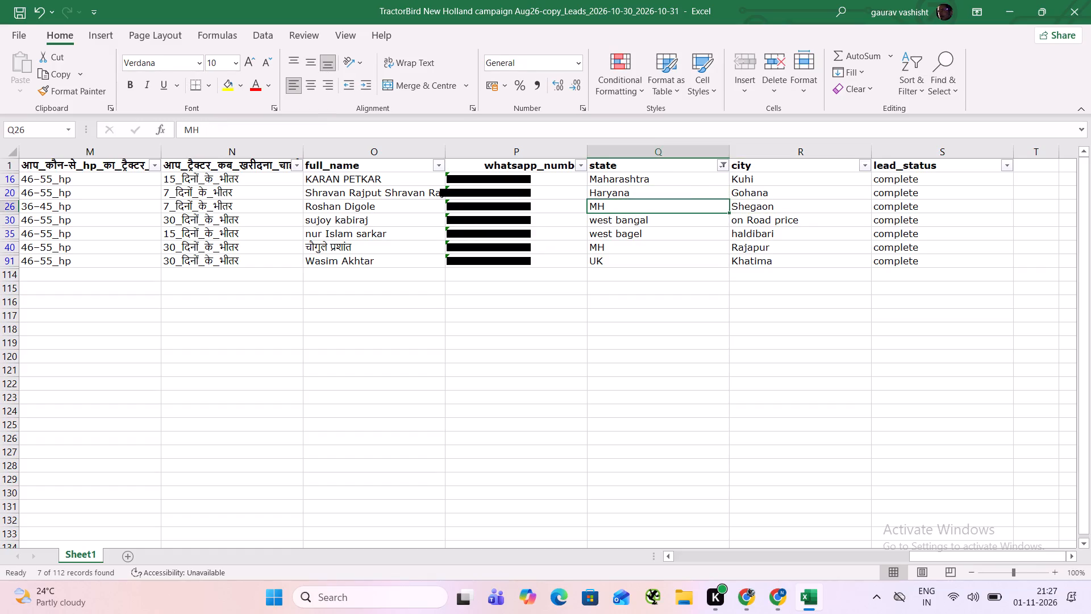
type("Maha")
key("Return")
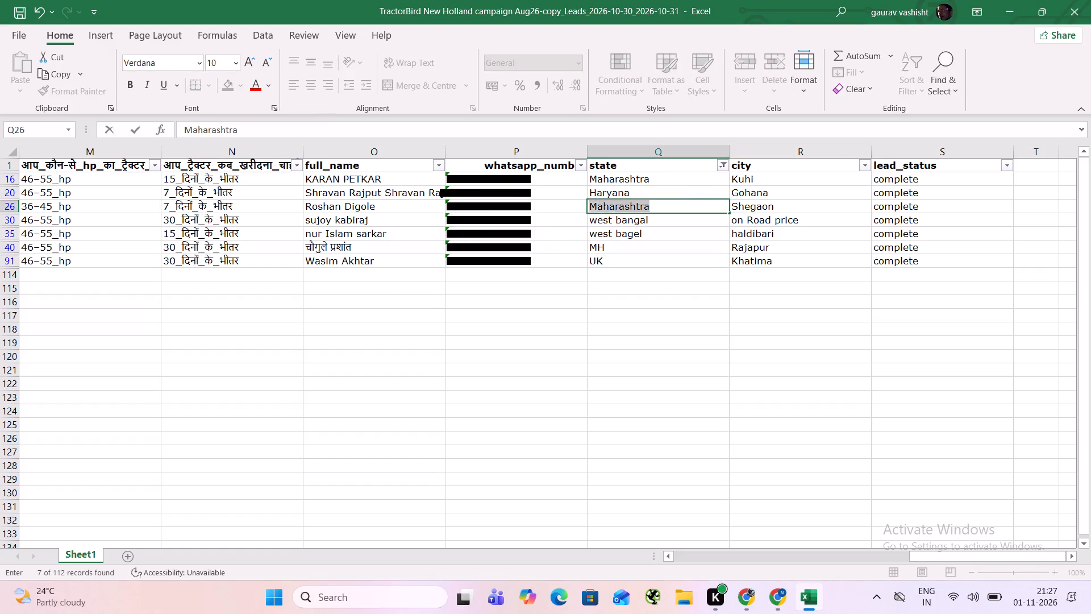
Set row 30's state to West Bengal and copy it into row 35's state cell.
type("West")
key("space")
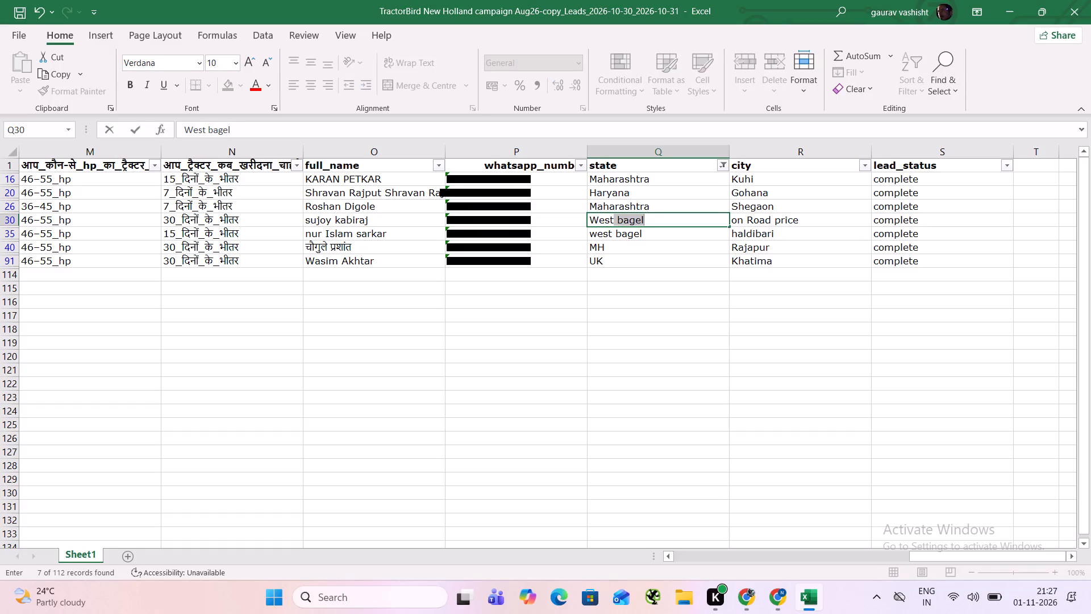
key("shift+b")
type("engal")
key("Up")
key("Down")
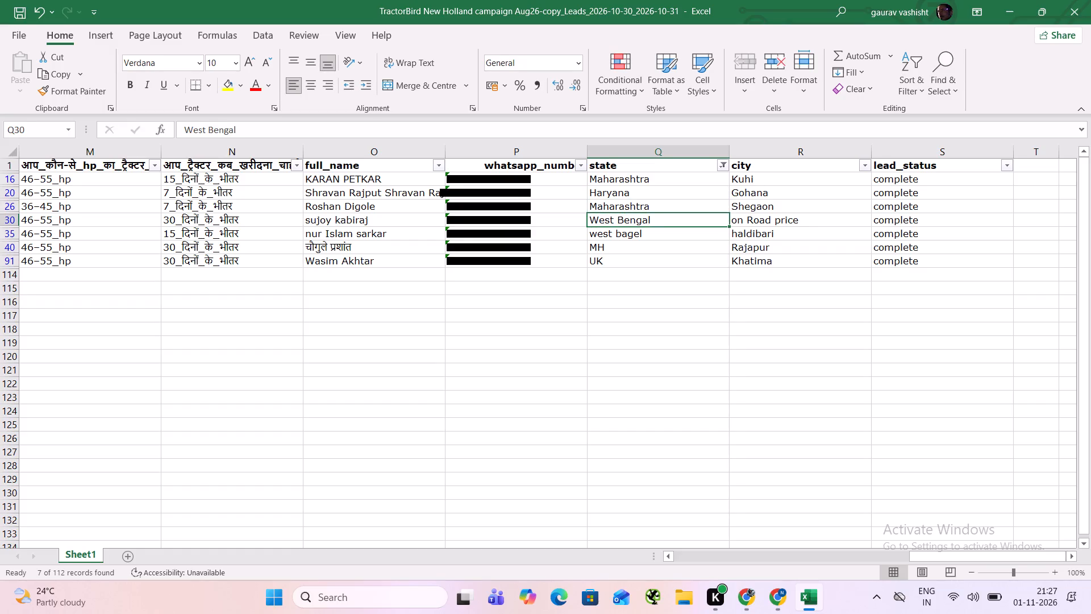
key("ctrl+c")
key("Down")
key("ctrl+v")
Clear the city cells in rows 30 and 35.
key("Right")
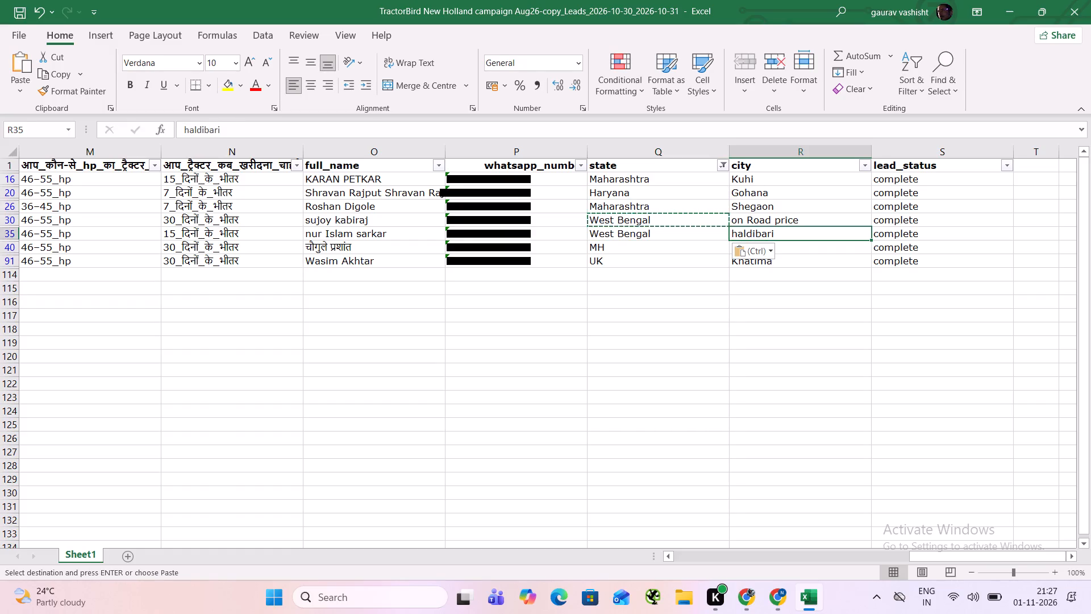
key("Up")
key("BackSpace")
key("Down")
key("BackSpace")
Set the state in row 40 to Maharashtra.
key("Down")
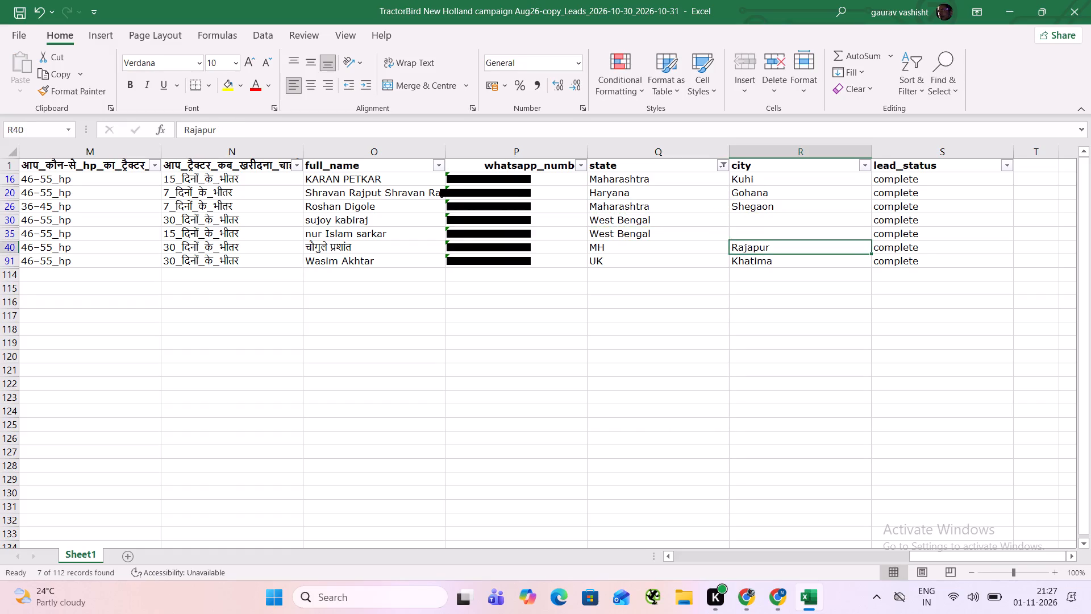
key("Left")
type("Maha")
key("Return")
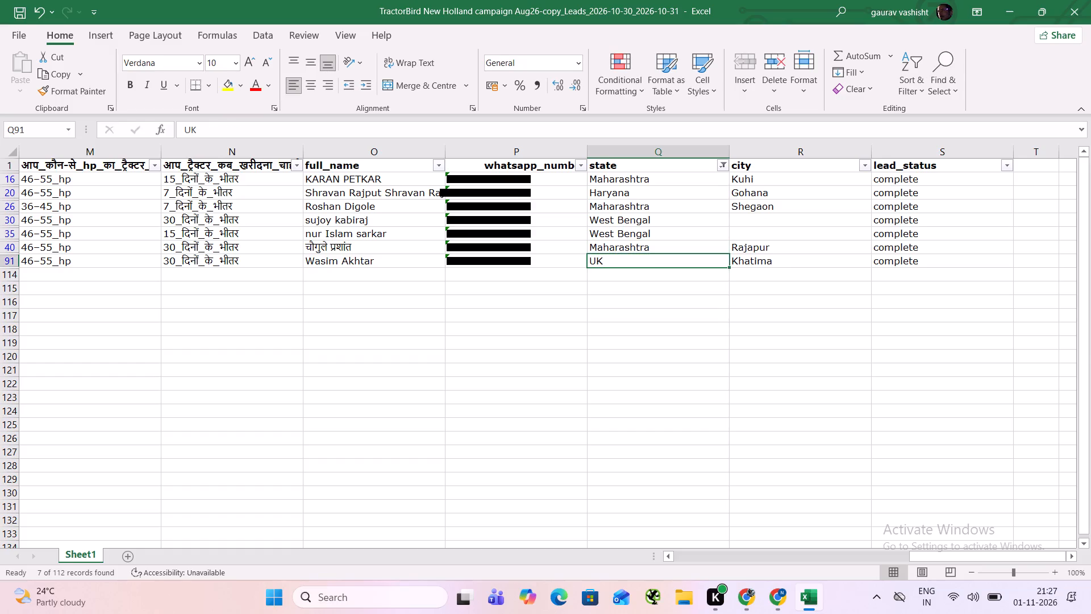
Set the state in row 91, the Khatima lead, to Utthrakhand.
type("Utth")
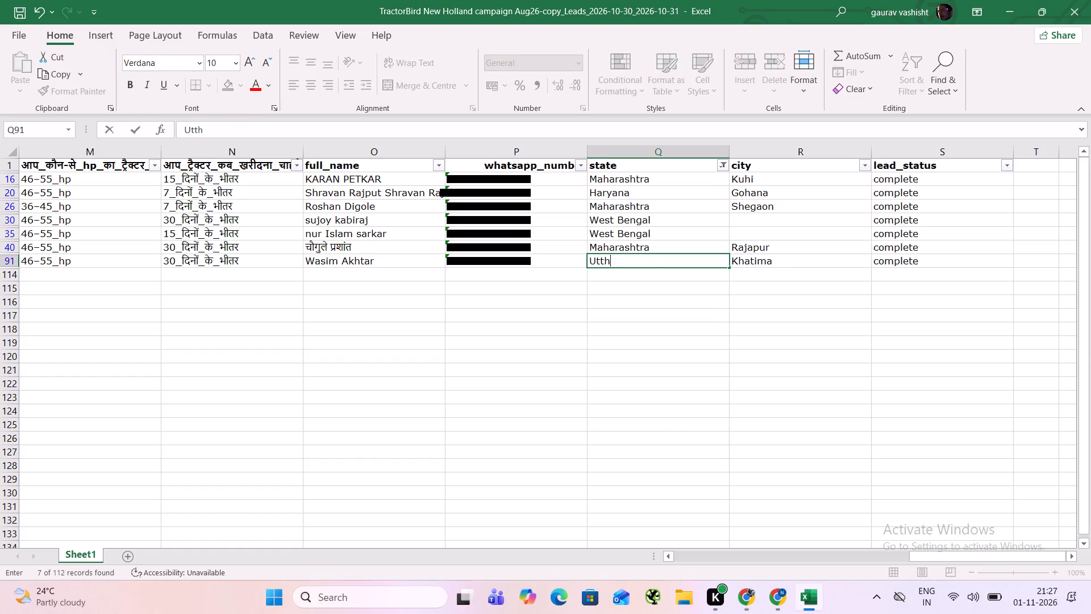
type("ral")
key("BackSpace")
type("kh")
key("BackSpace")
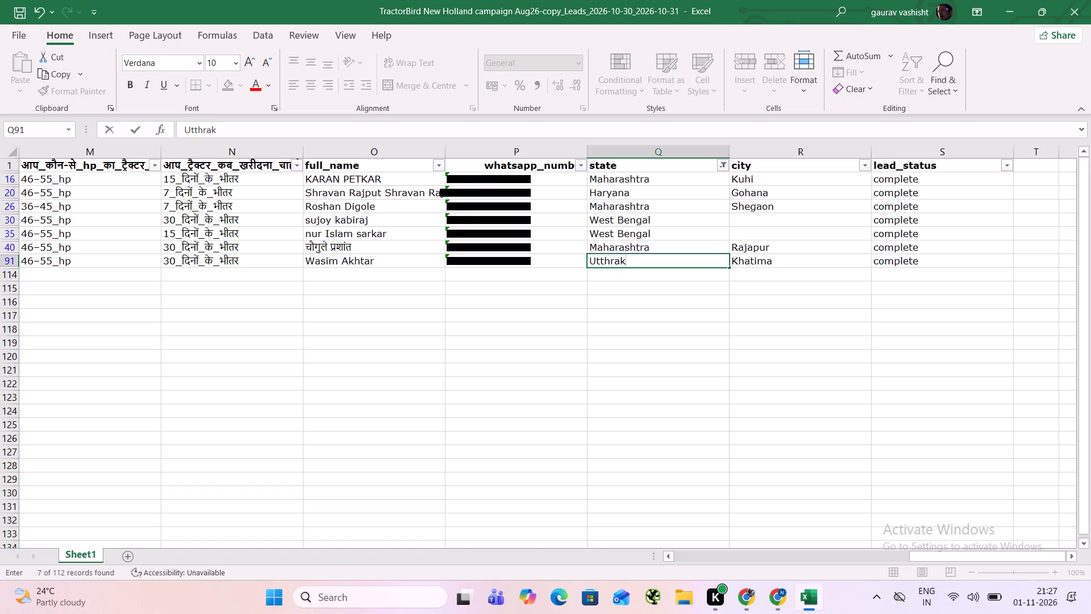
type("hand")
key("Right")
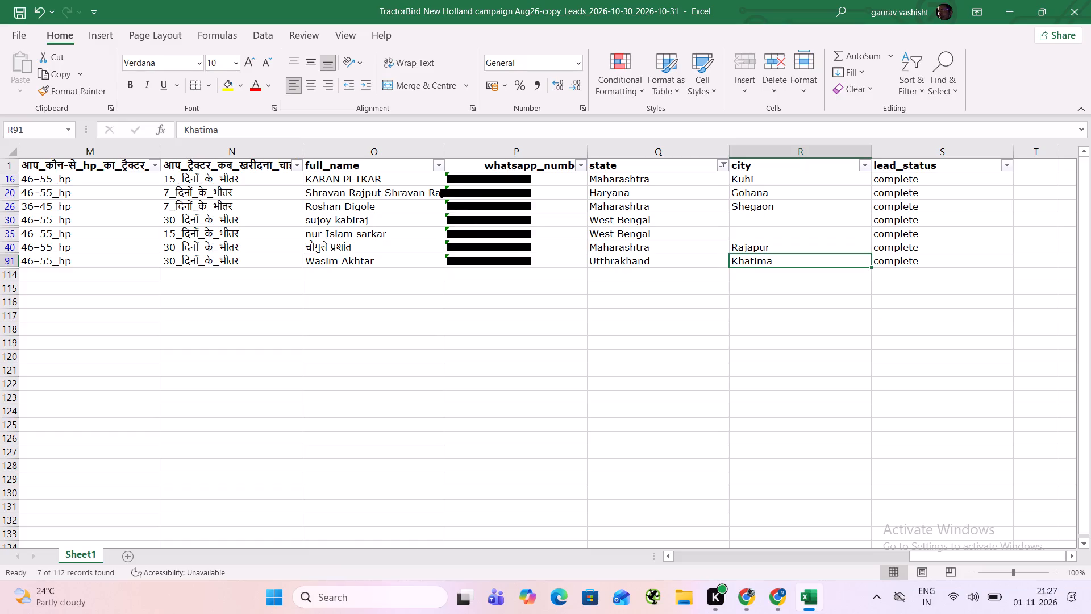
Filter the state column to show only the Rajasthan and RJ13 entries.
left_click(721, 169)
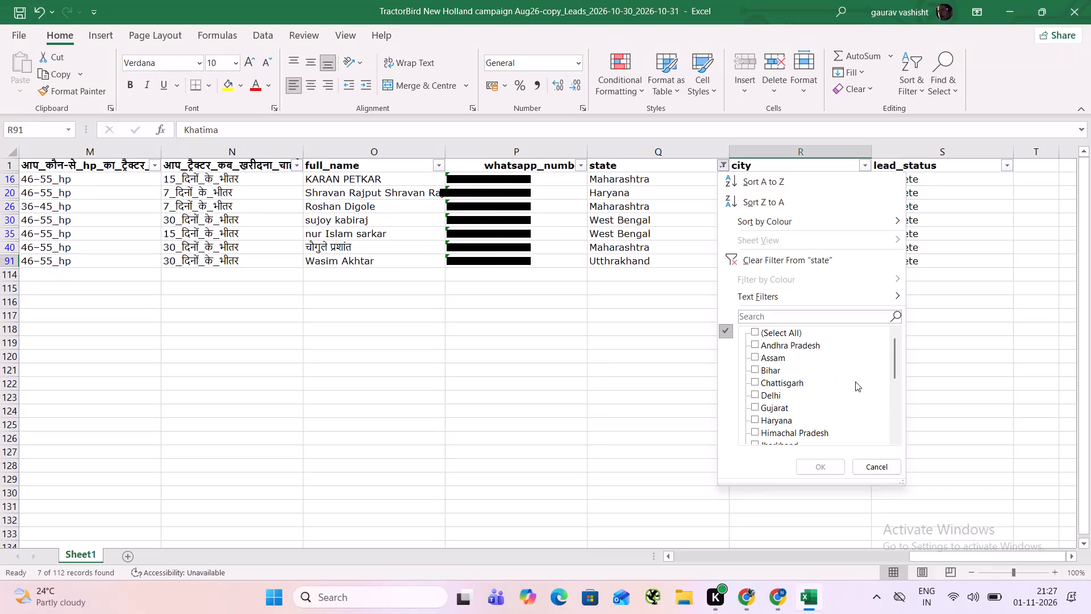
left_click(890, 445)
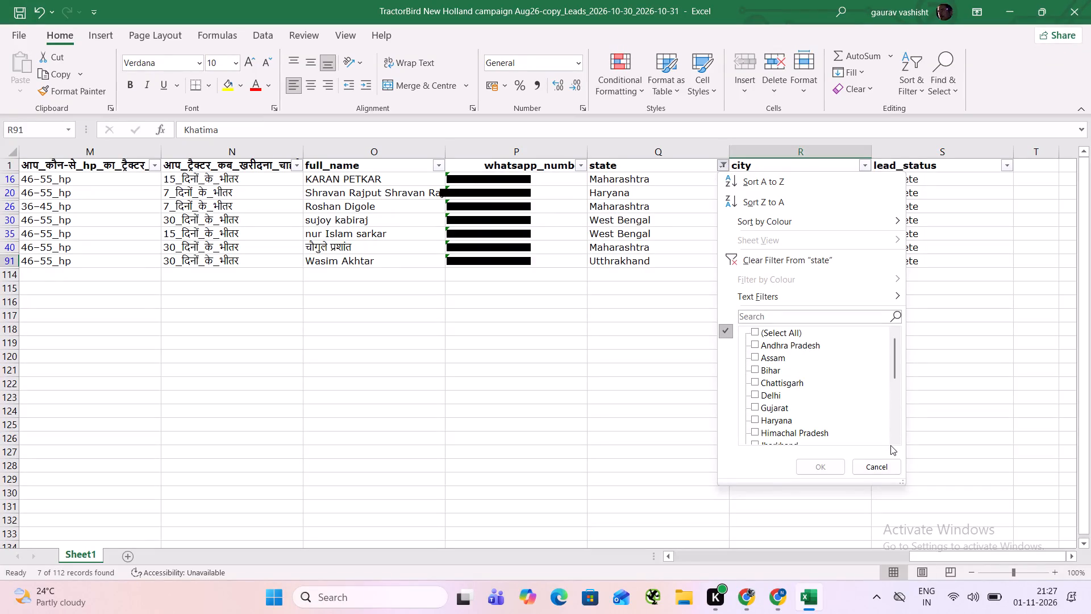
left_click(890, 445)
left_click(895, 436)
double_click(895, 436)
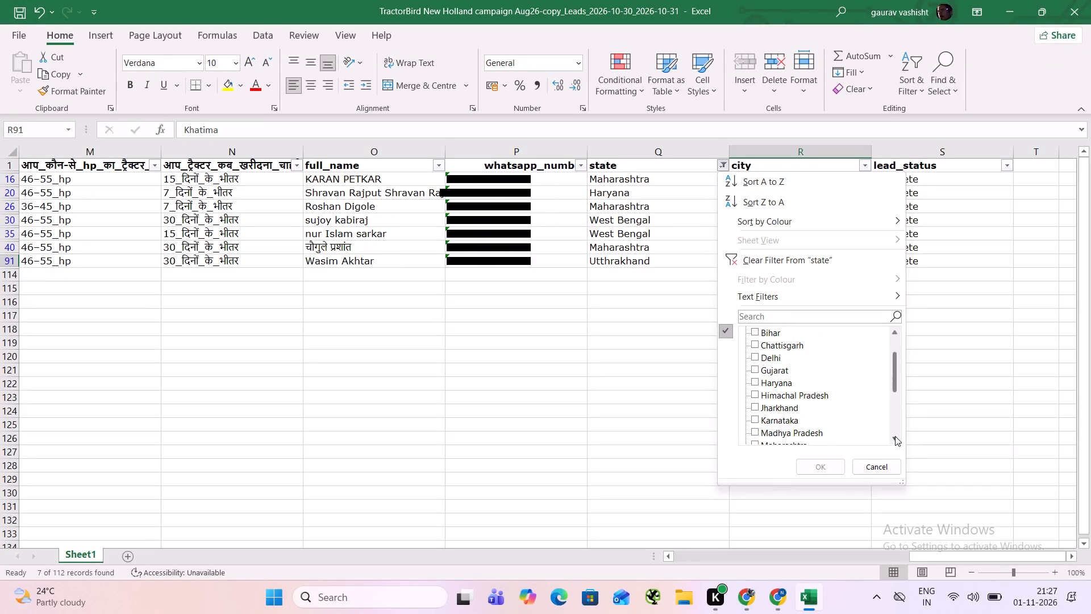
left_click(895, 436)
left_click(895, 436)
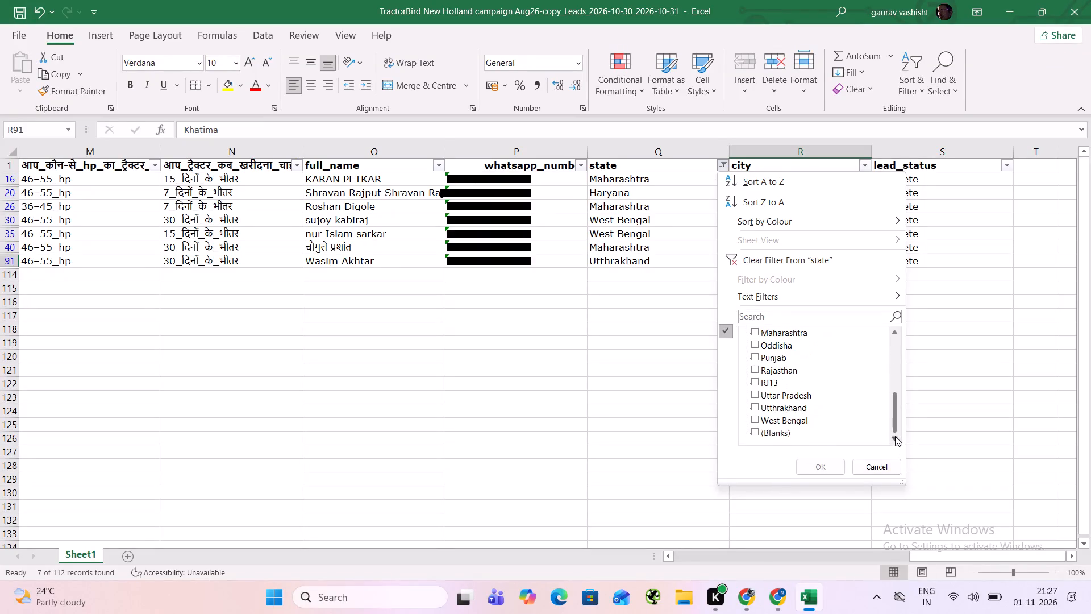
left_click(780, 371)
left_click(774, 381)
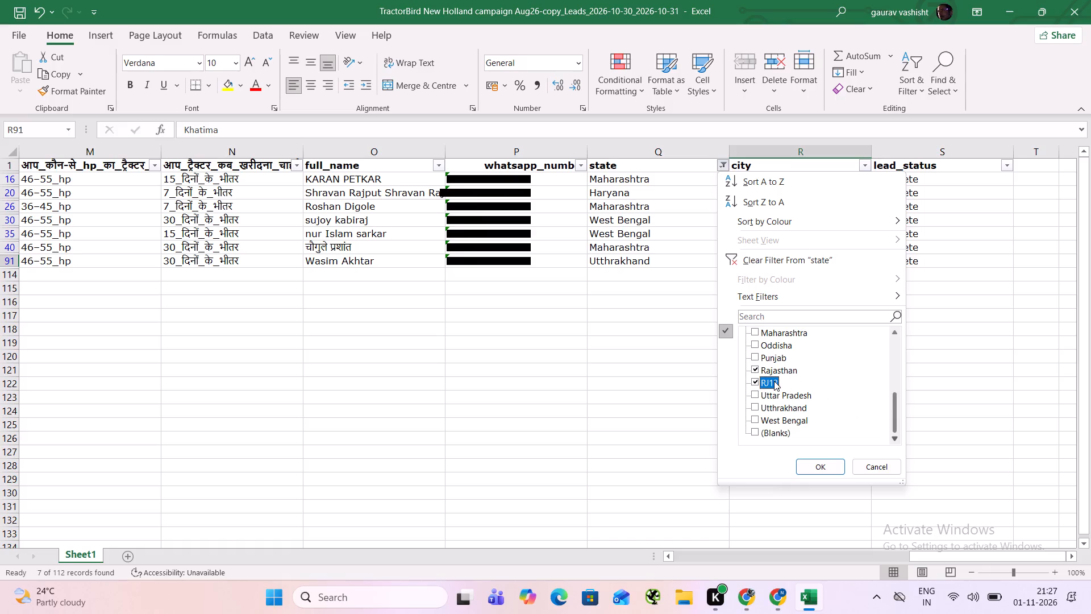
left_click(814, 465)
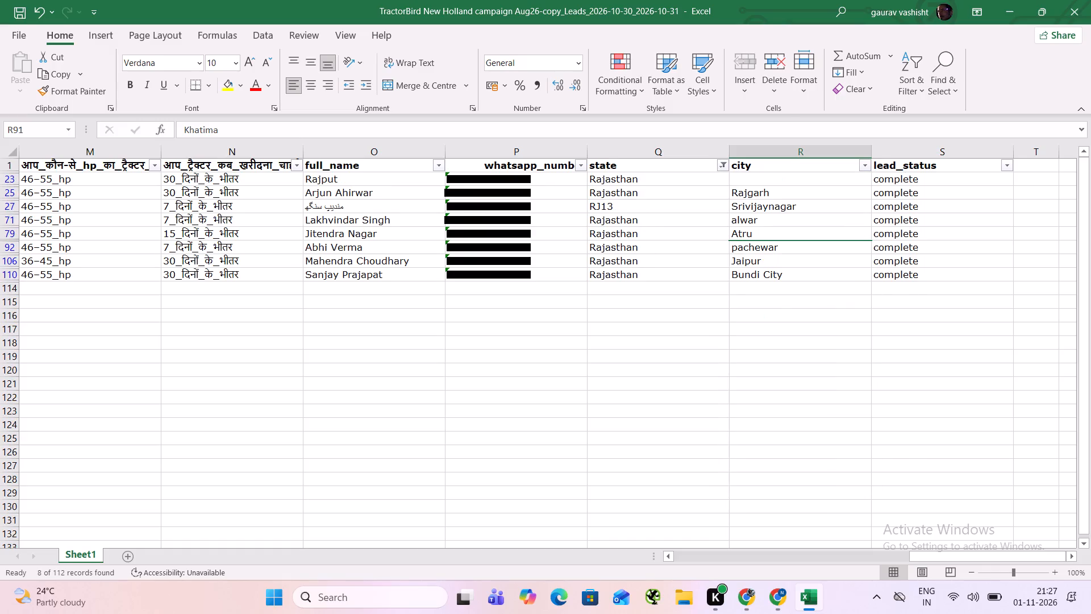
Fill Rajasthan from row 23 down the filtered state cells through row 110, replacing the RJ13 entry.
left_click_drag(624, 172, 636, 264)
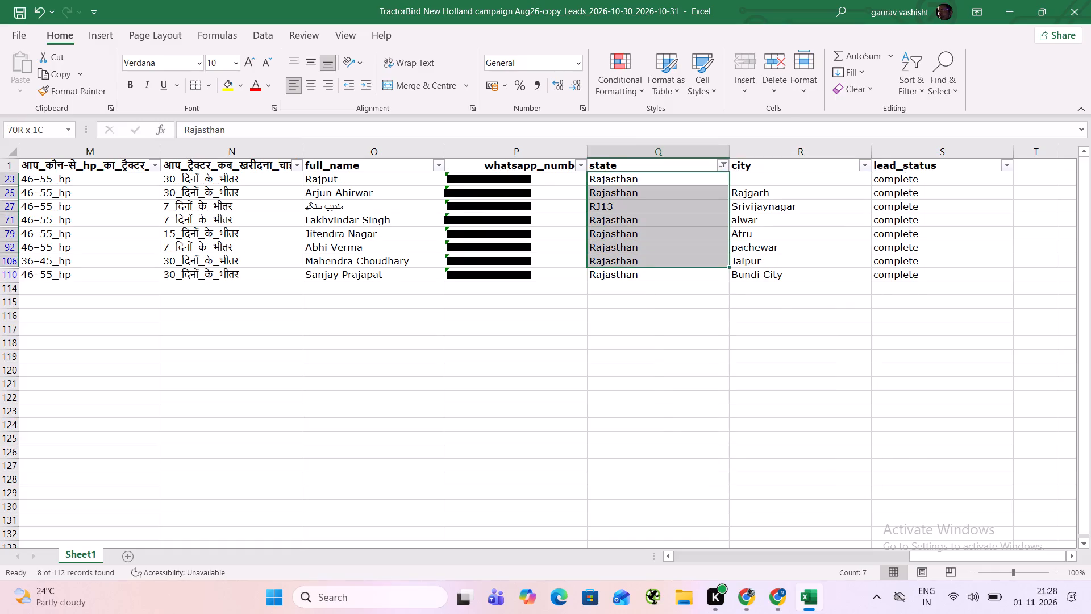
left_click_drag(636, 264, 637, 269)
key("ctrl+d")
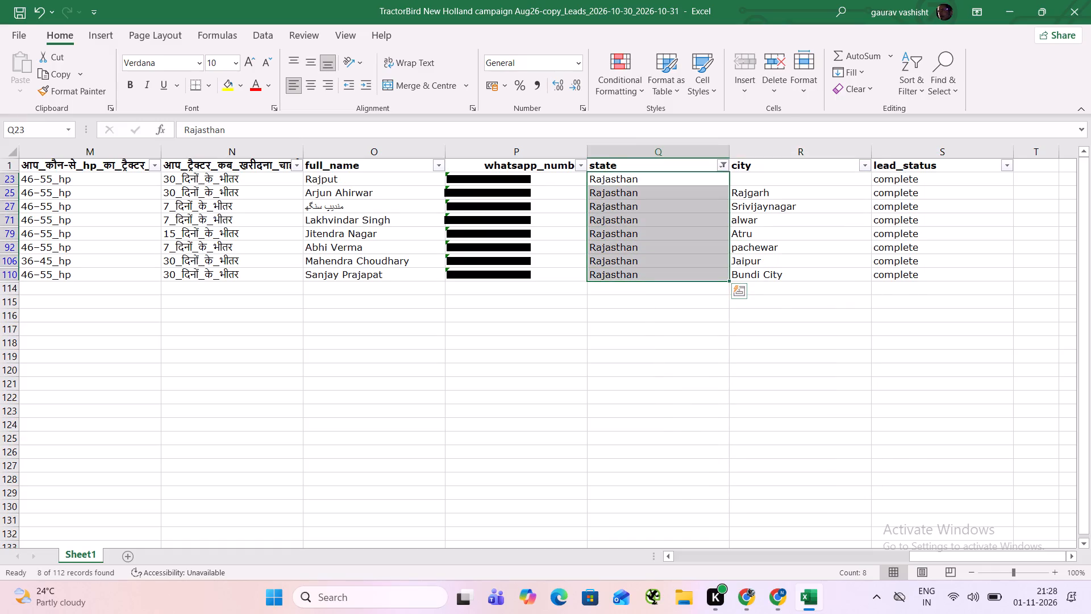
Clear the filter from the state column so all leads are listed.
left_click(721, 167)
left_click(756, 268)
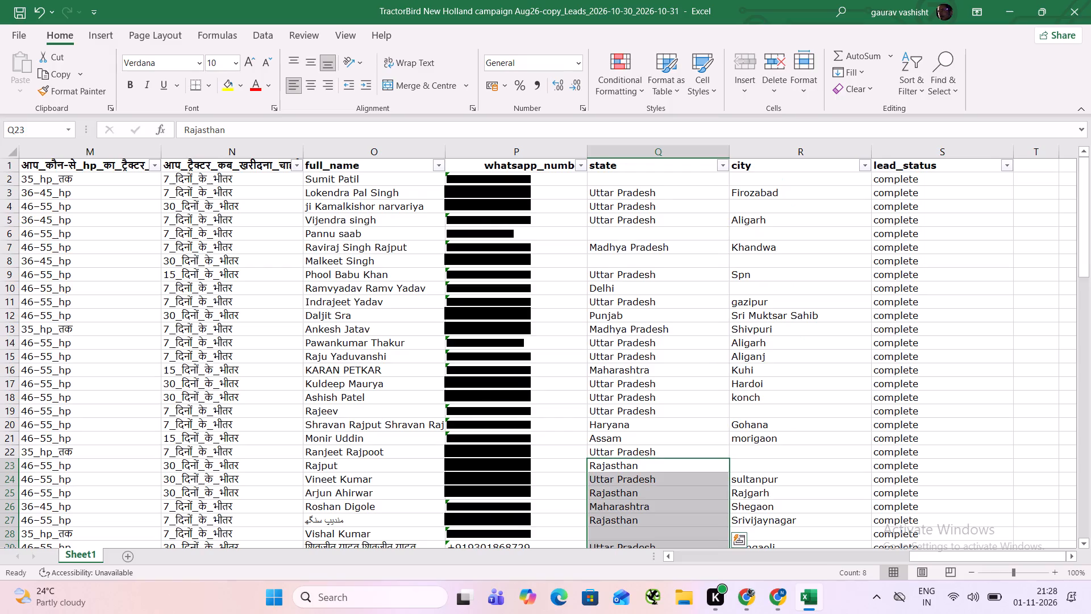
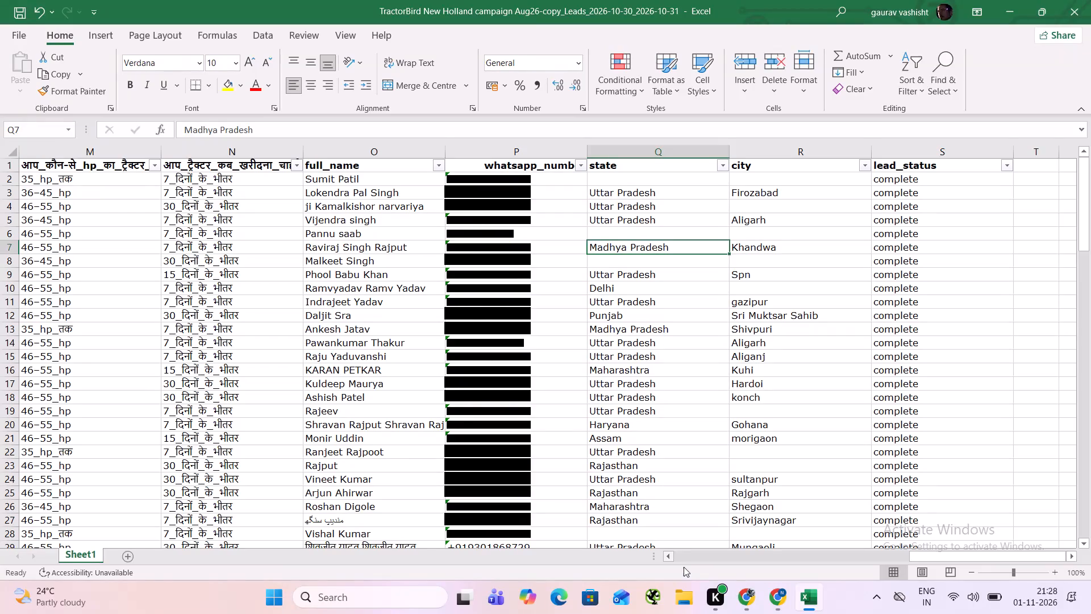
In File Explorer, copy the file name of today's TractorBird New Holland campaign leads file in the Downloads folder.
left_click(686, 605)
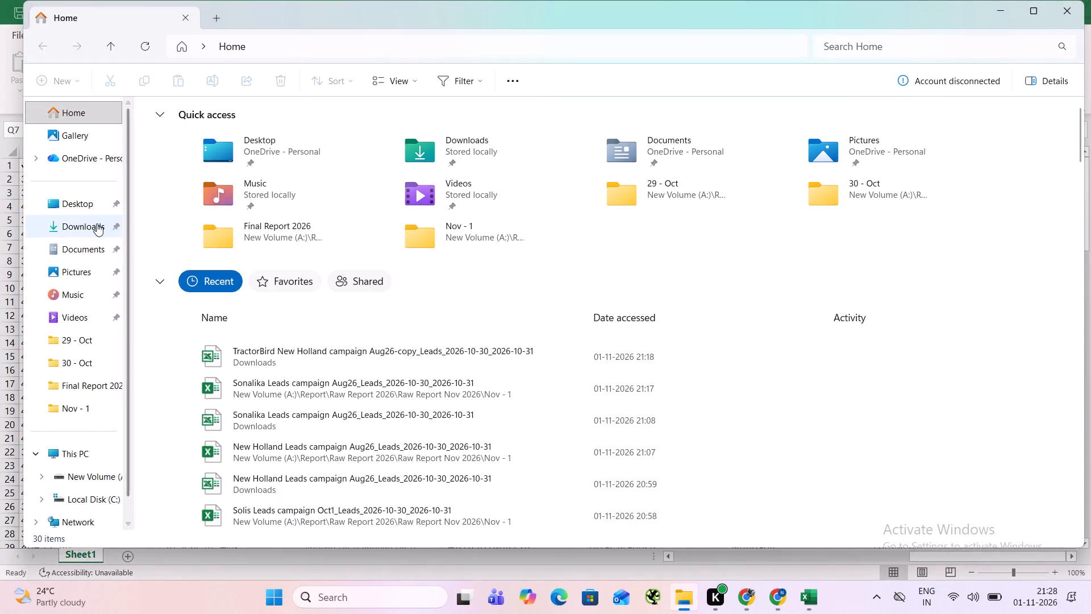
left_click(97, 223)
left_click(159, 186)
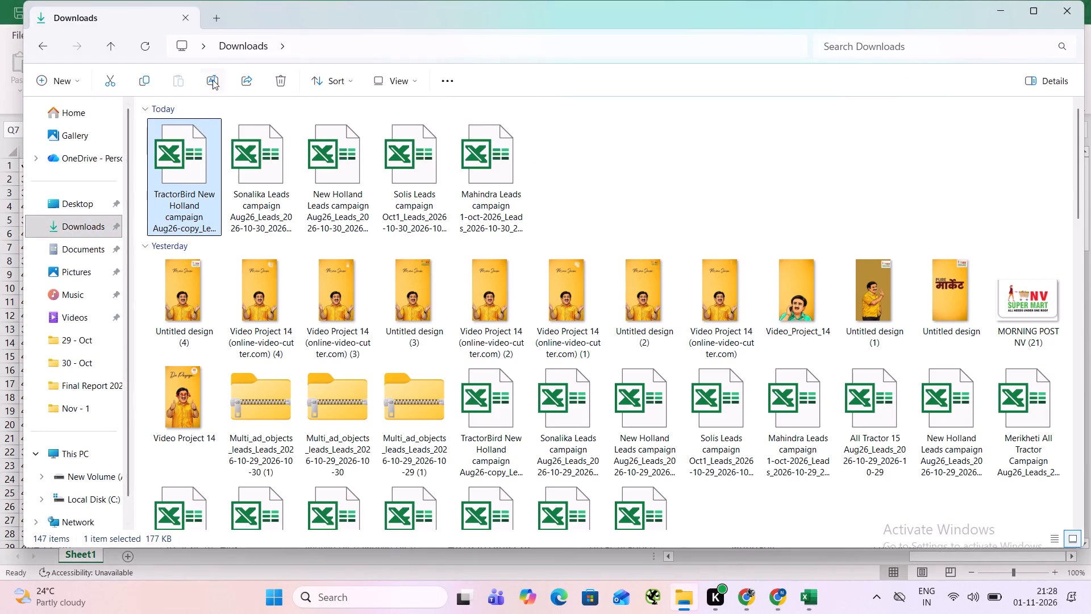
left_click(218, 75)
key("ctrl+c")
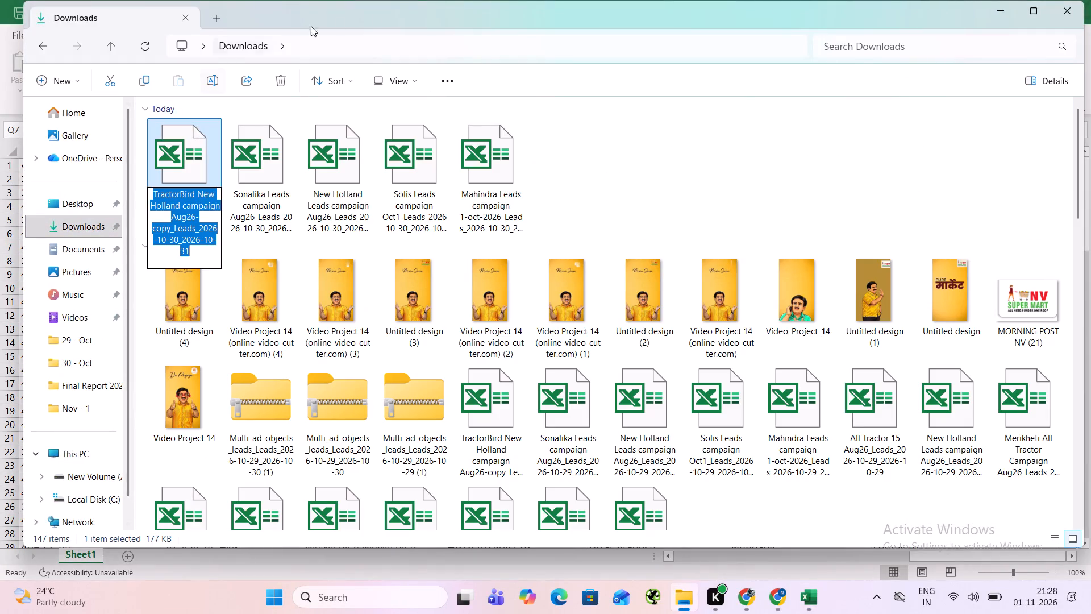
key("ctrl+c")
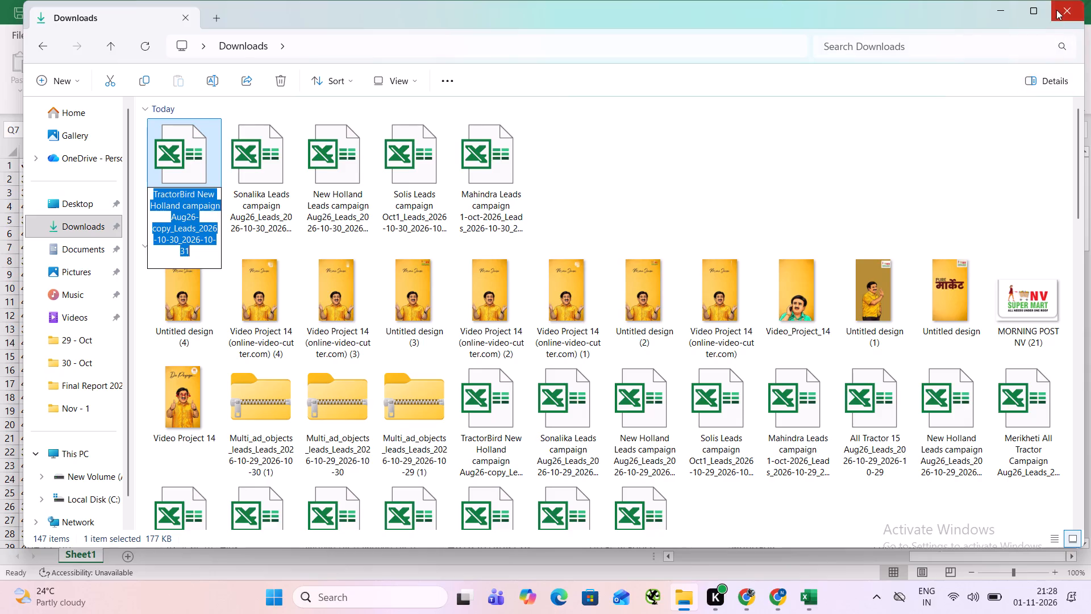
left_click(1056, 10)
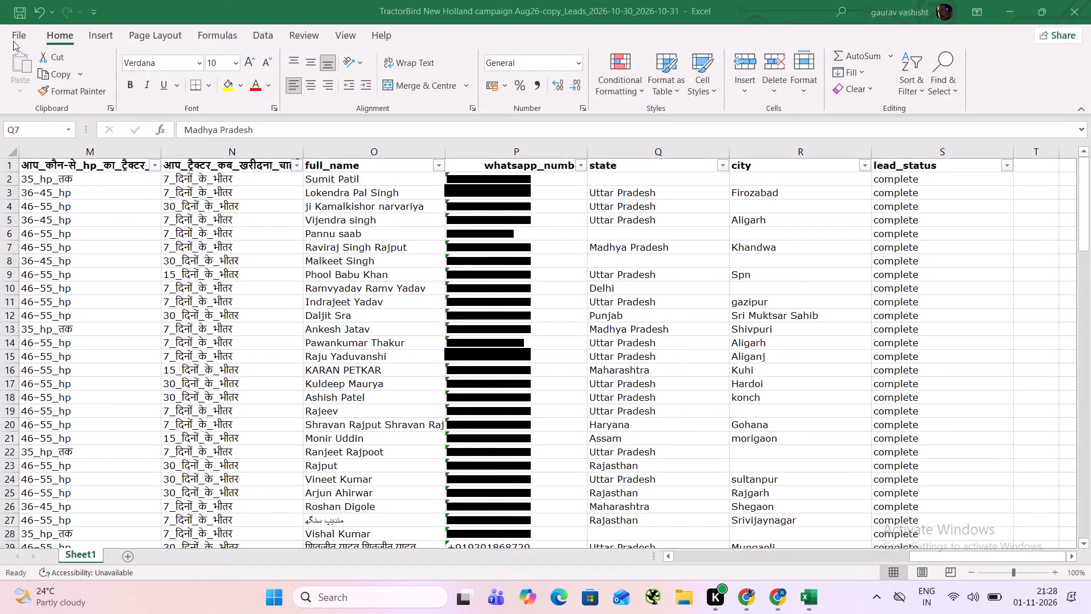
Save the Excel leads sheet into the Nov - 1 folder as an Excel Workbook named TractorBird New Holland campaign Aug26-copy_Leads_2026-10-30_2026-10-31.
left_click(13, 41)
left_click(13, 41)
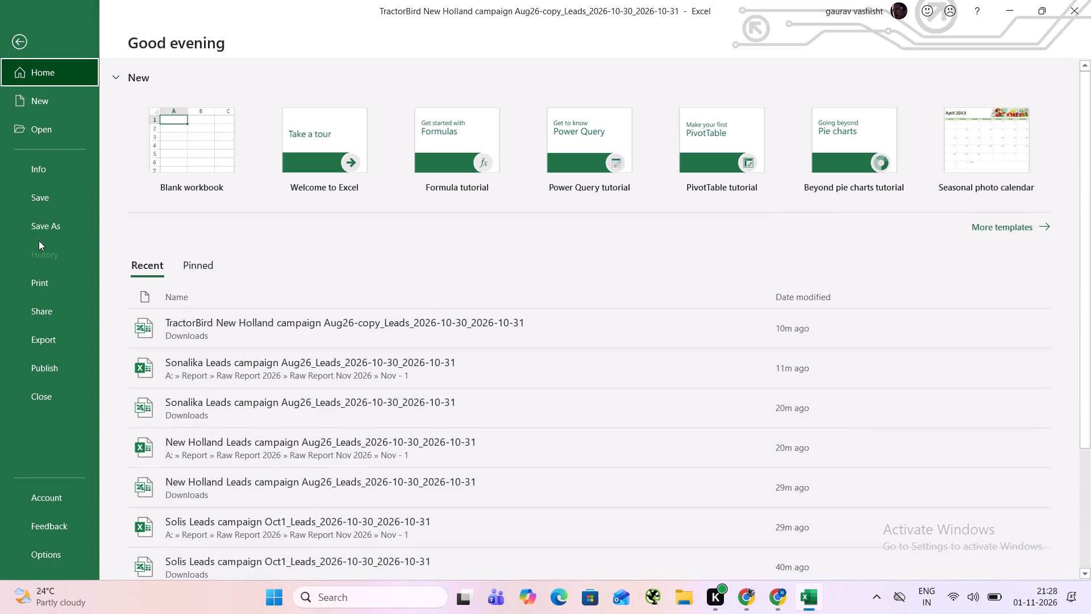
left_click(38, 232)
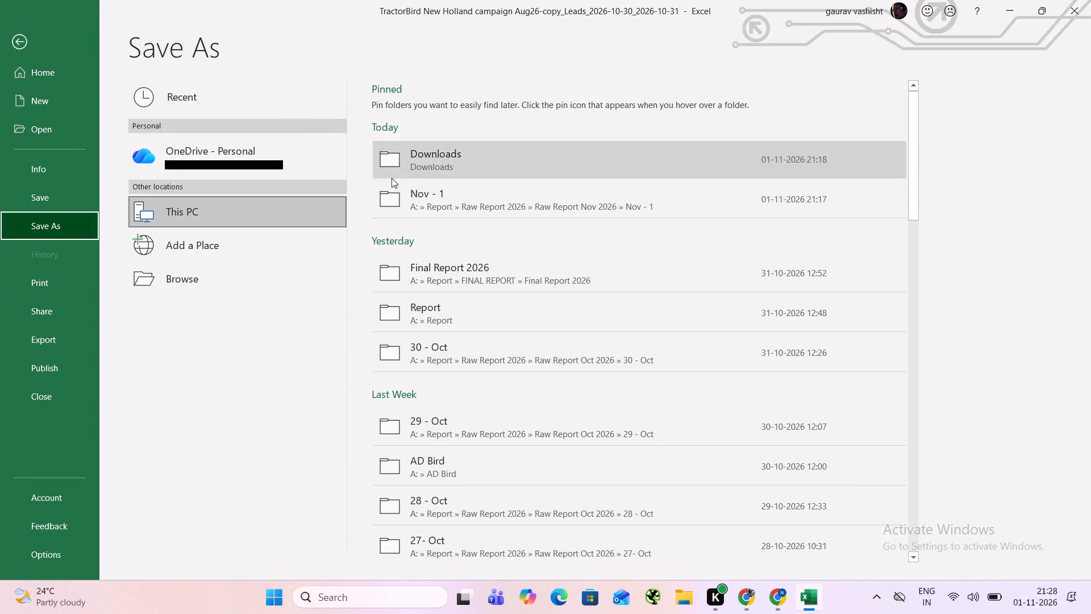
left_click(434, 186)
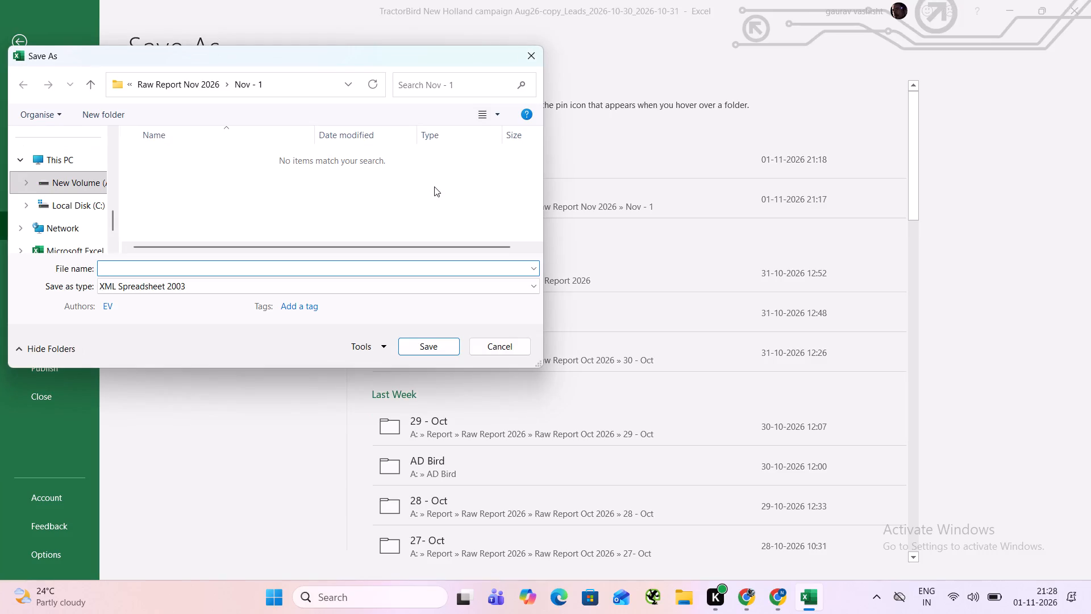
key("ctrl+v")
left_click(335, 284)
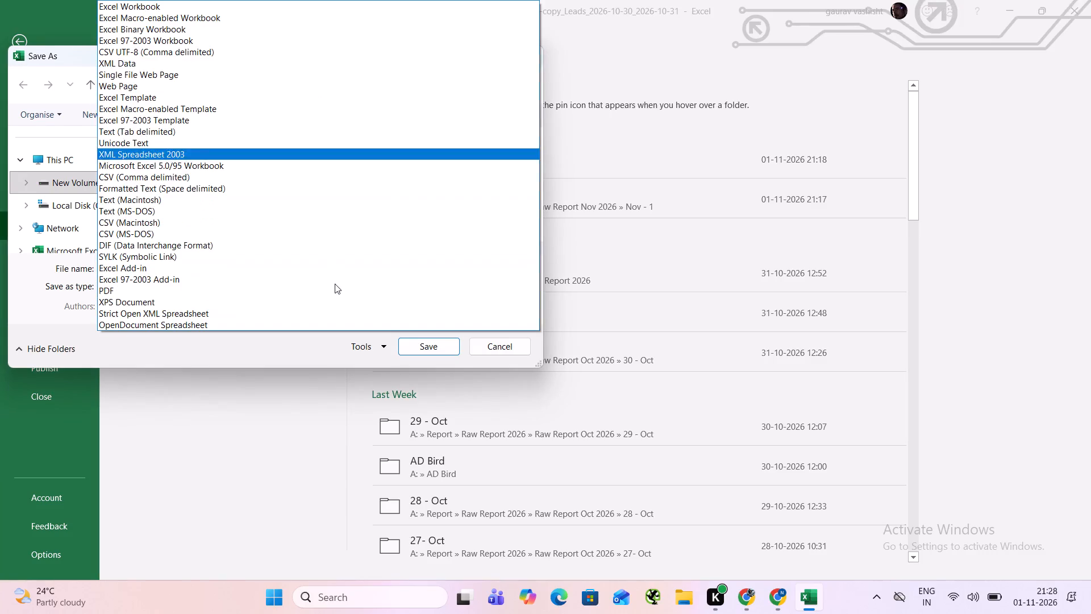
left_click(443, 3)
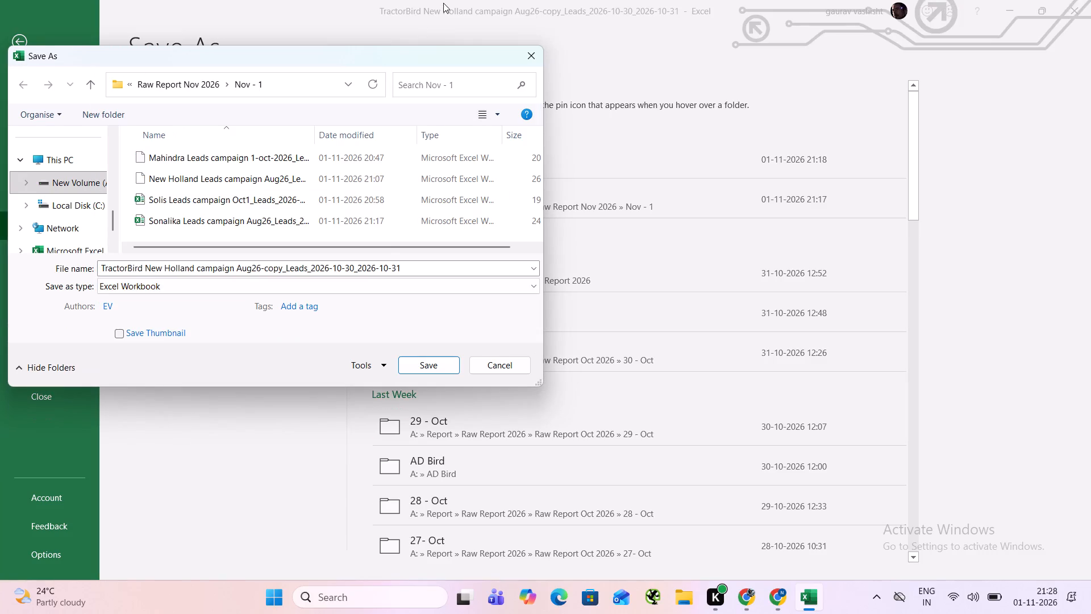
left_click(428, 366)
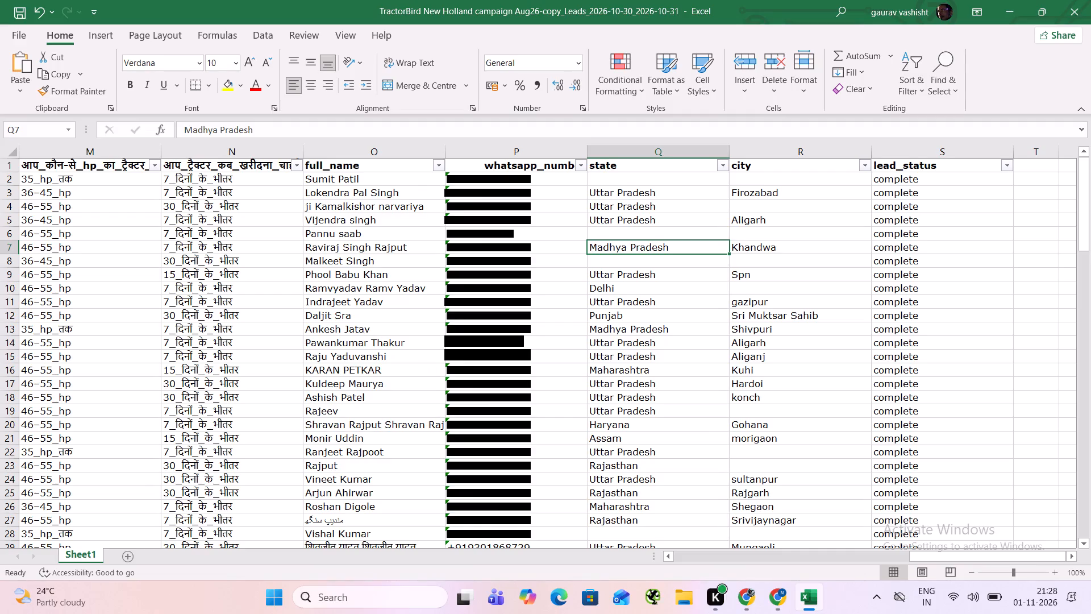
key("ctrl+s")
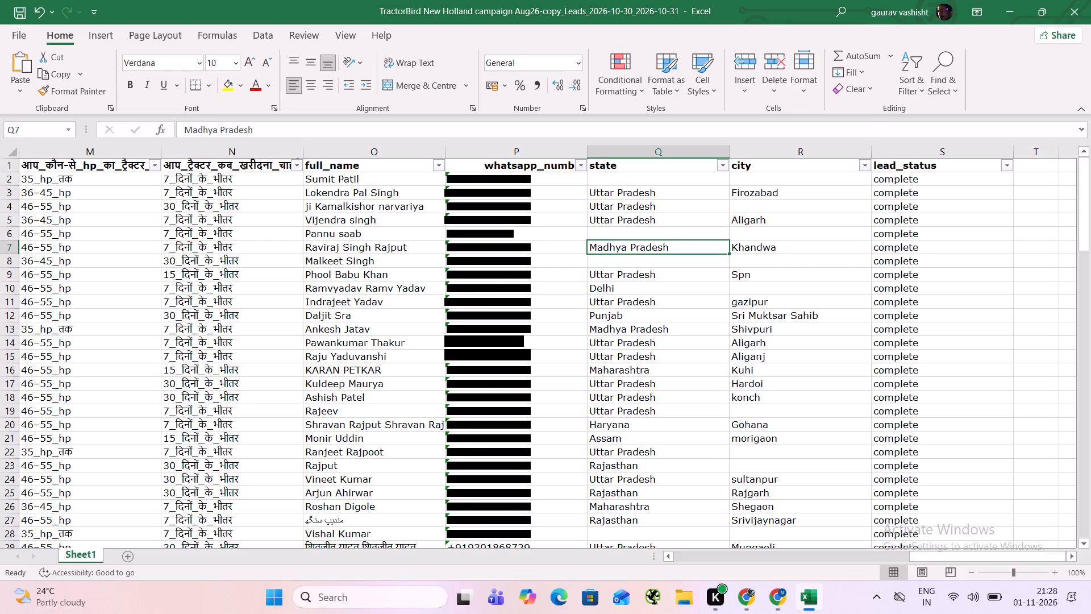
key("ctrl+s")
Remove the filter from the header row of the leads sheet.
left_click(901, 78)
left_click(923, 179)
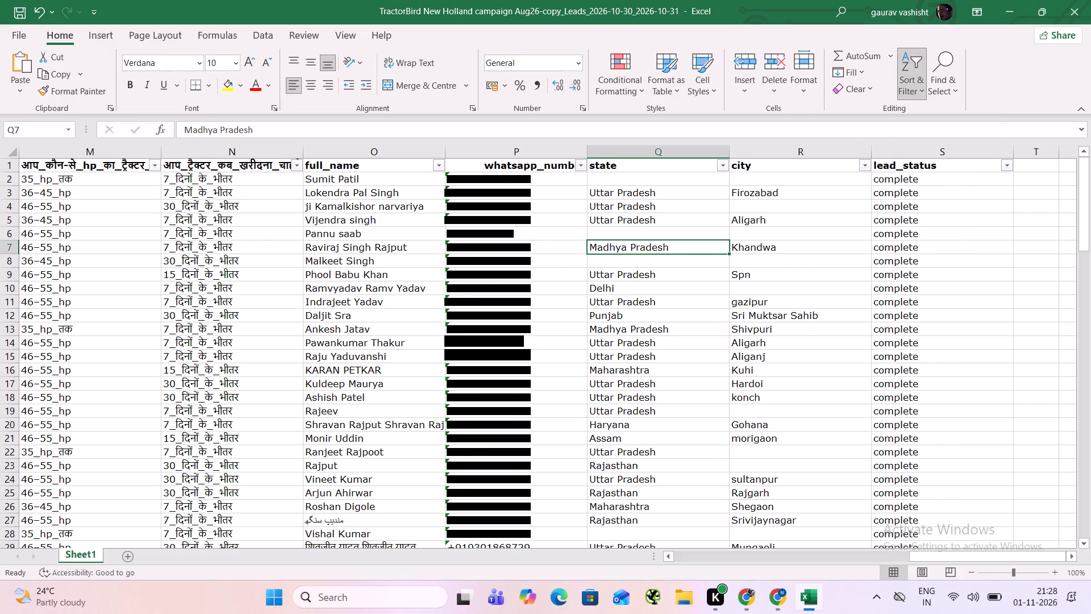
left_click(1089, 1)
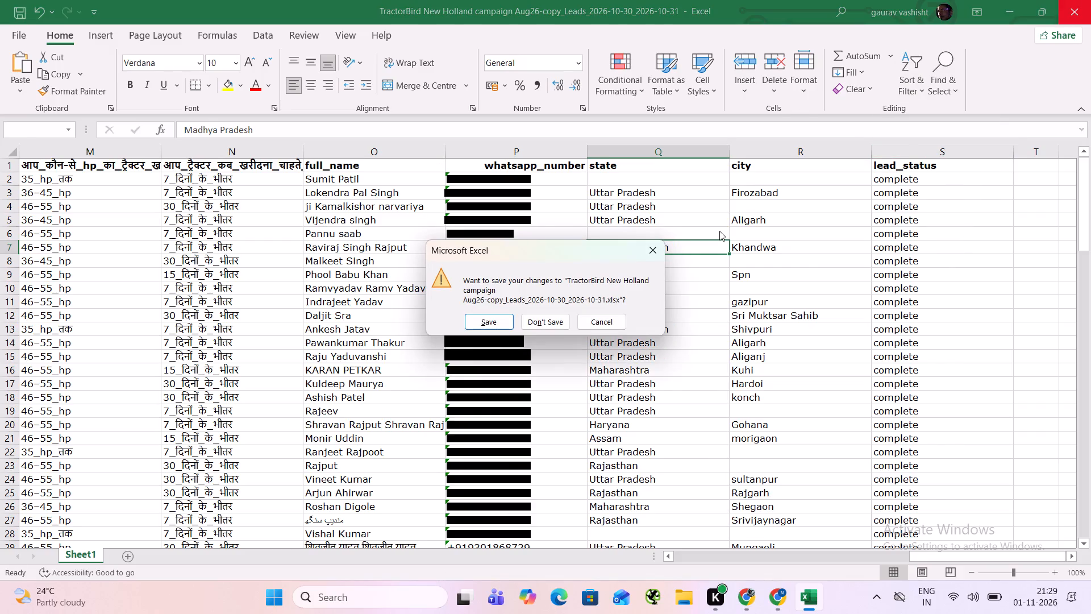
left_click(655, 246)
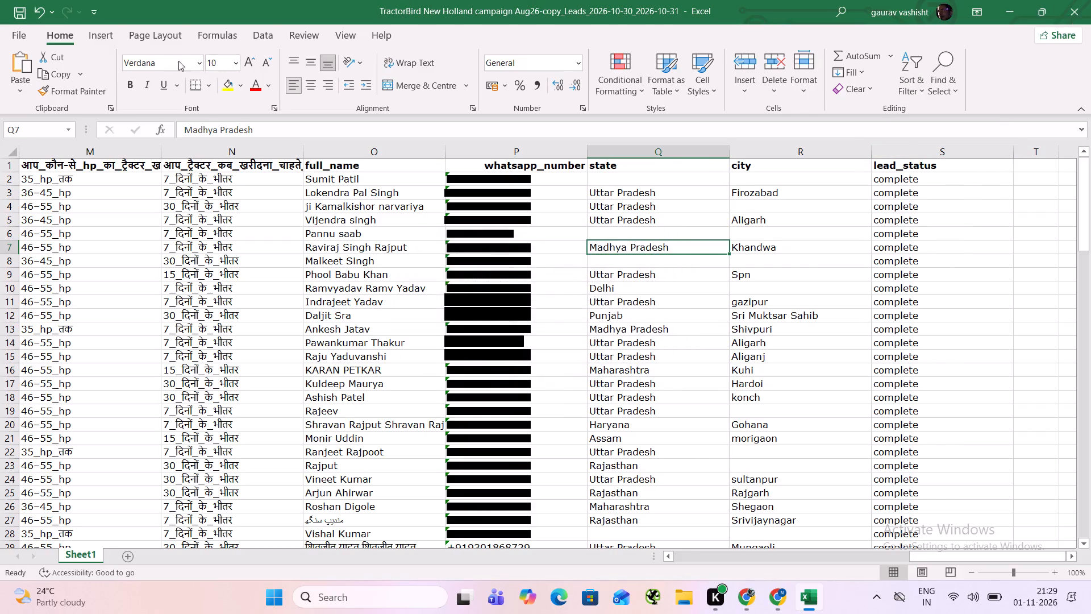
Save the unfiltered workbook again in the Nov - 1 folder under the same name as an Excel Workbook, replacing the existing file.
left_click(14, 41)
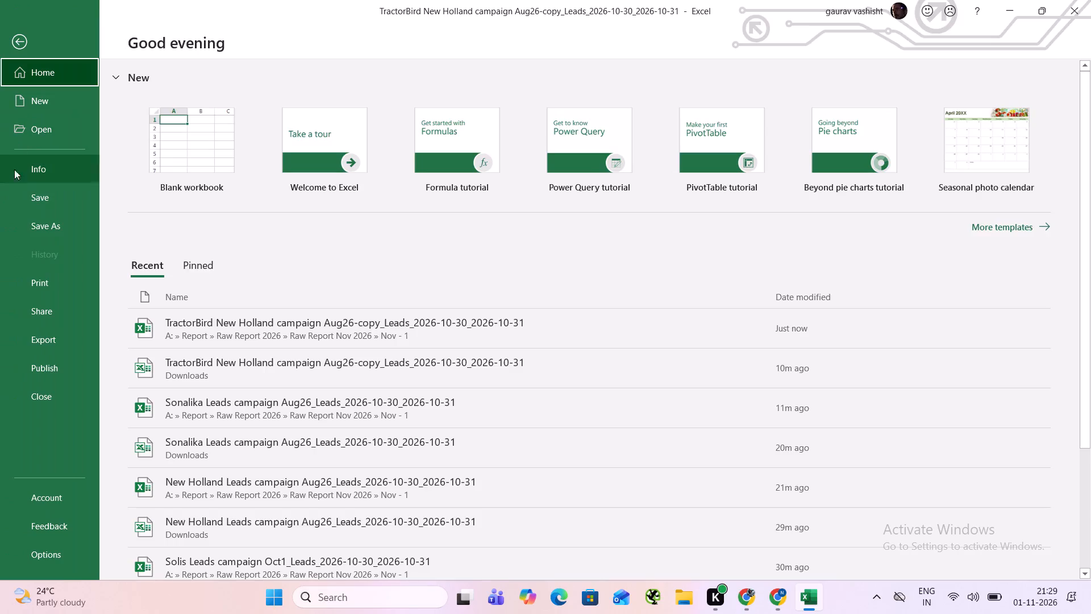
left_click(34, 231)
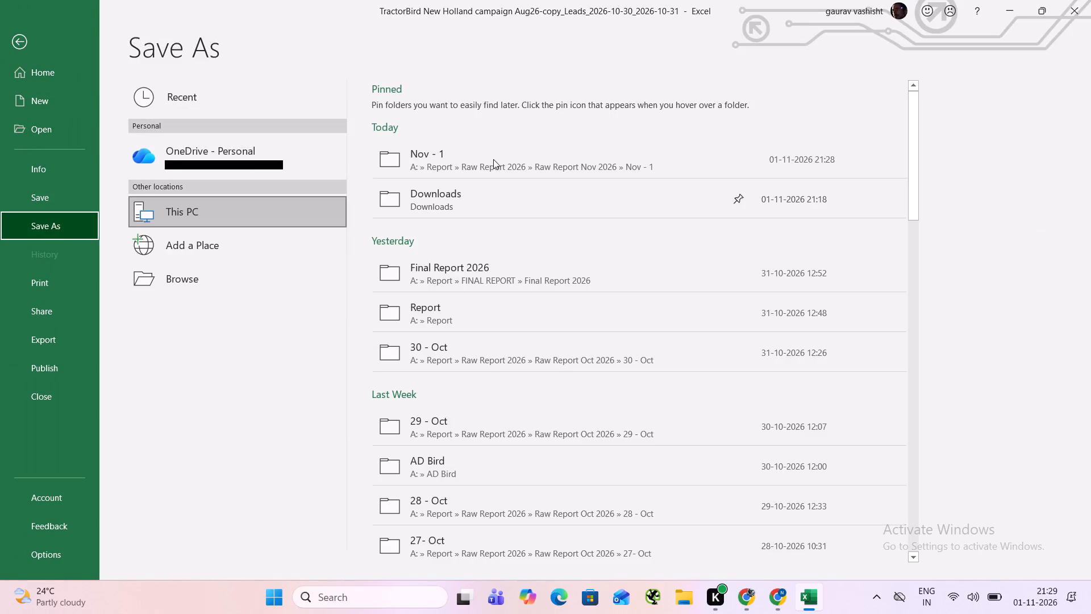
left_click(495, 156)
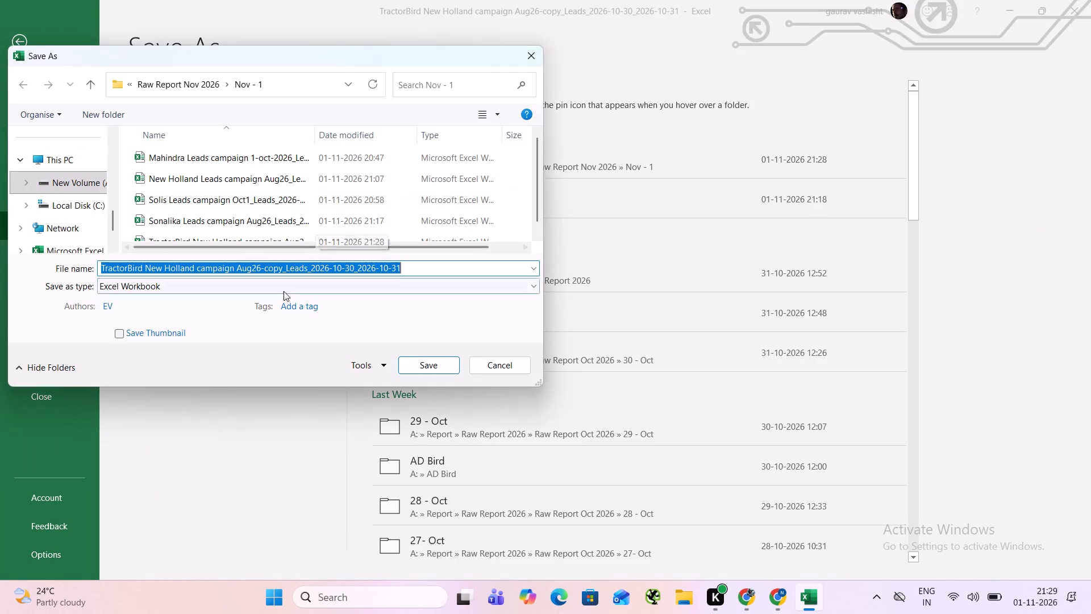
left_click(424, 363)
left_click(644, 303)
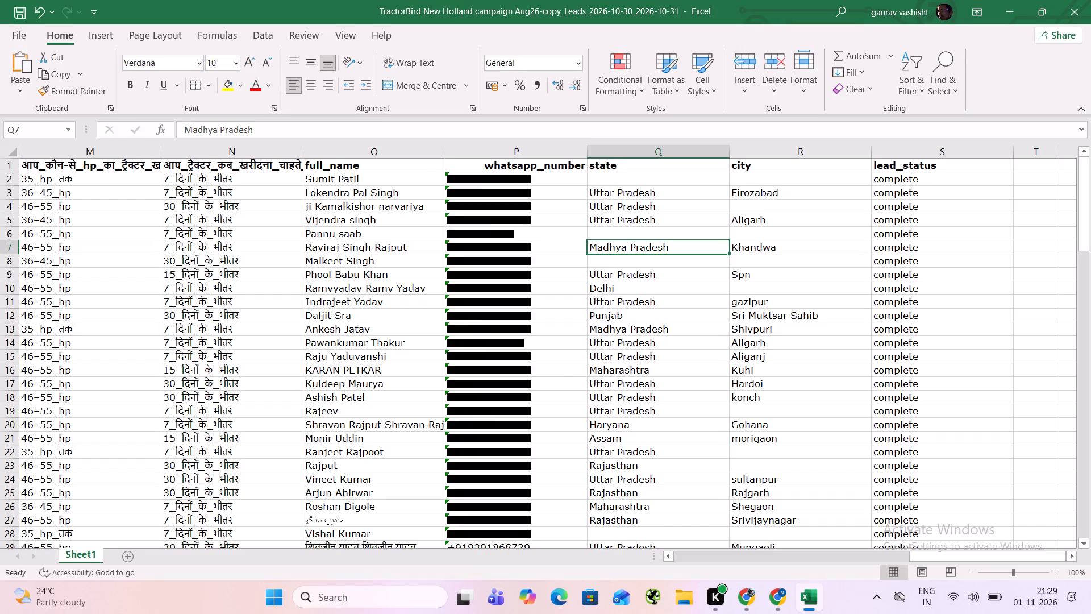
key("ctrl+s")
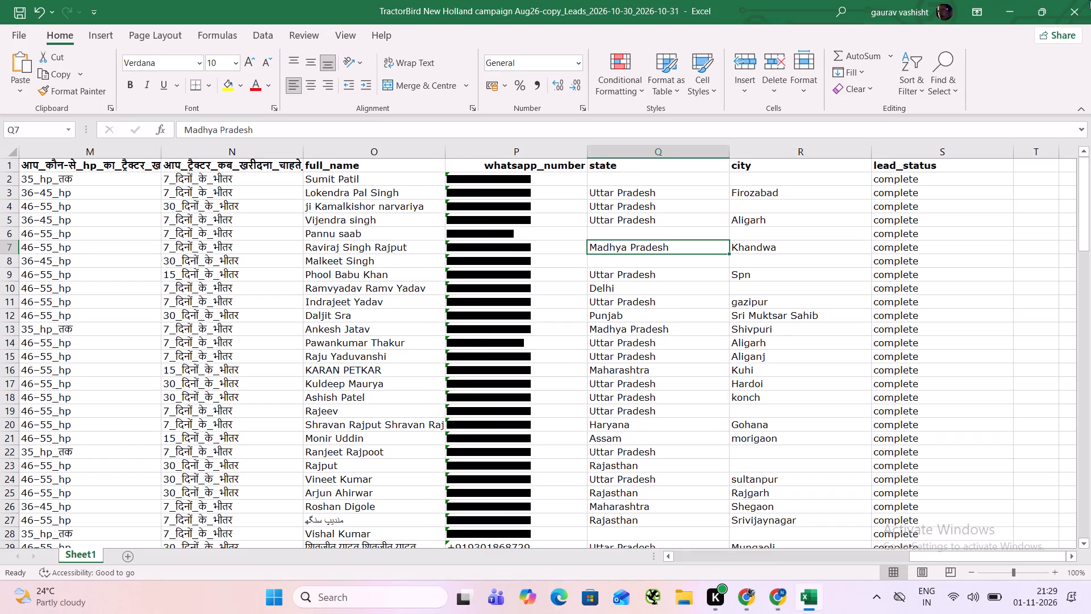
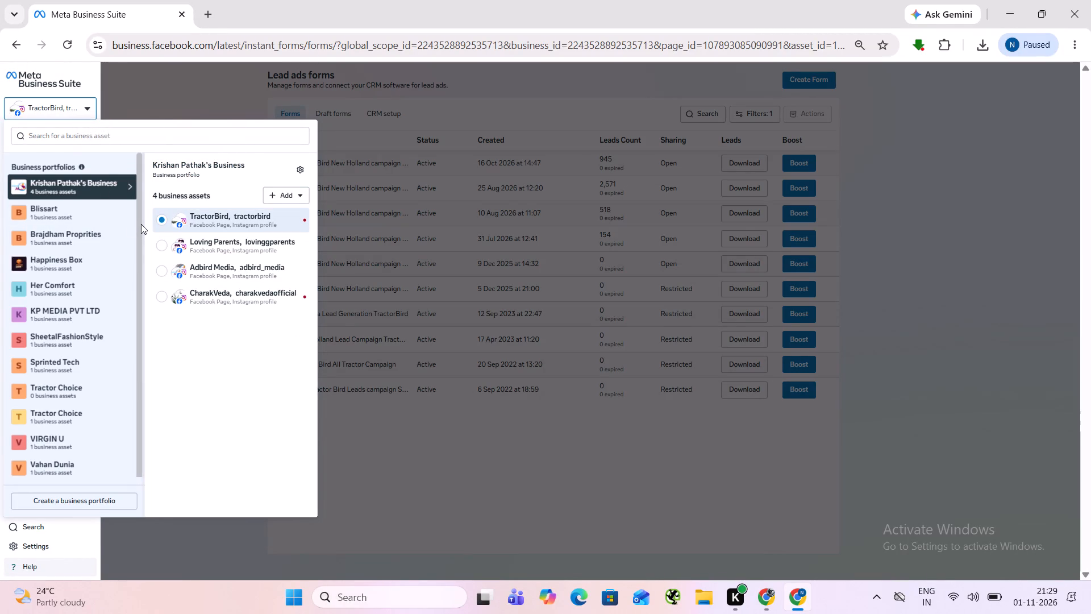
Switch the active business asset from TractorBird to the MeriKheti page listed under the personal account.
left_click_drag(141, 224, 157, 325)
left_click(75, 463)
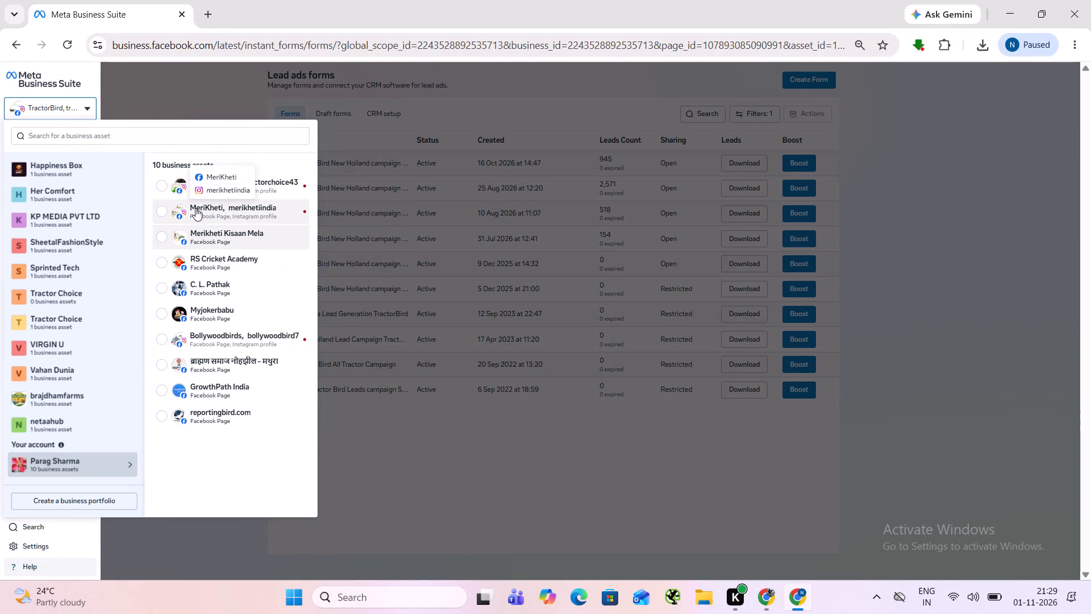
left_click(164, 212)
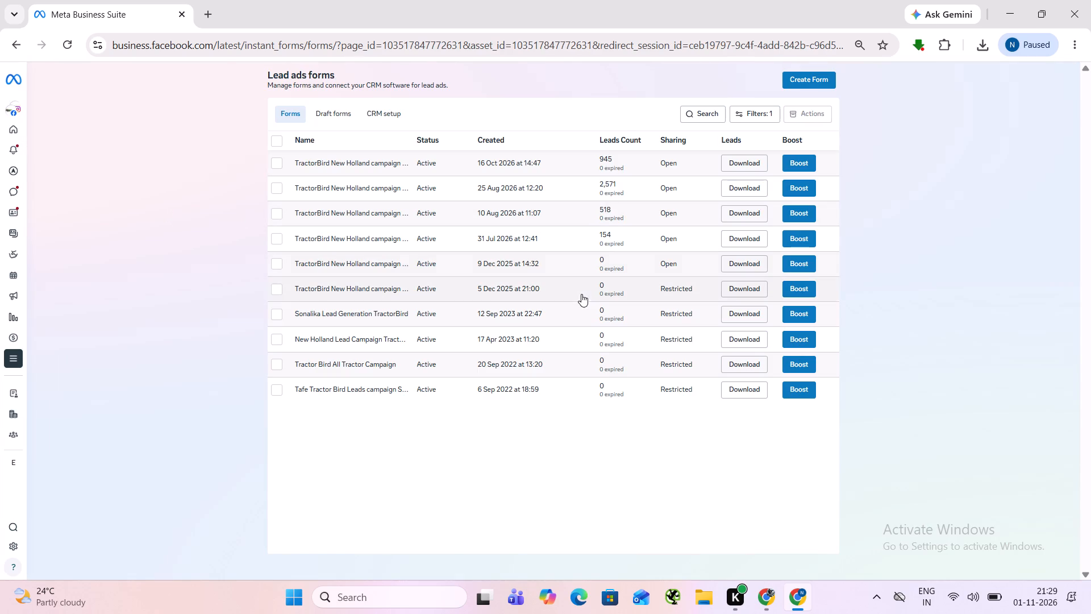